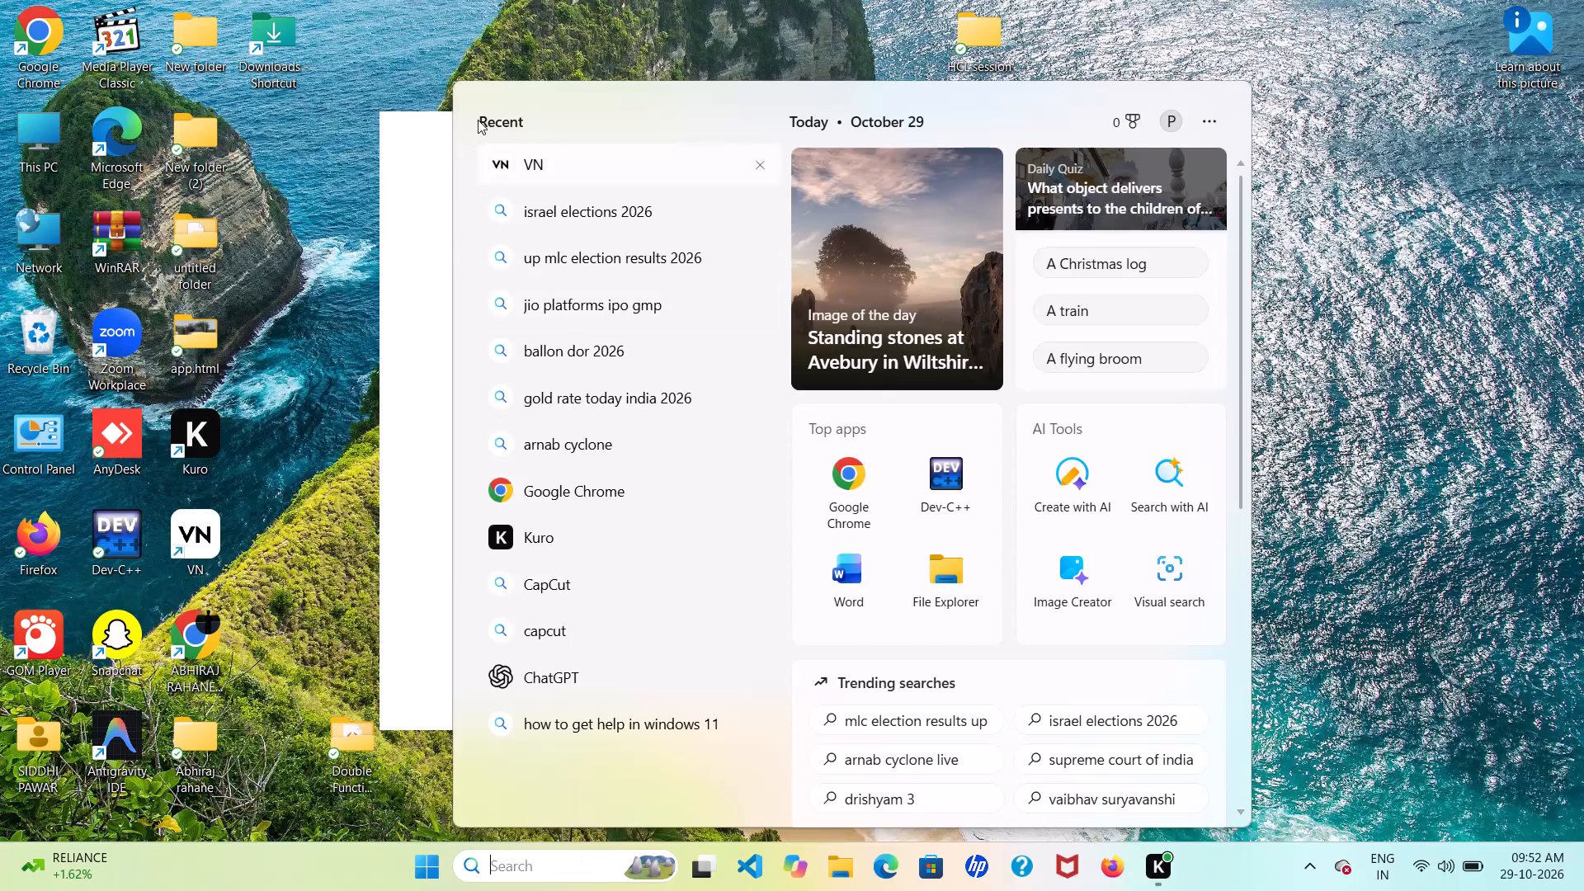
# Launch VN and open the Oct 28, 2026 project that contains 15 clips.
pyautogui.click(499, 158)
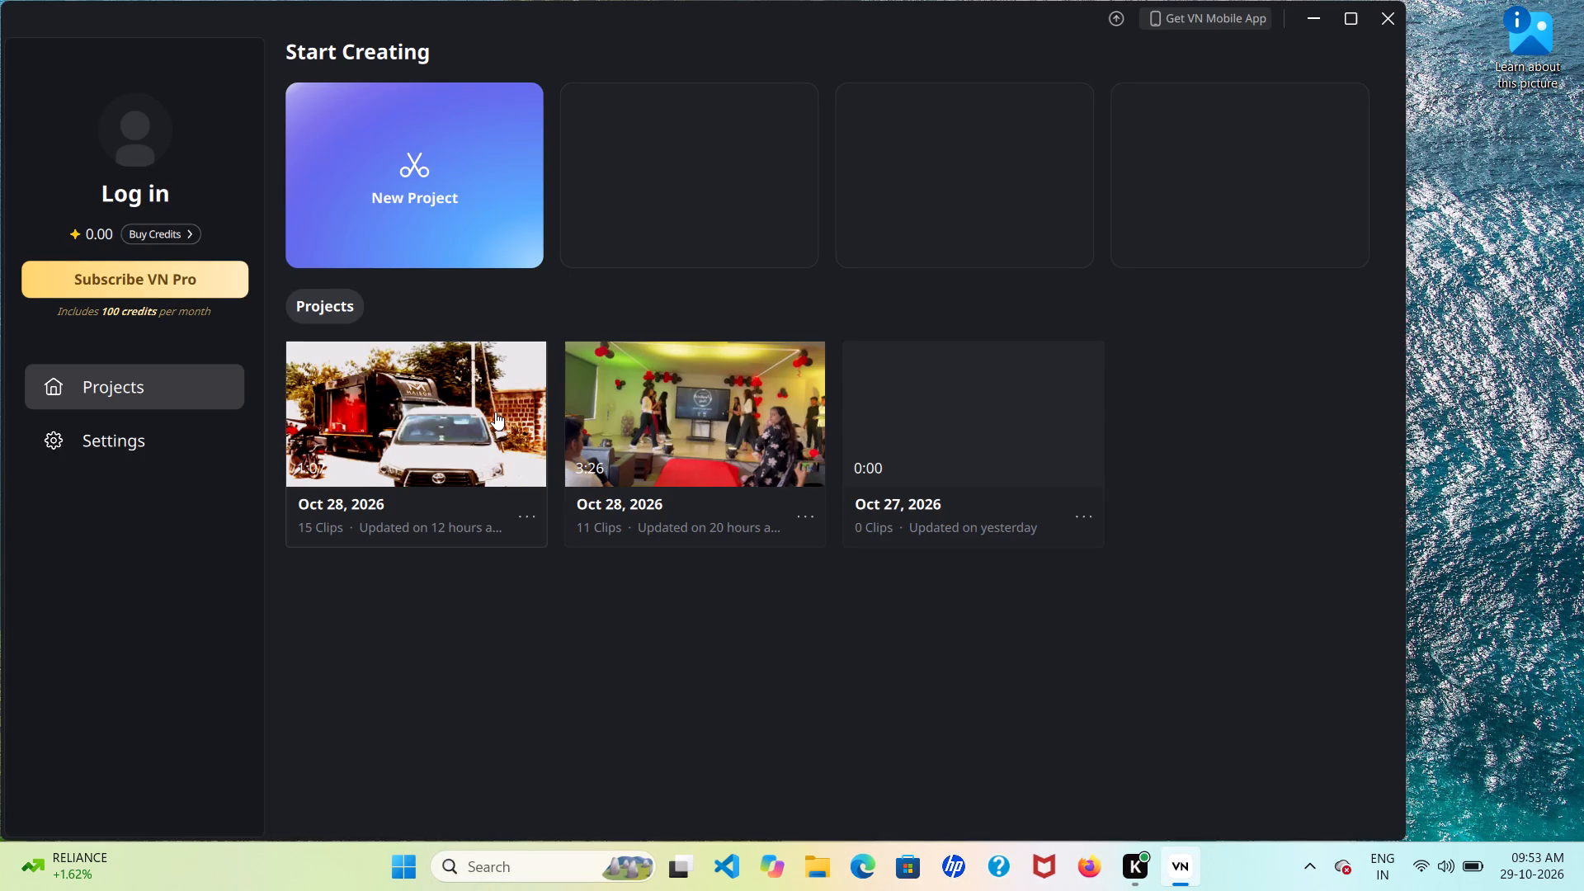
pyautogui.click(495, 412)
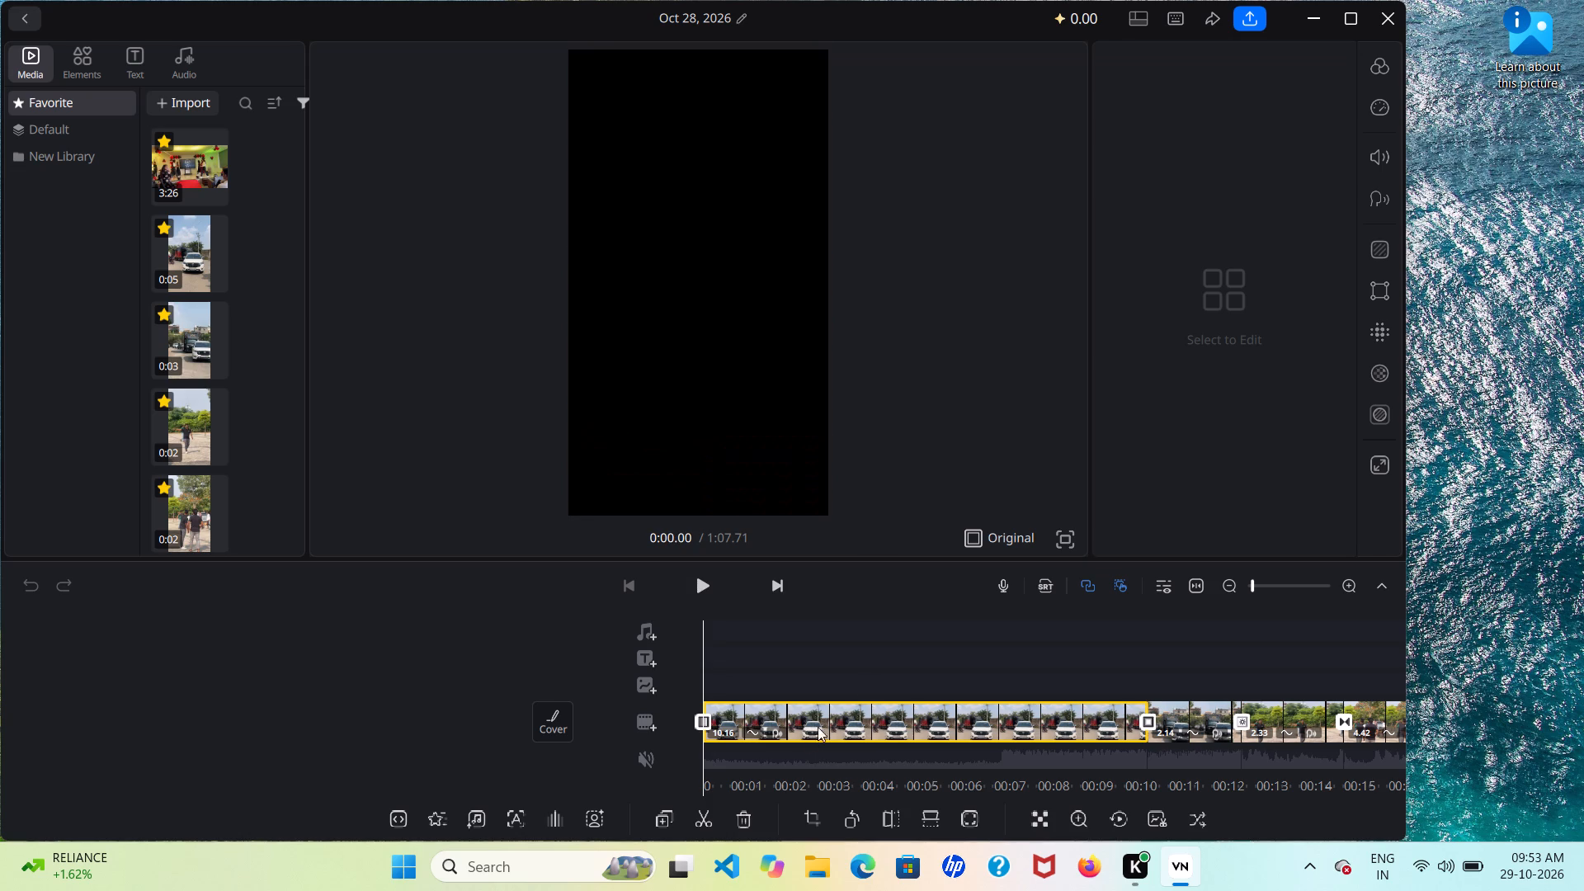
# Scrub through the first two clips on the timeline, examining the footage and the transition between them.
pyautogui.hscroll(-2, 841, 740)
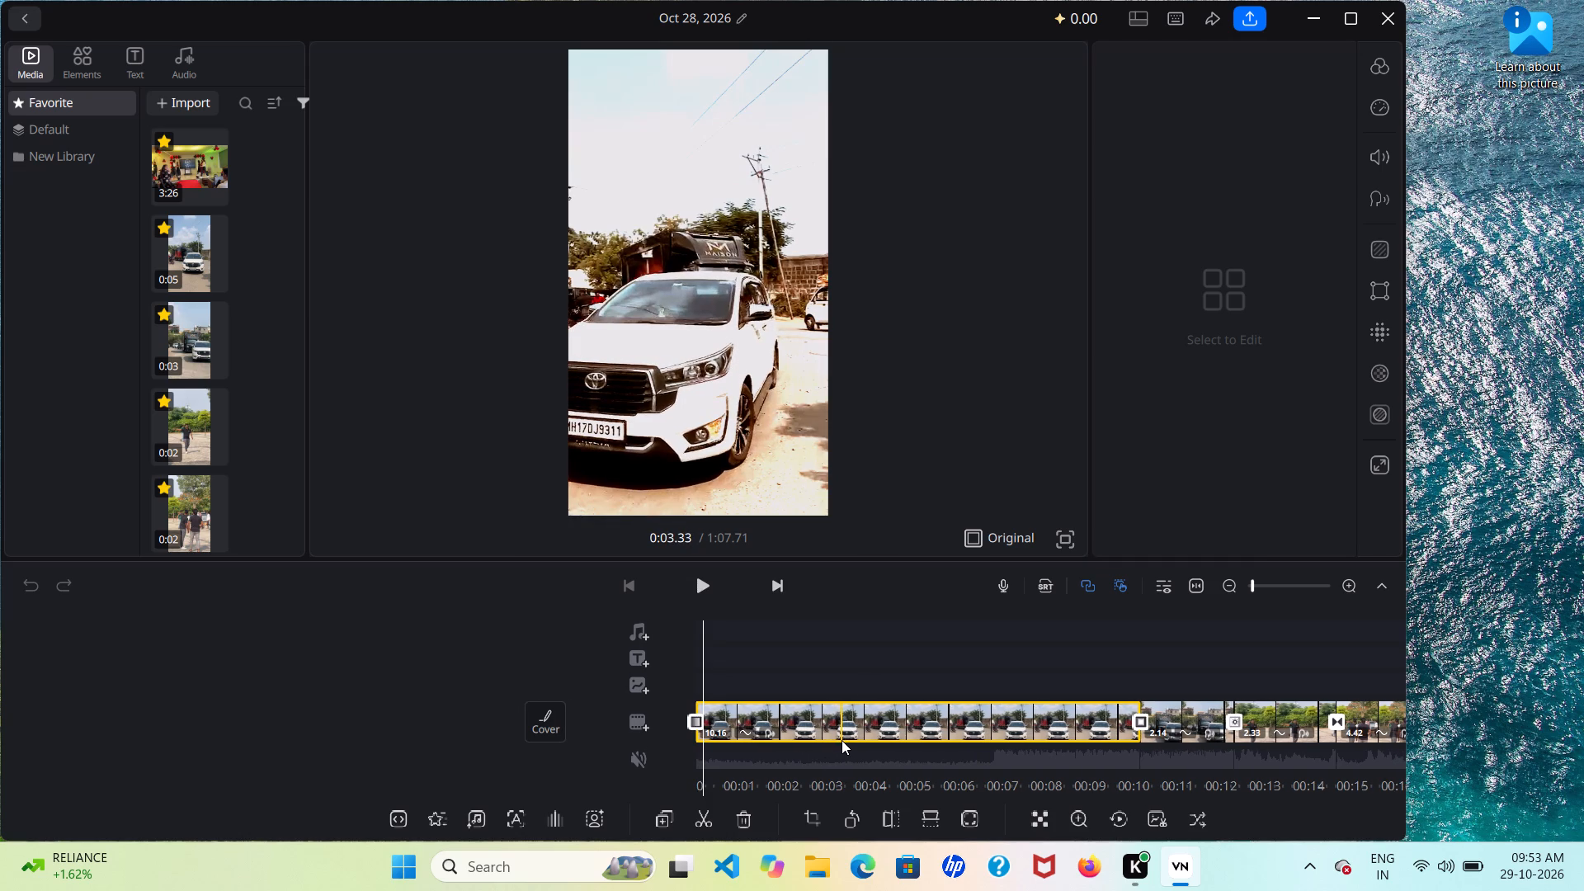
pyautogui.hscroll(-3, 841, 740)
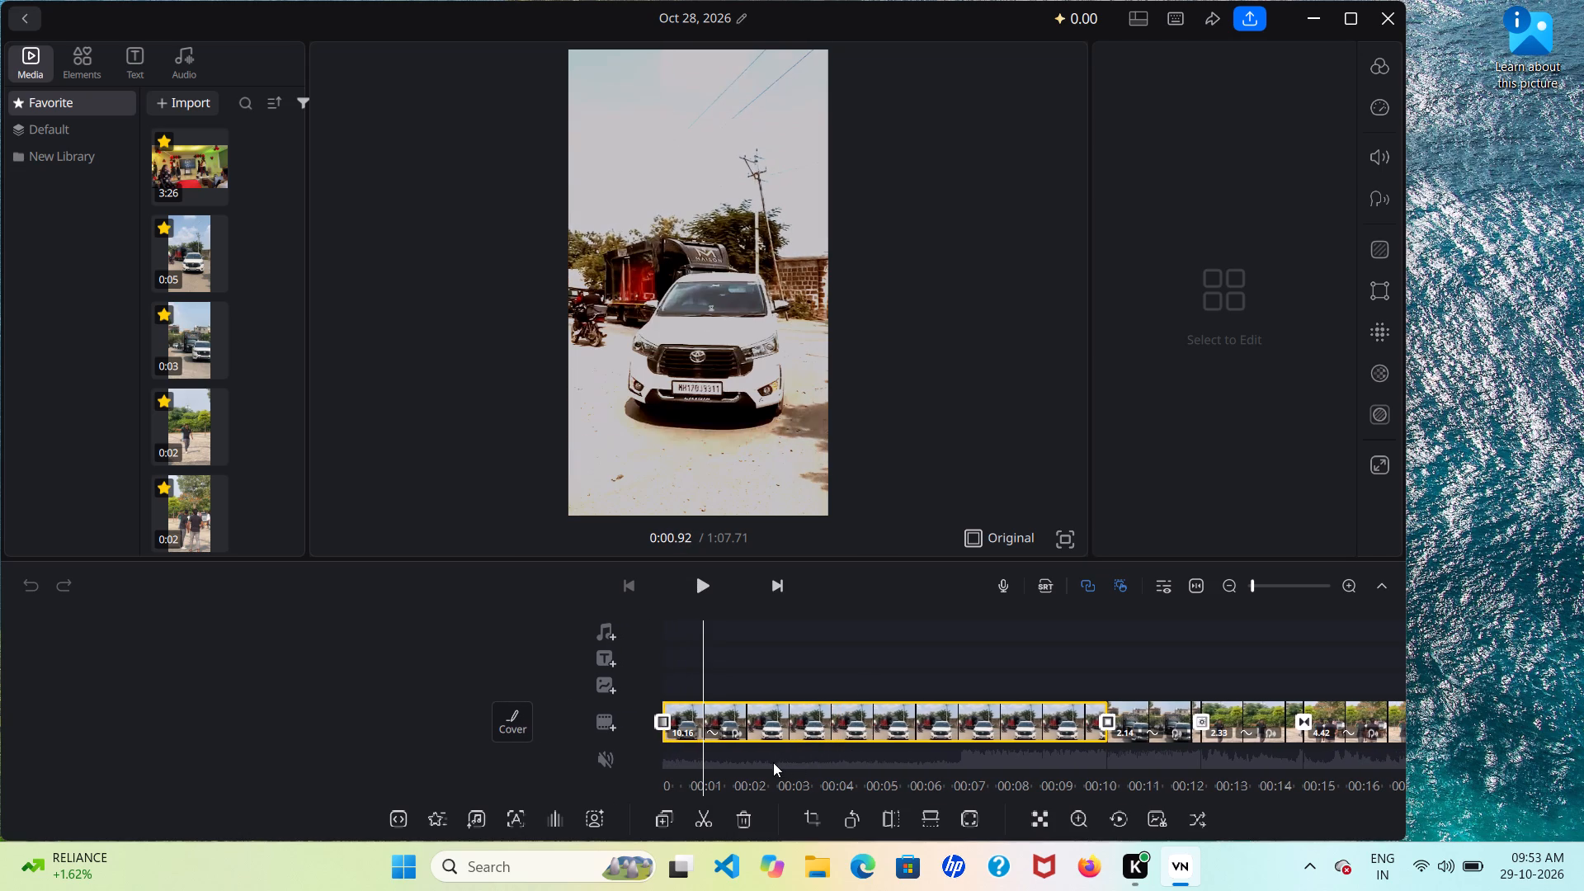
pyautogui.hscroll(-3, 773, 762)
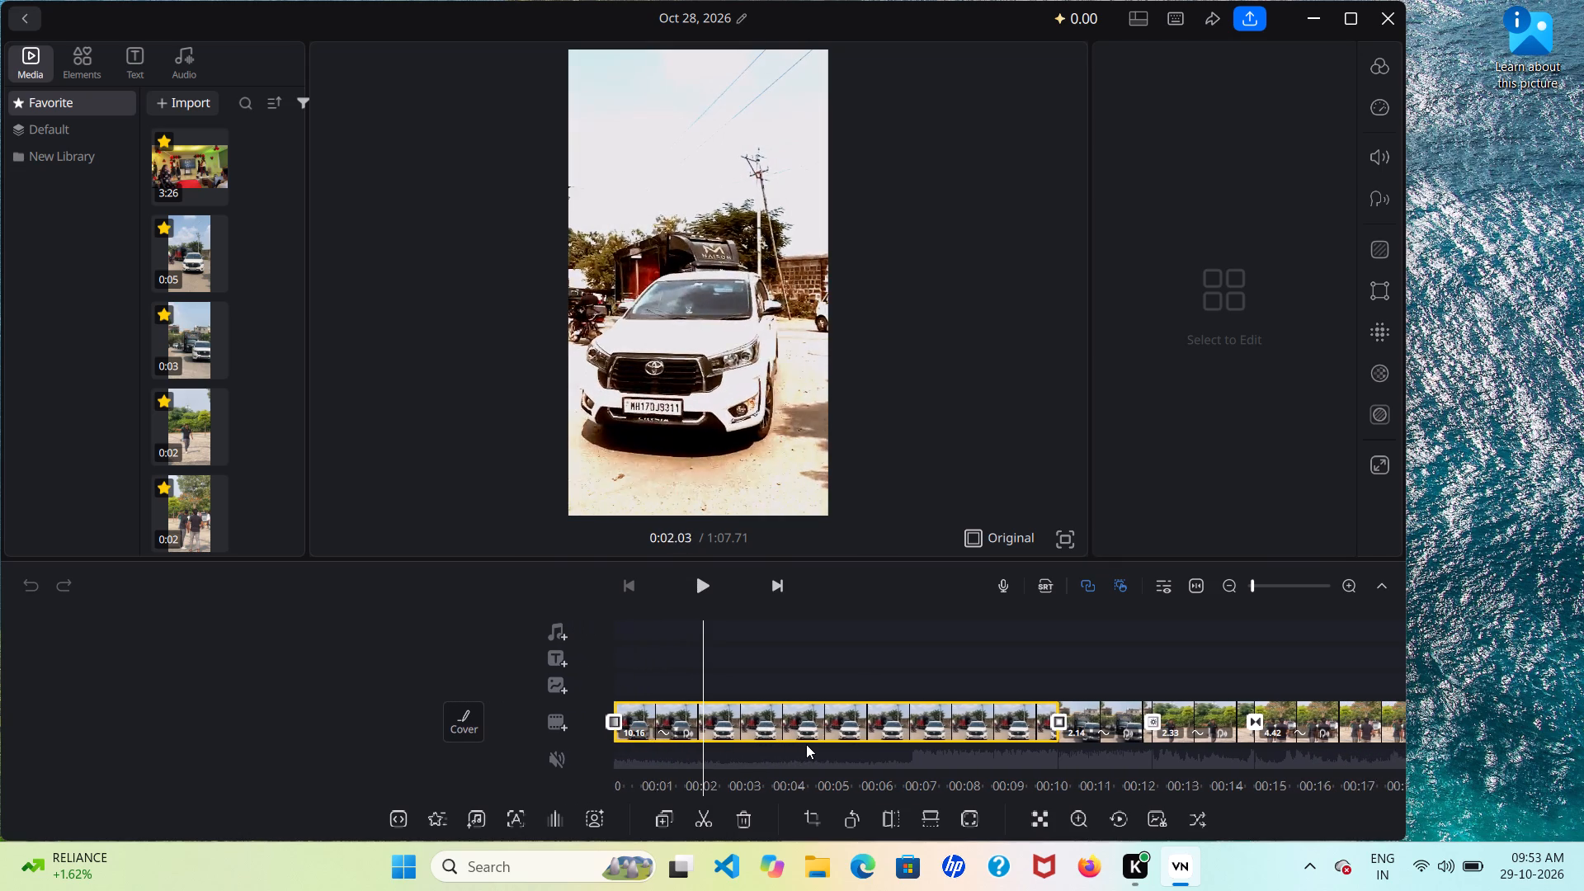
pyautogui.hscroll(-2, 806, 744)
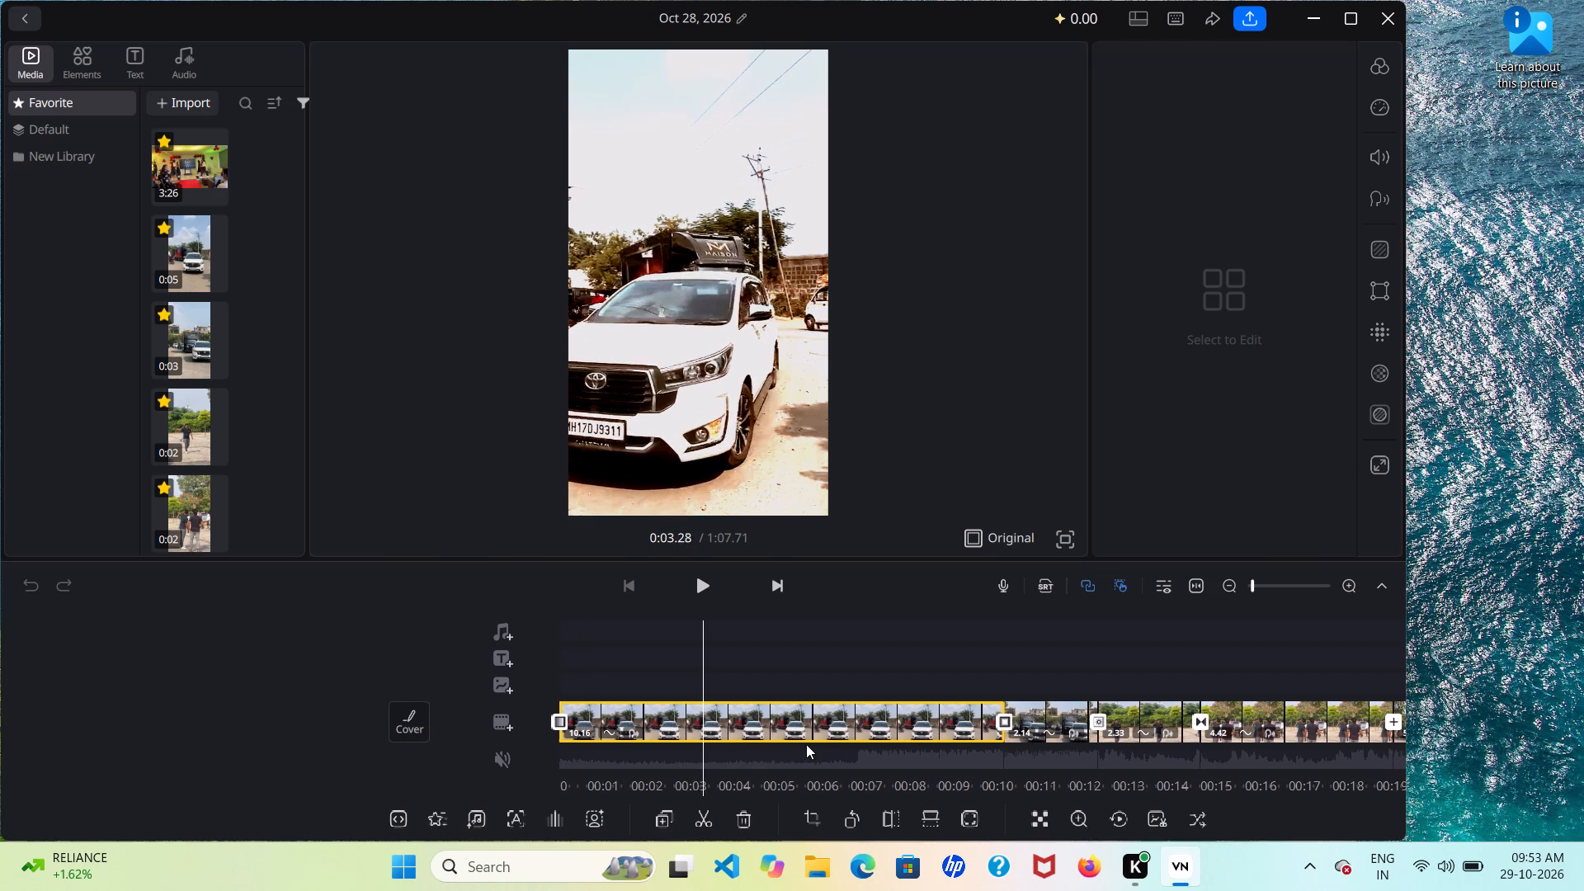
pyautogui.hscroll(-3, 806, 744)
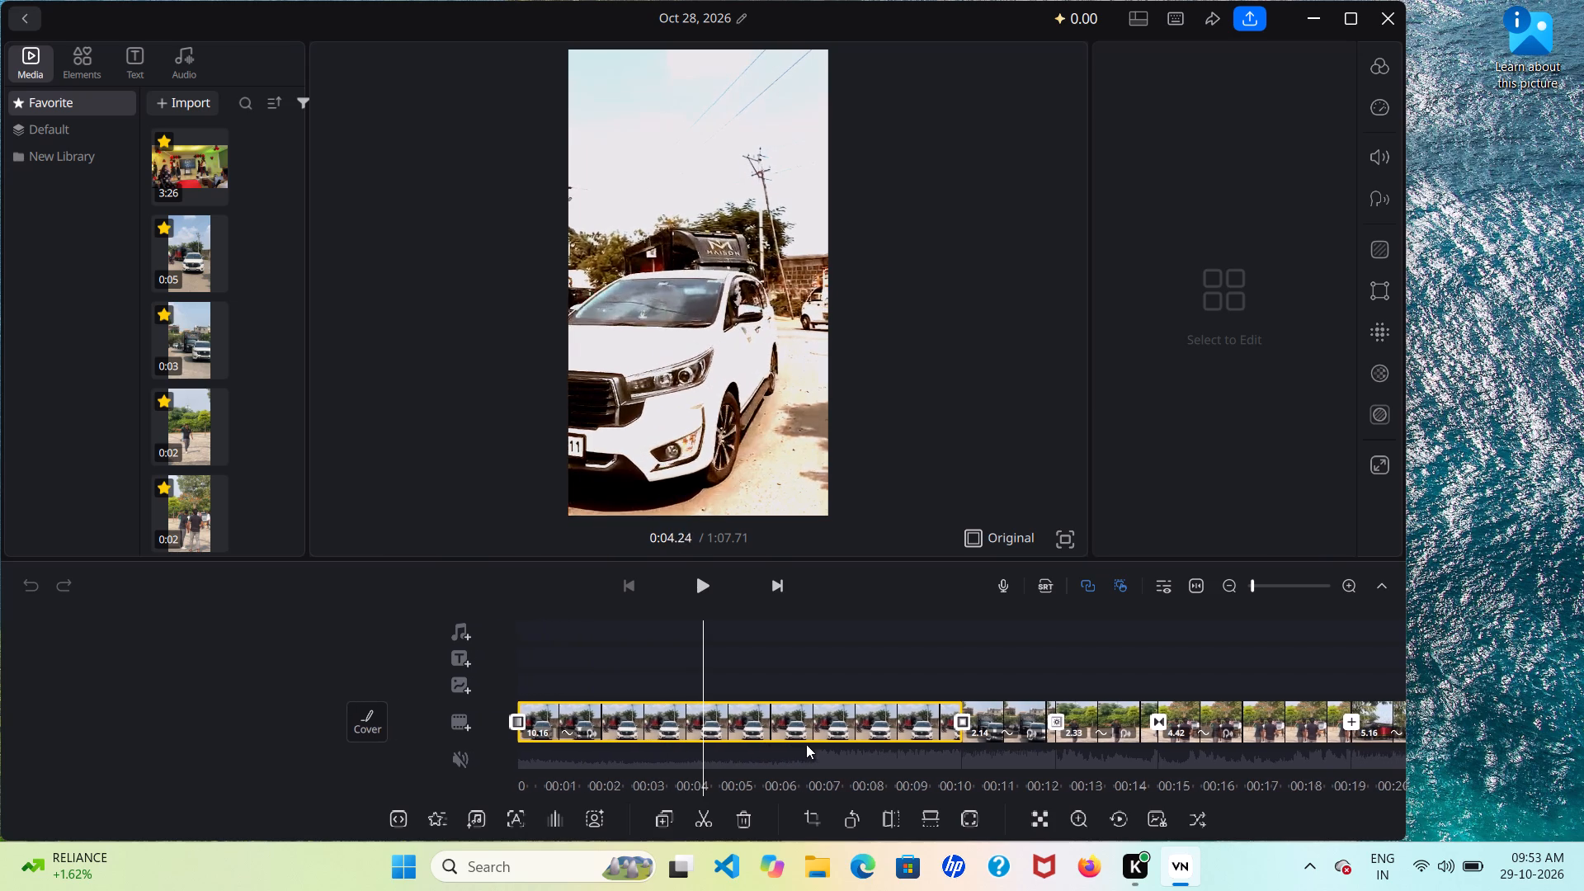
pyautogui.hscroll(-2, 806, 744)
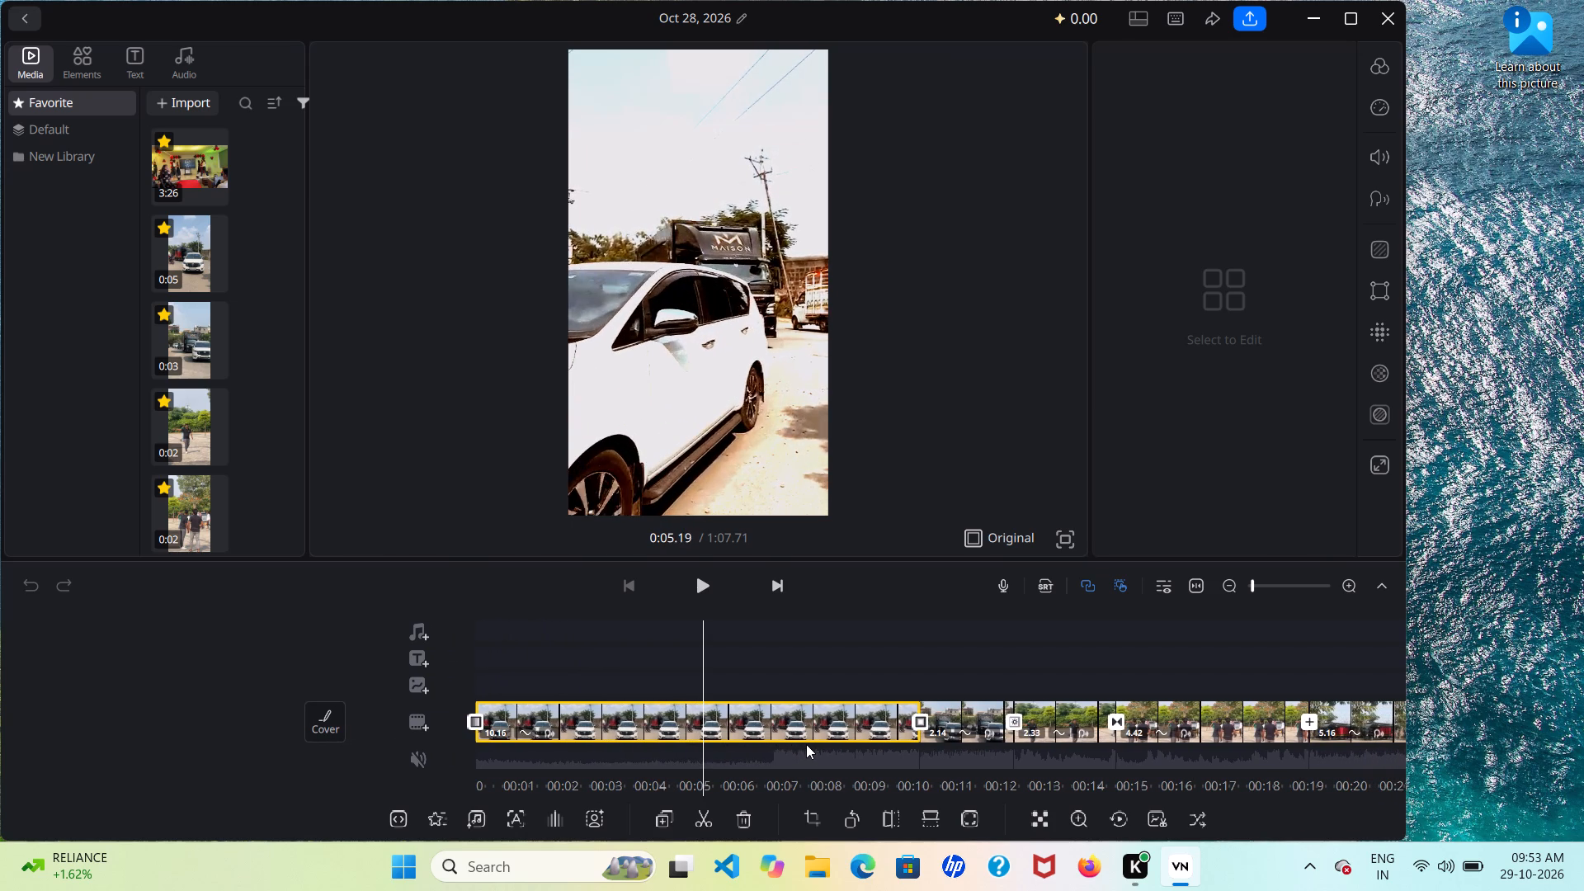
pyautogui.hscroll(-3, 806, 744)
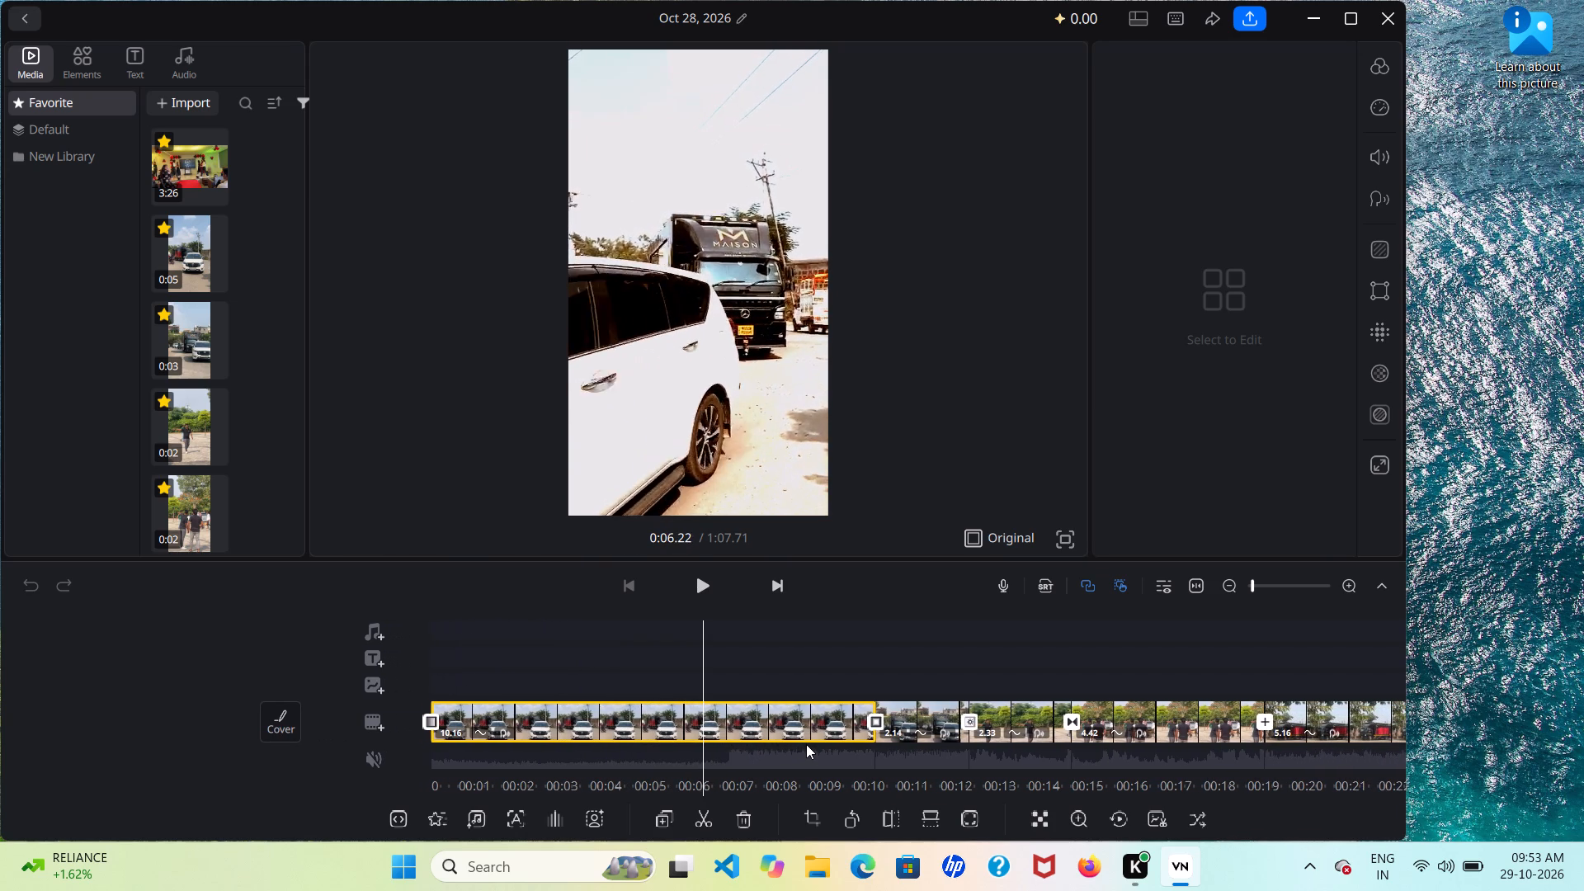
pyautogui.hscroll(-3, 806, 744)
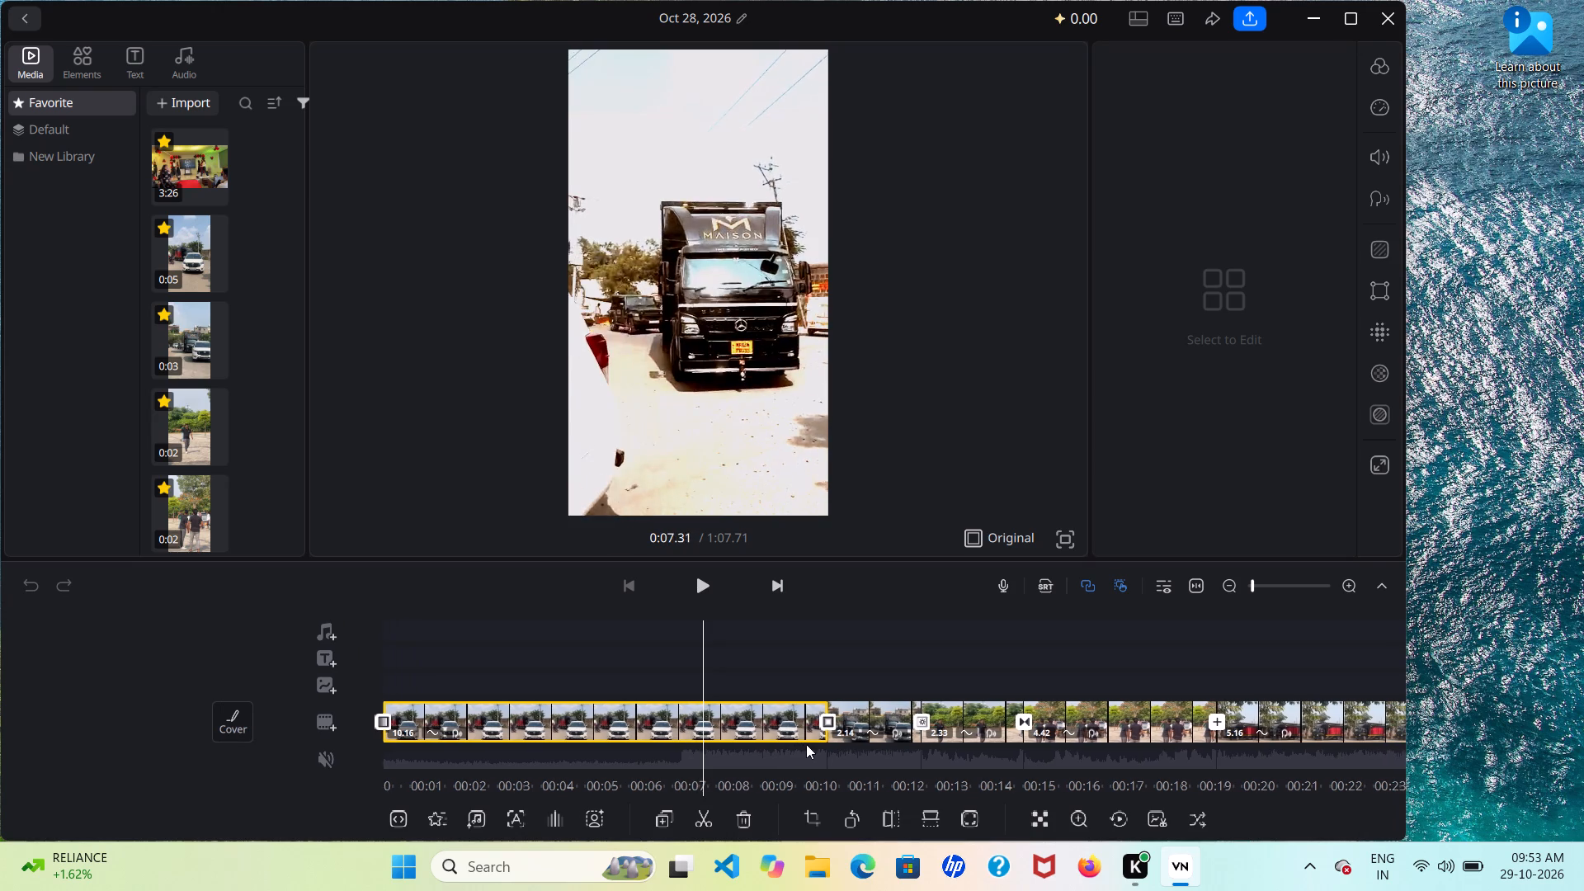
pyautogui.hscroll(-2, 806, 744)
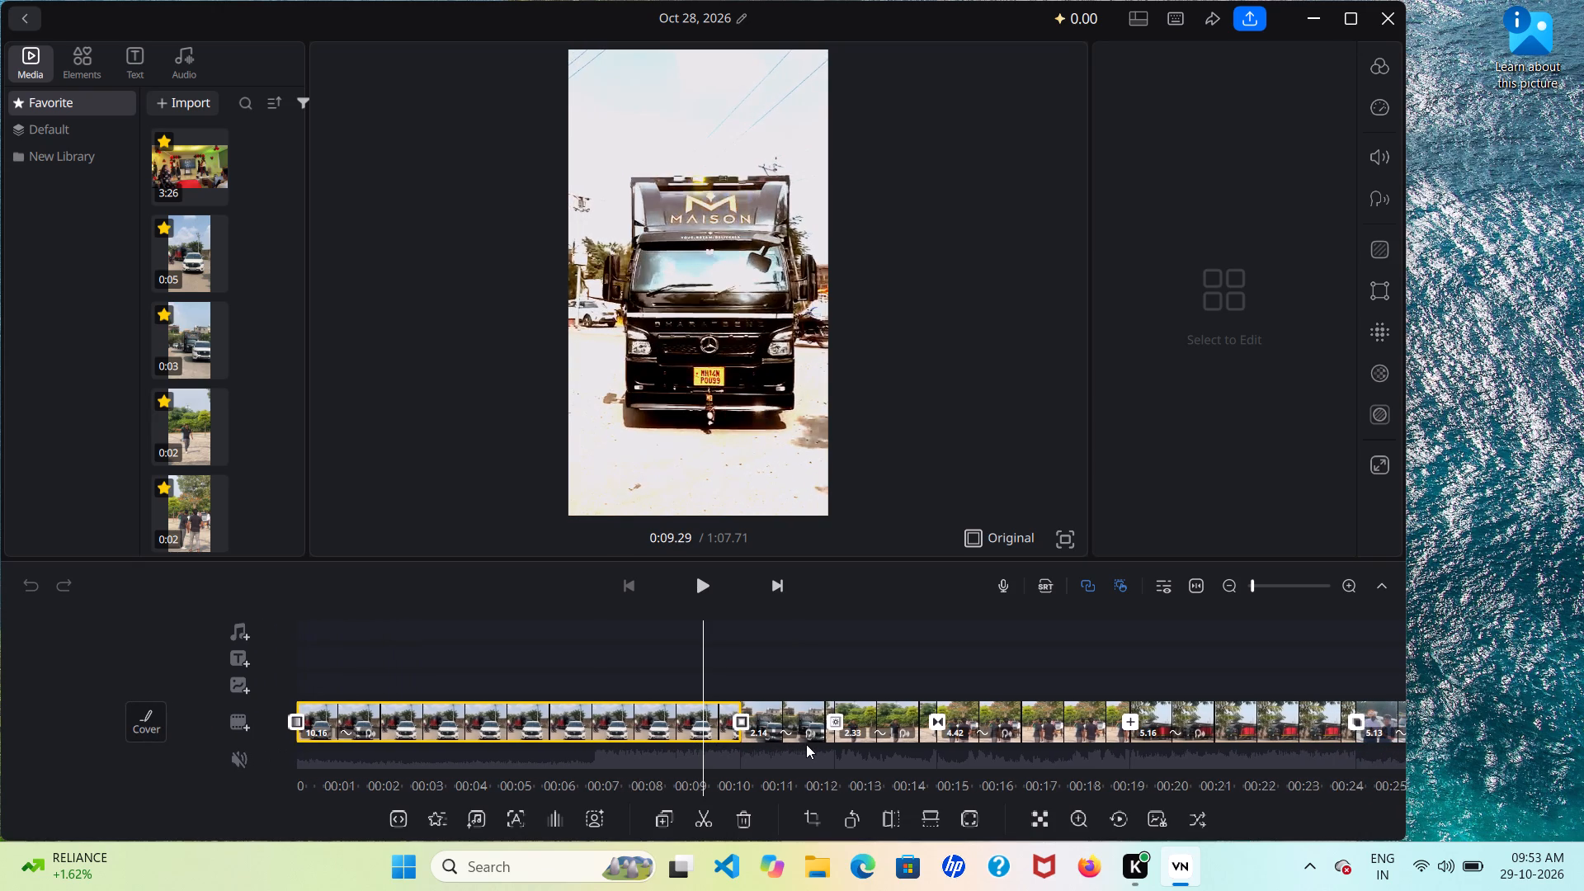
pyautogui.hscroll(-3, 806, 744)
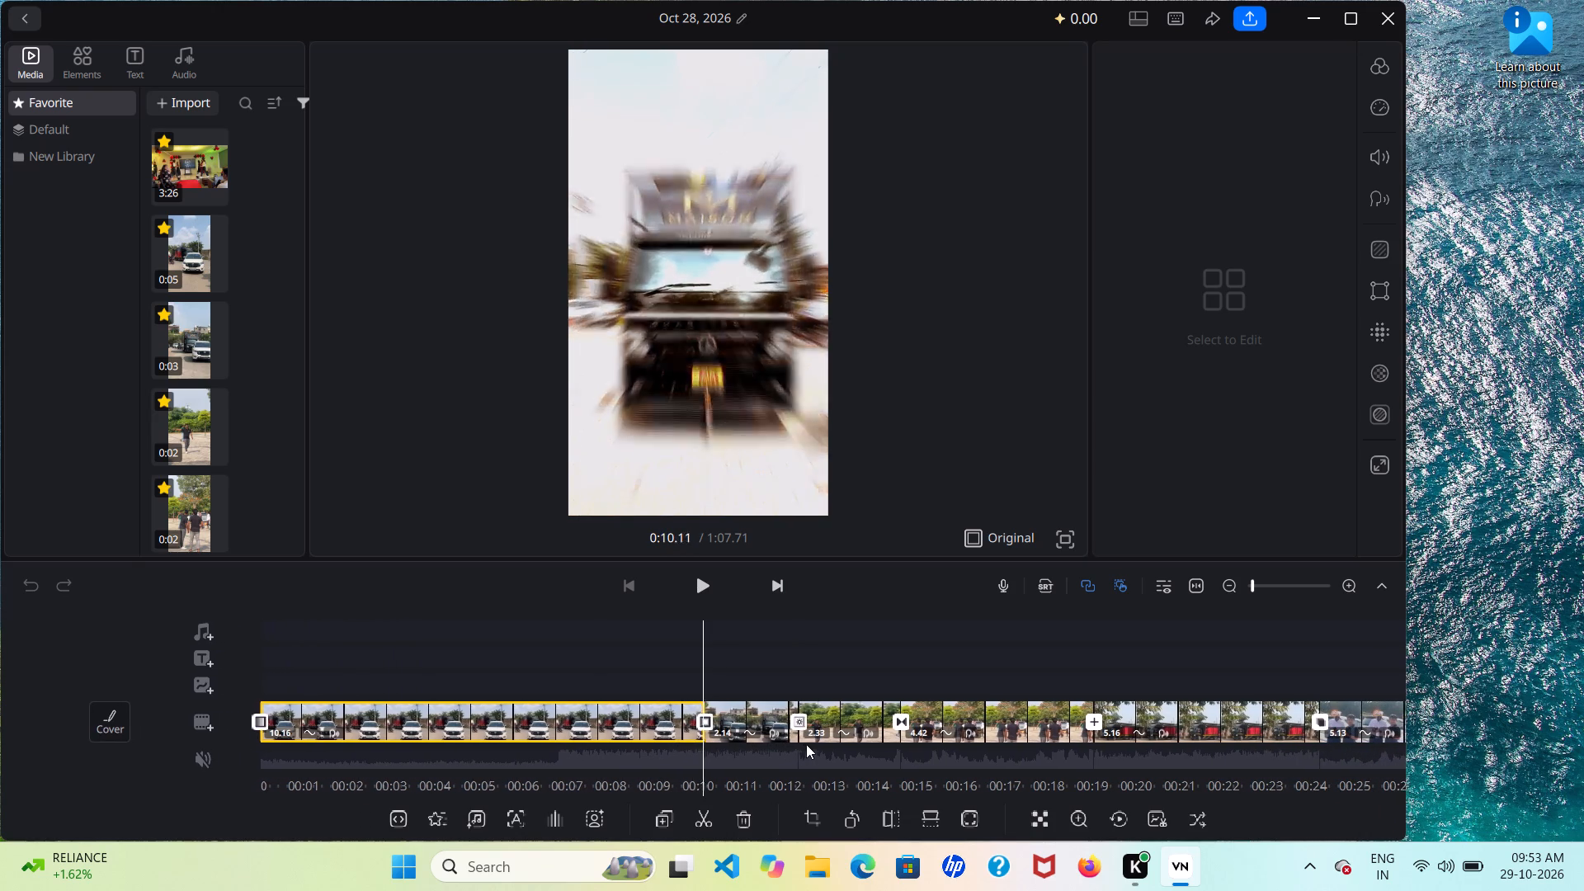
pyautogui.hscroll(-2, 806, 744)
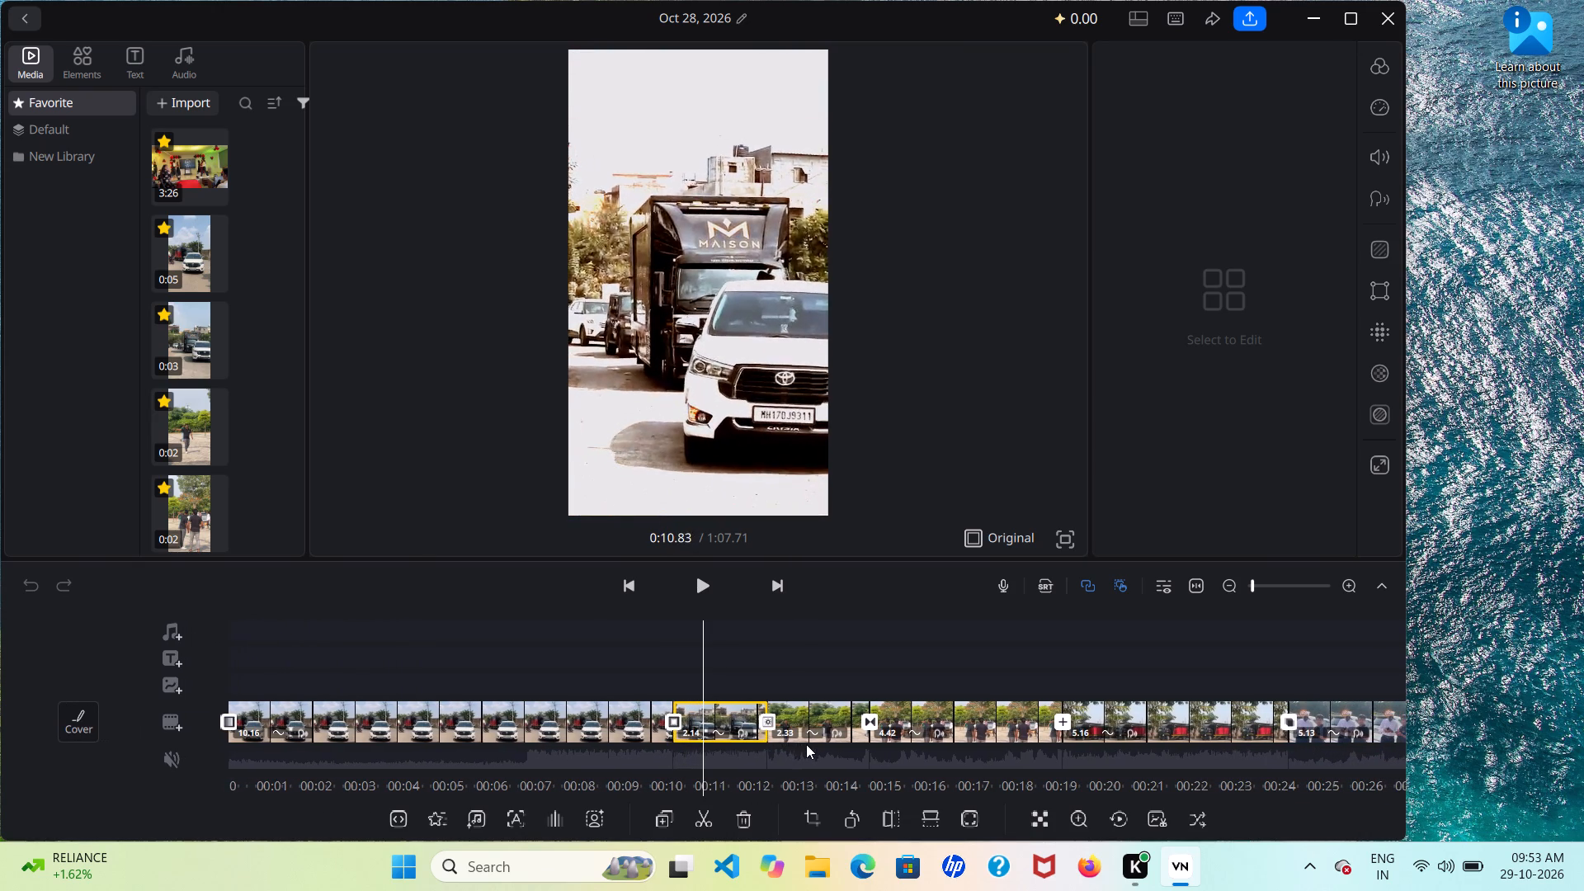
pyautogui.hscroll(-3, 806, 744)
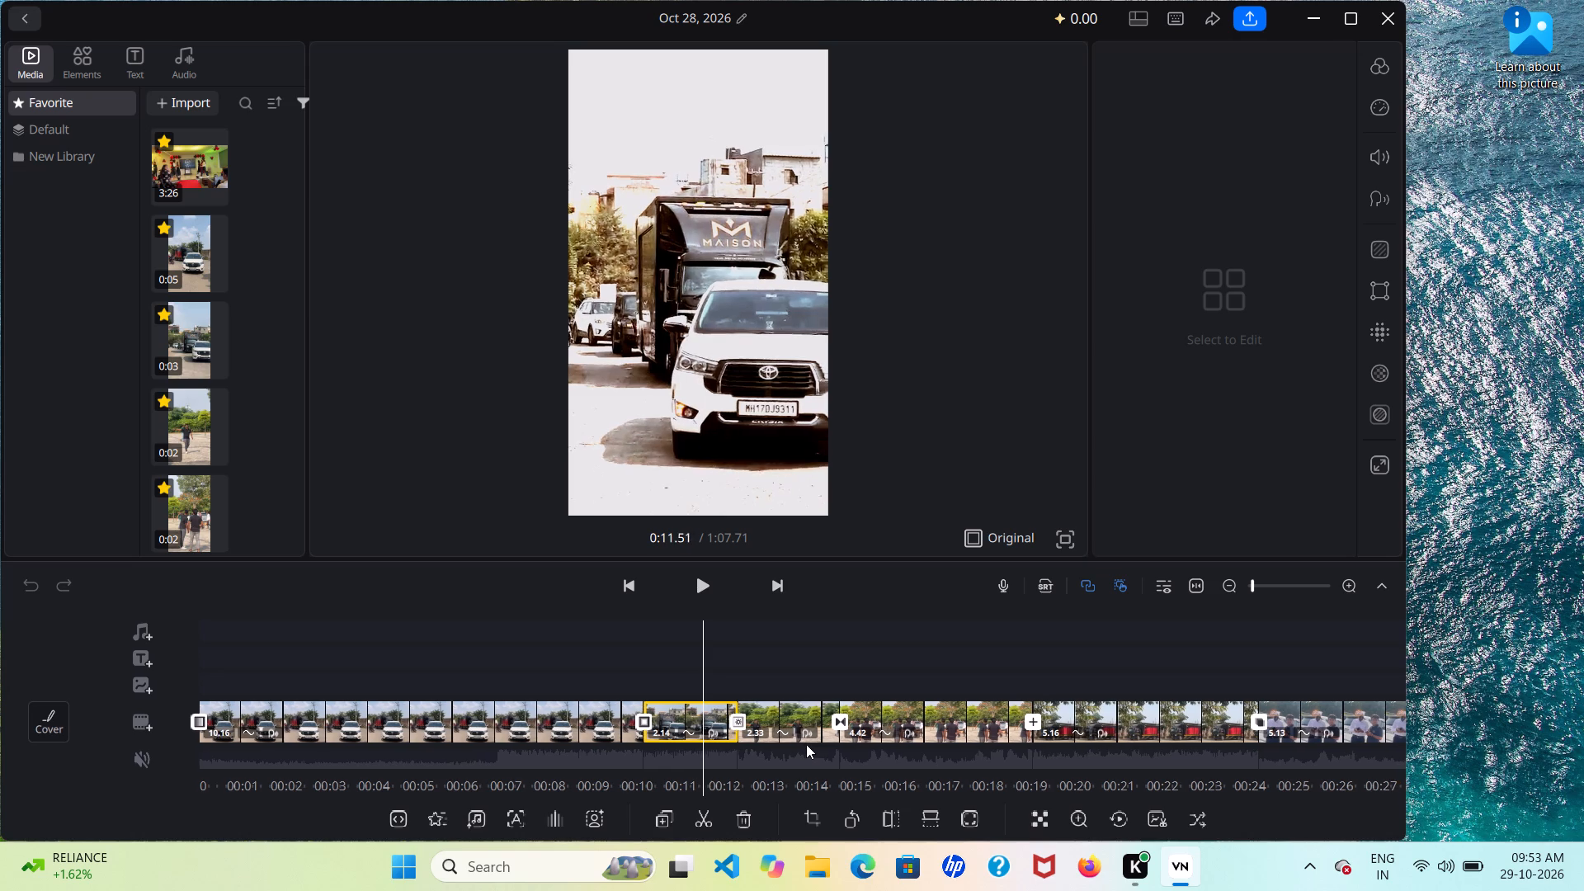
pyautogui.hscroll(-1, 806, 744)
# Change the transition between the second and third clips to Shake 2.
pyautogui.click(697, 738)
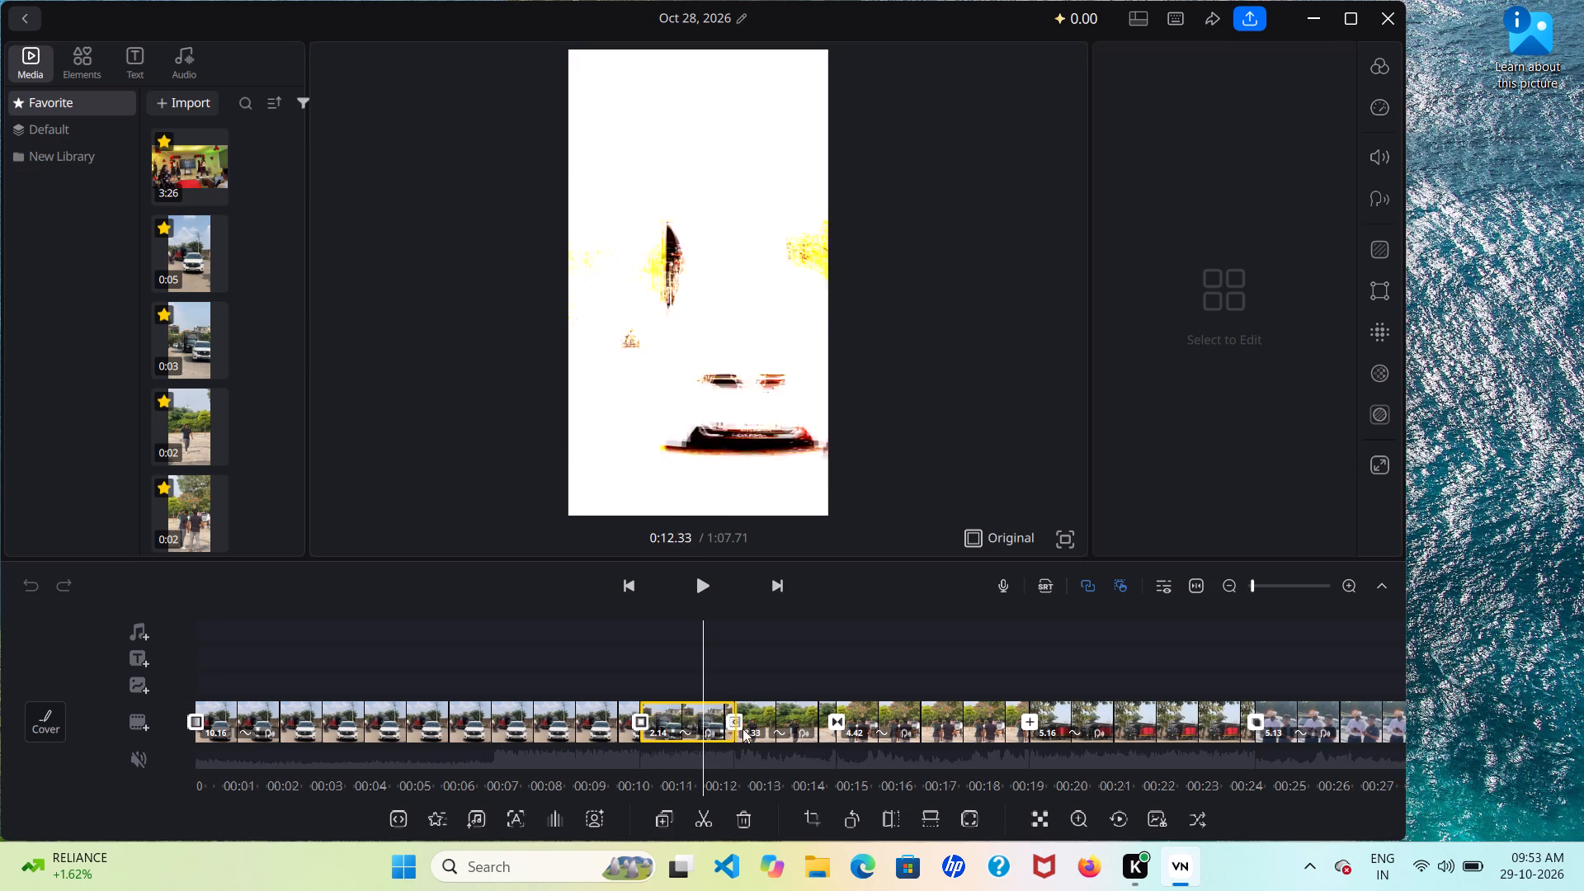
pyautogui.click(736, 725)
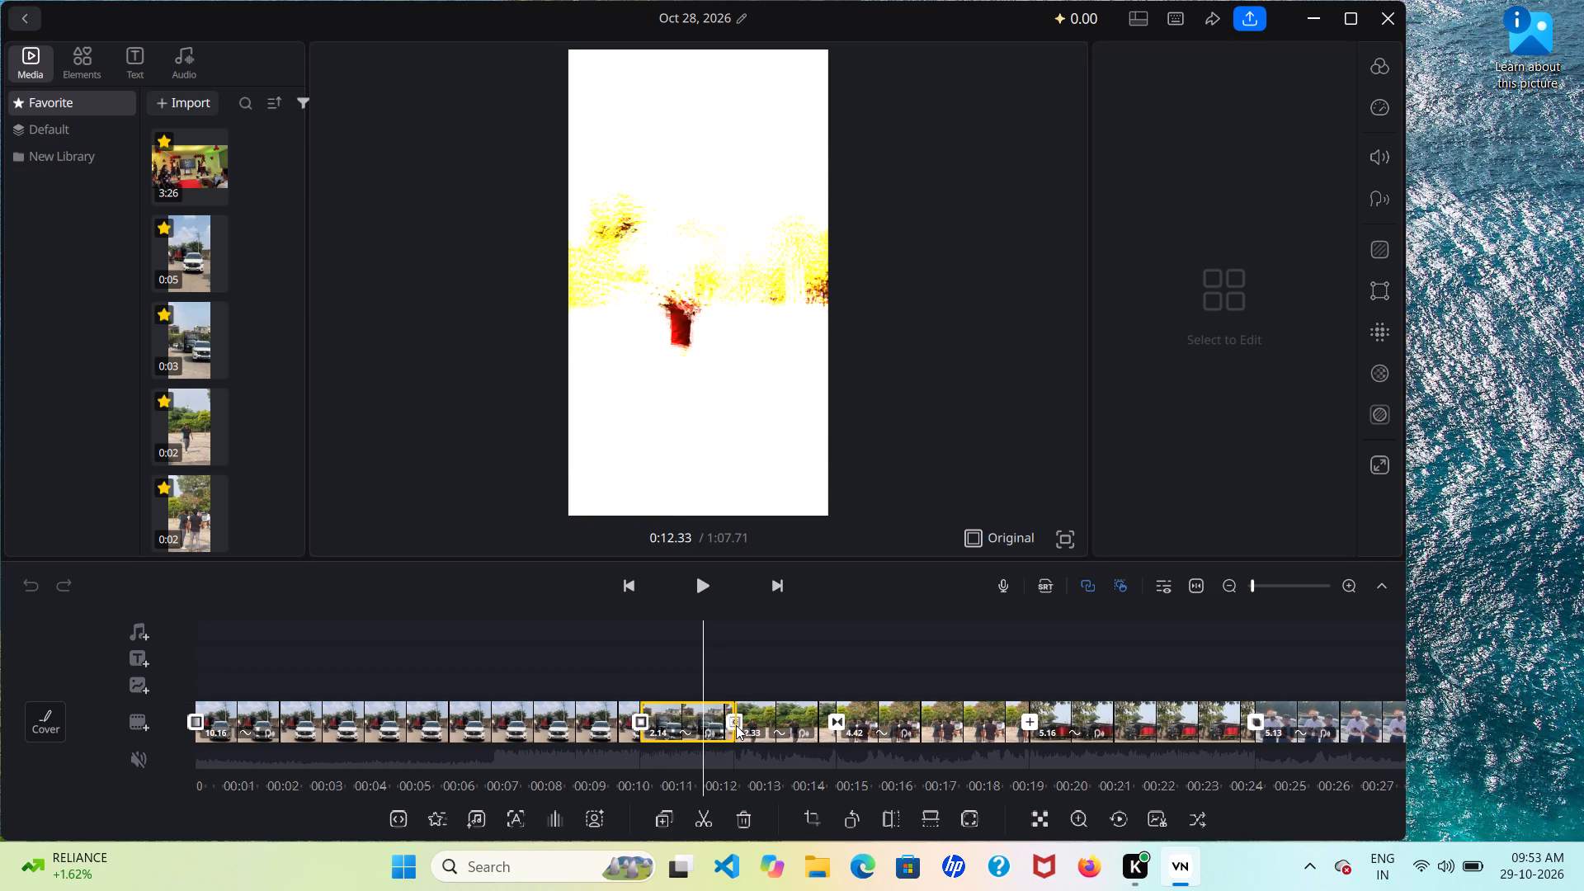
pyautogui.click(610, 681)
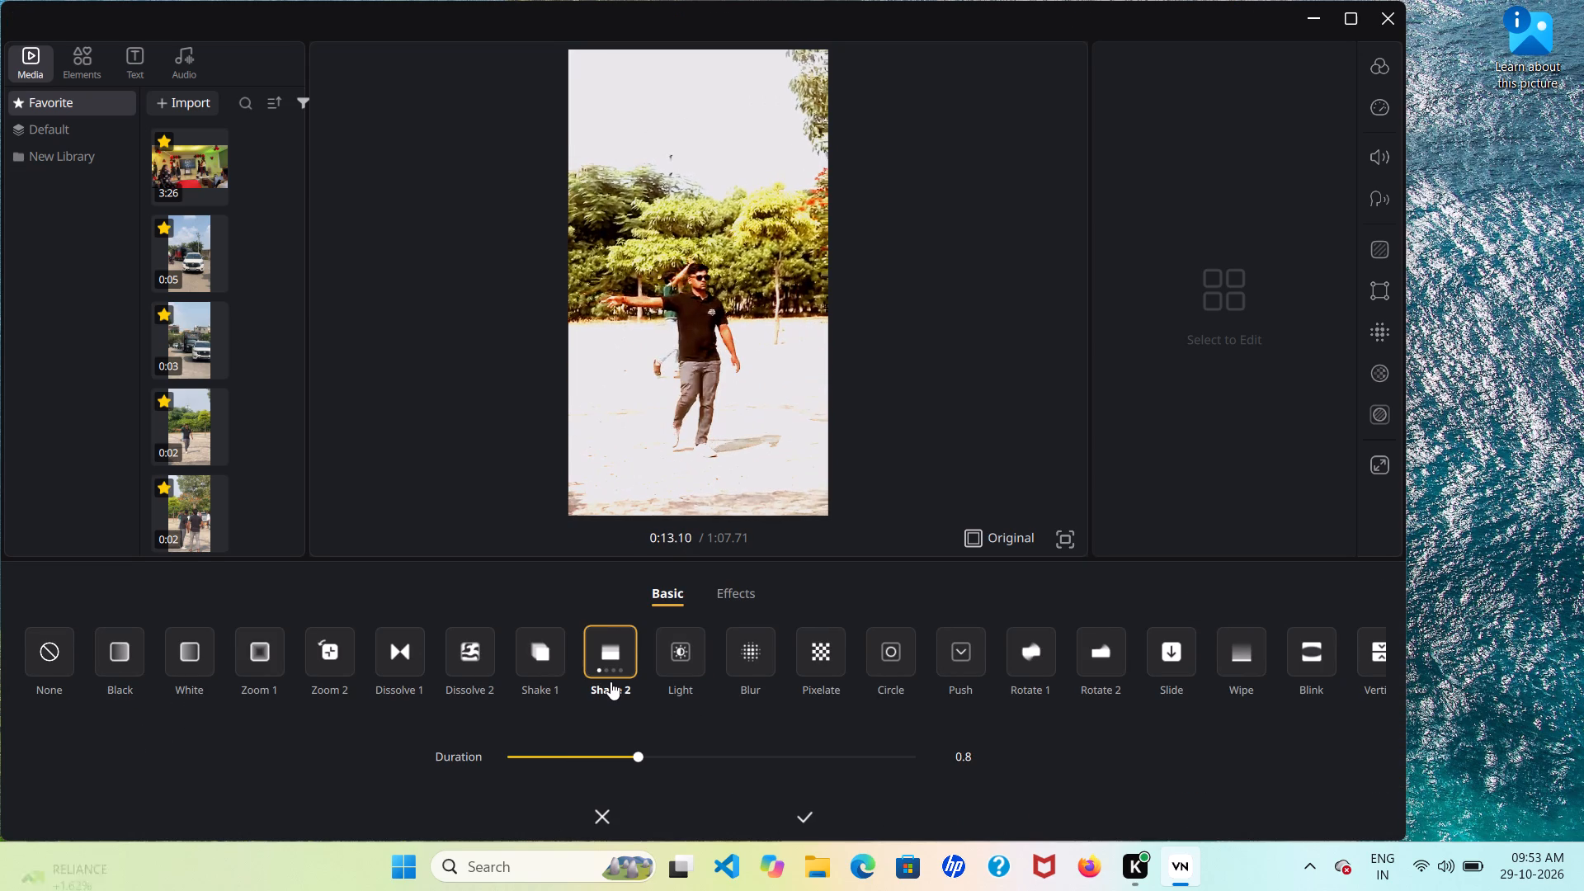
pyautogui.click(818, 815)
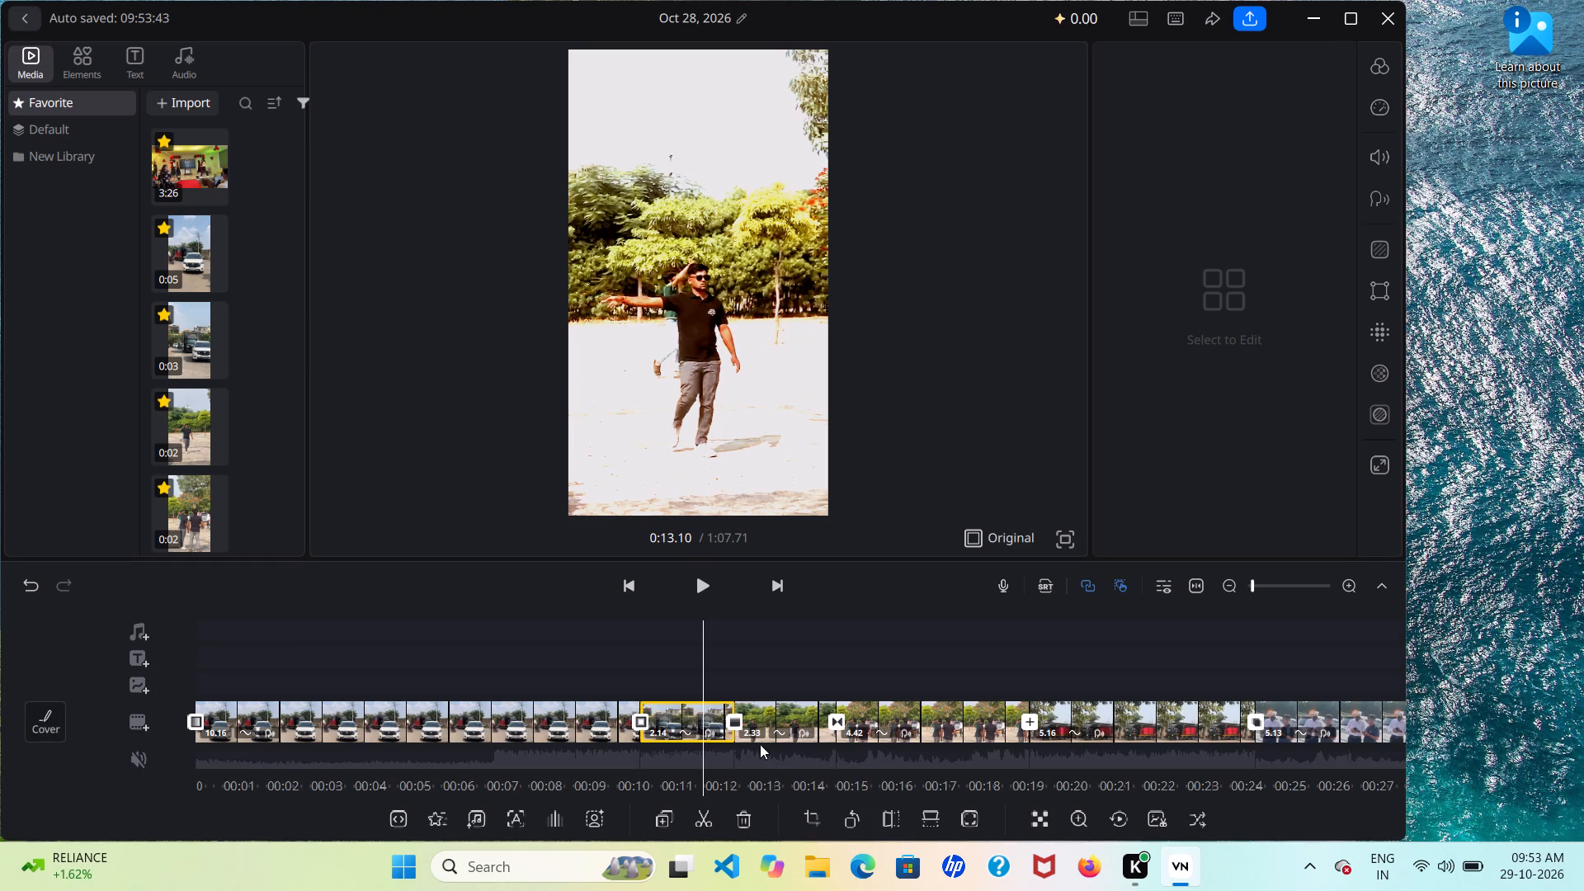
# Rewind into the second clip and play back the transition into the third clip to review it.
pyautogui.hscroll(2, 754, 740)
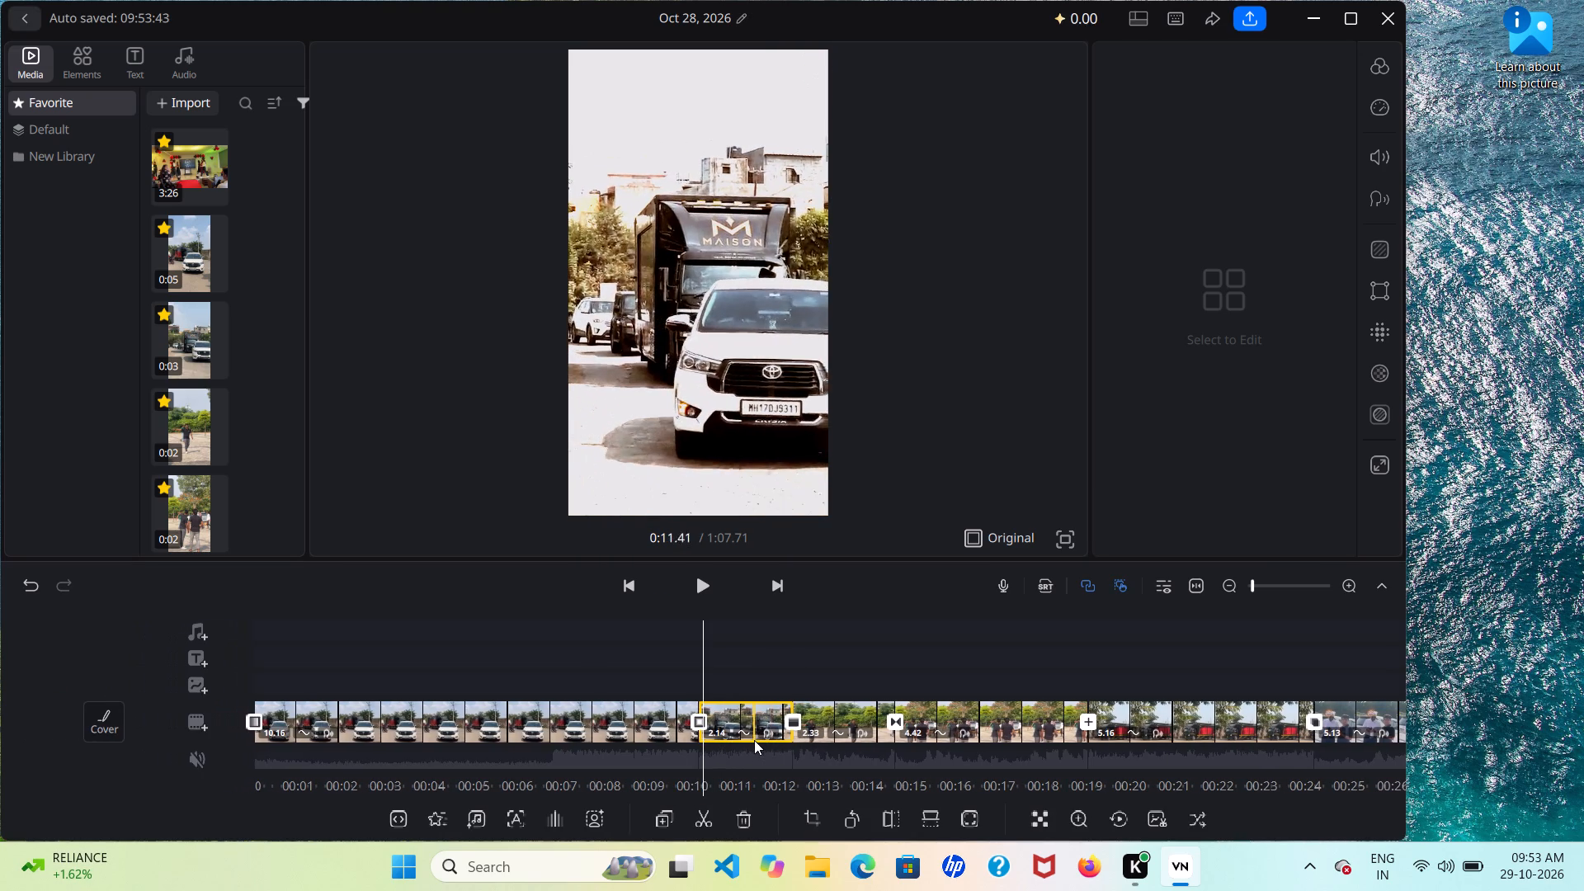
pyautogui.hscroll(3, 754, 740)
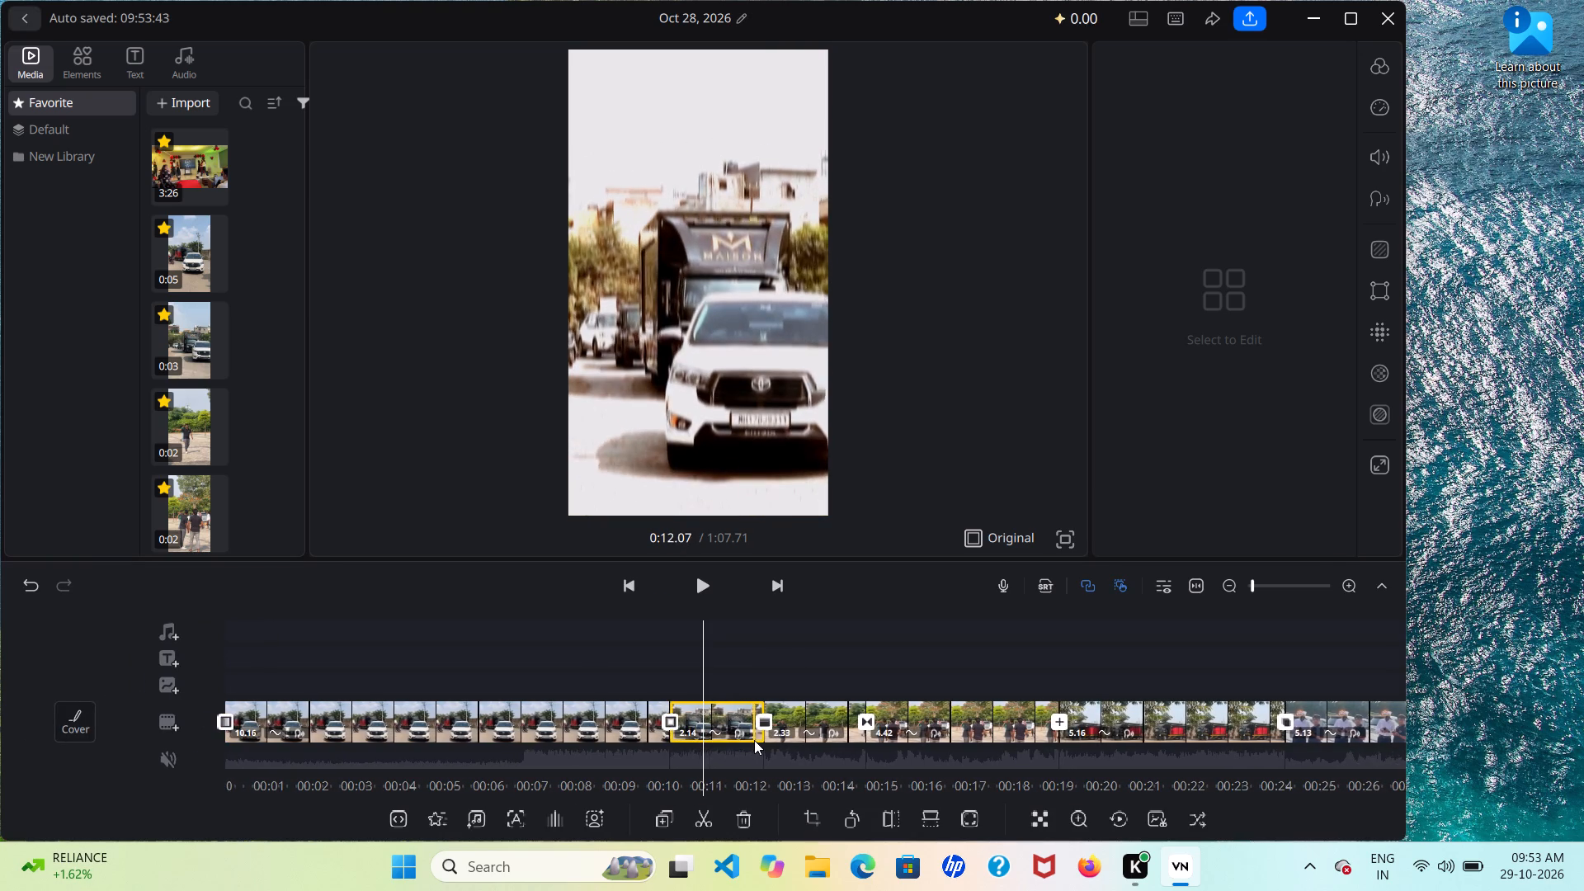
pyautogui.hscroll(2, 754, 740)
pyautogui.click(701, 588)
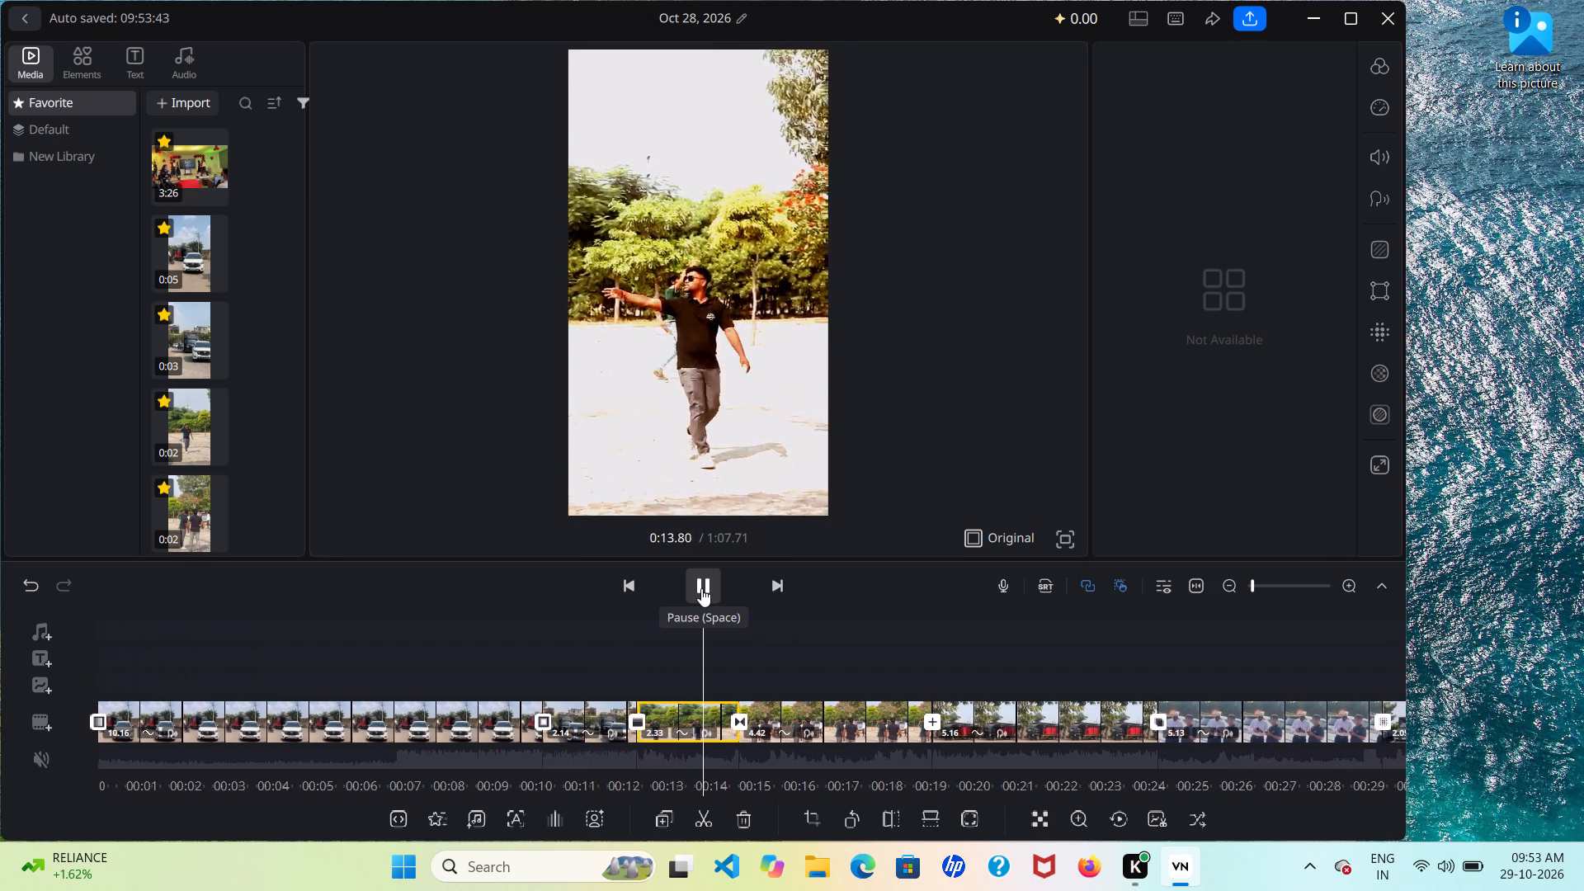
pyautogui.click(701, 588)
pyautogui.click(701, 588)
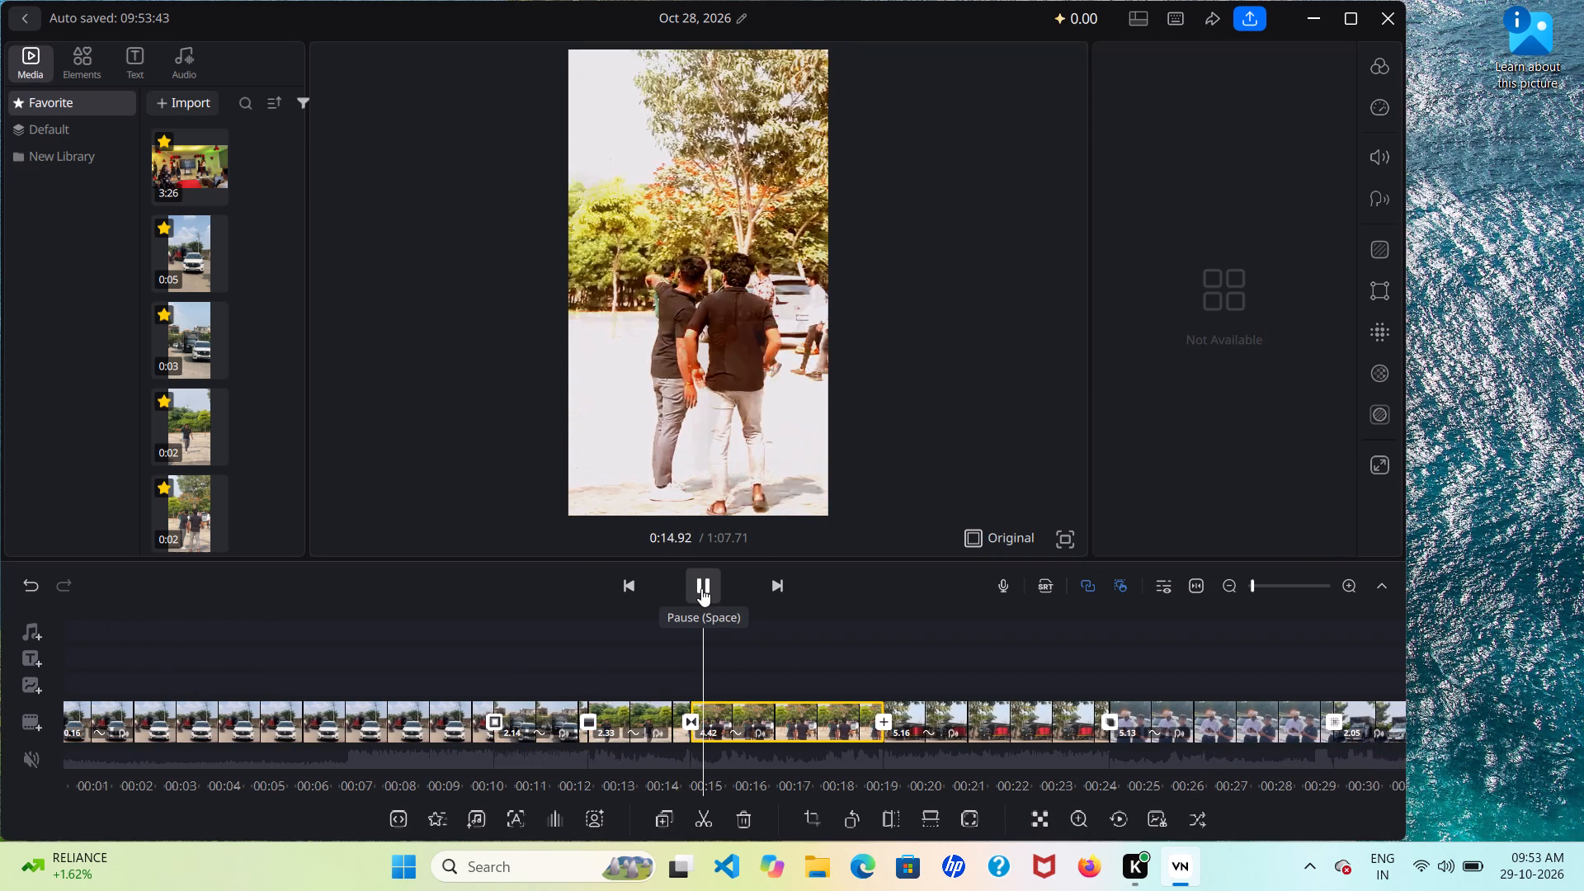
pyautogui.click(701, 588)
# Apply the Hero Time speed curve to the third clip, and try to lower the curve's starting point slightly.
pyautogui.click(590, 729)
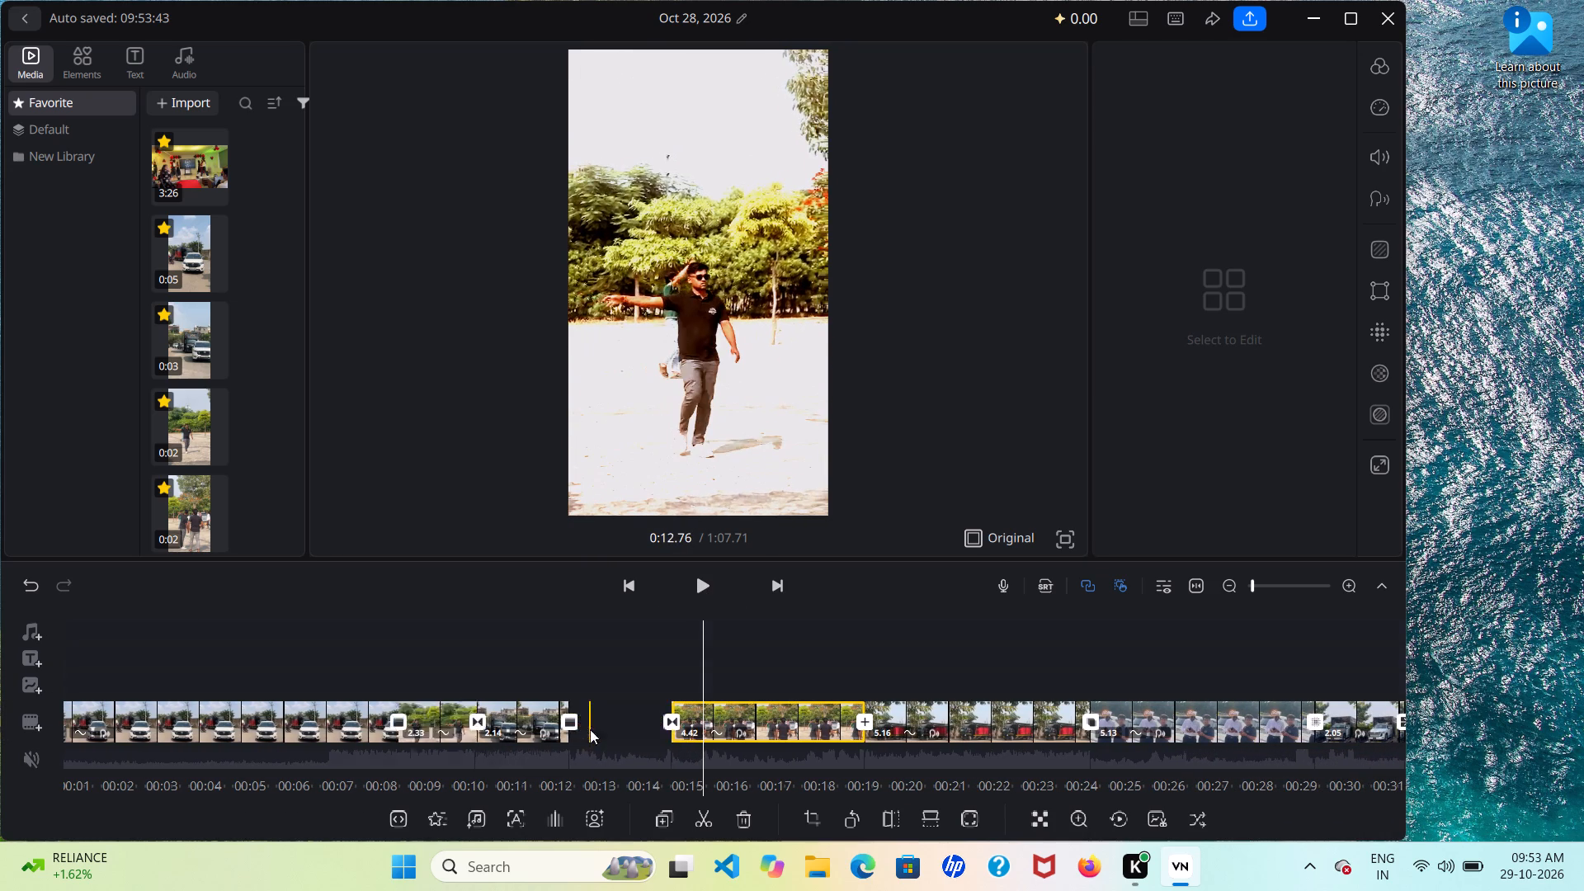
pyautogui.hscroll(4, 669, 722)
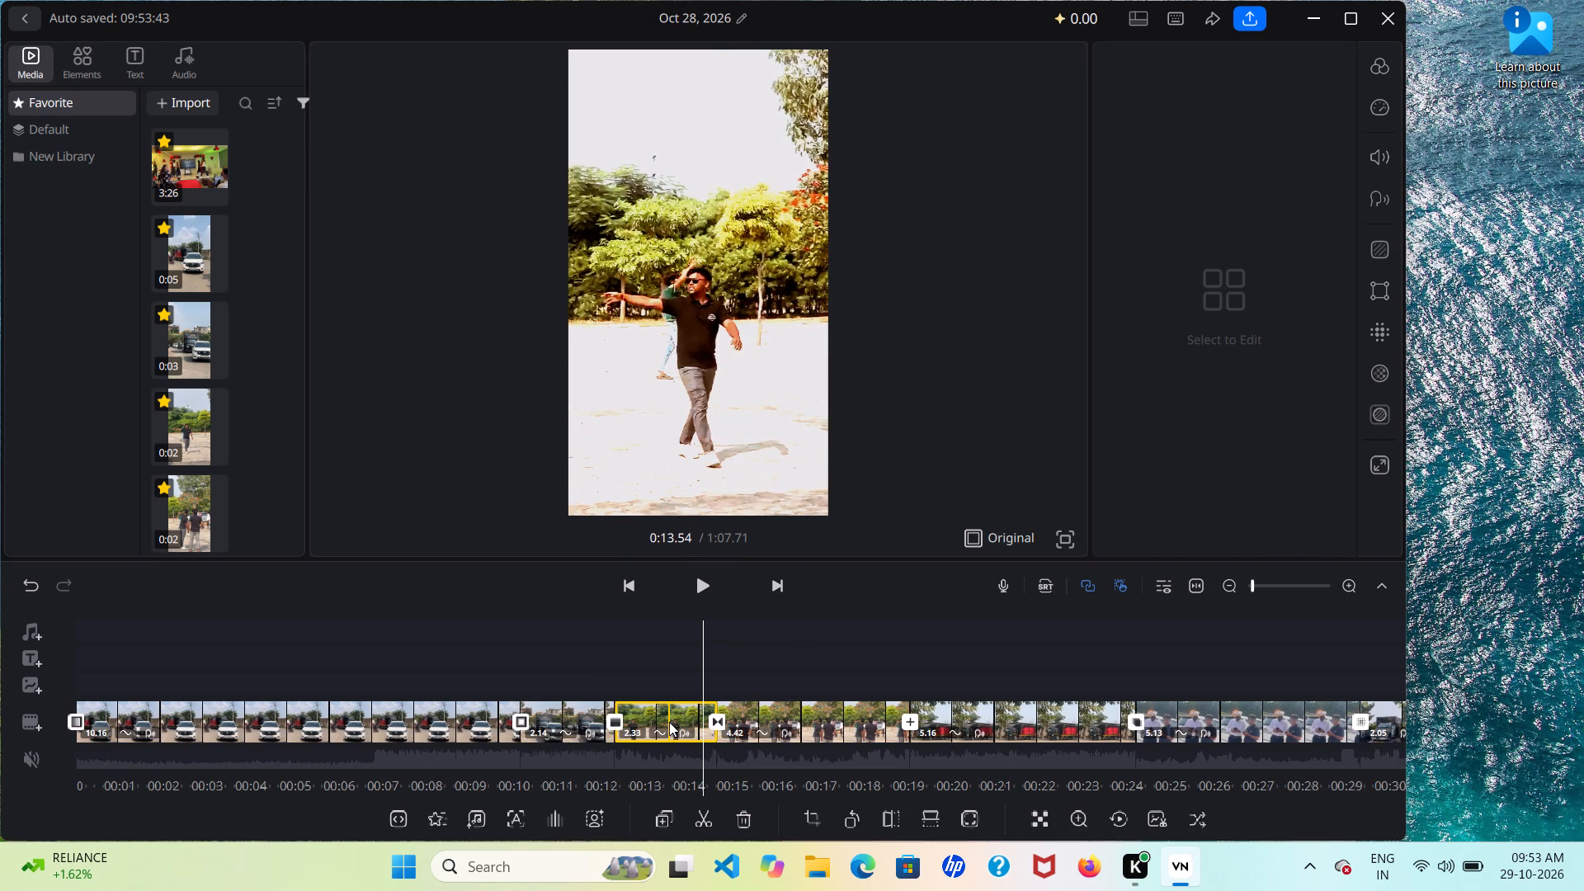
pyautogui.hscroll(1, 669, 722)
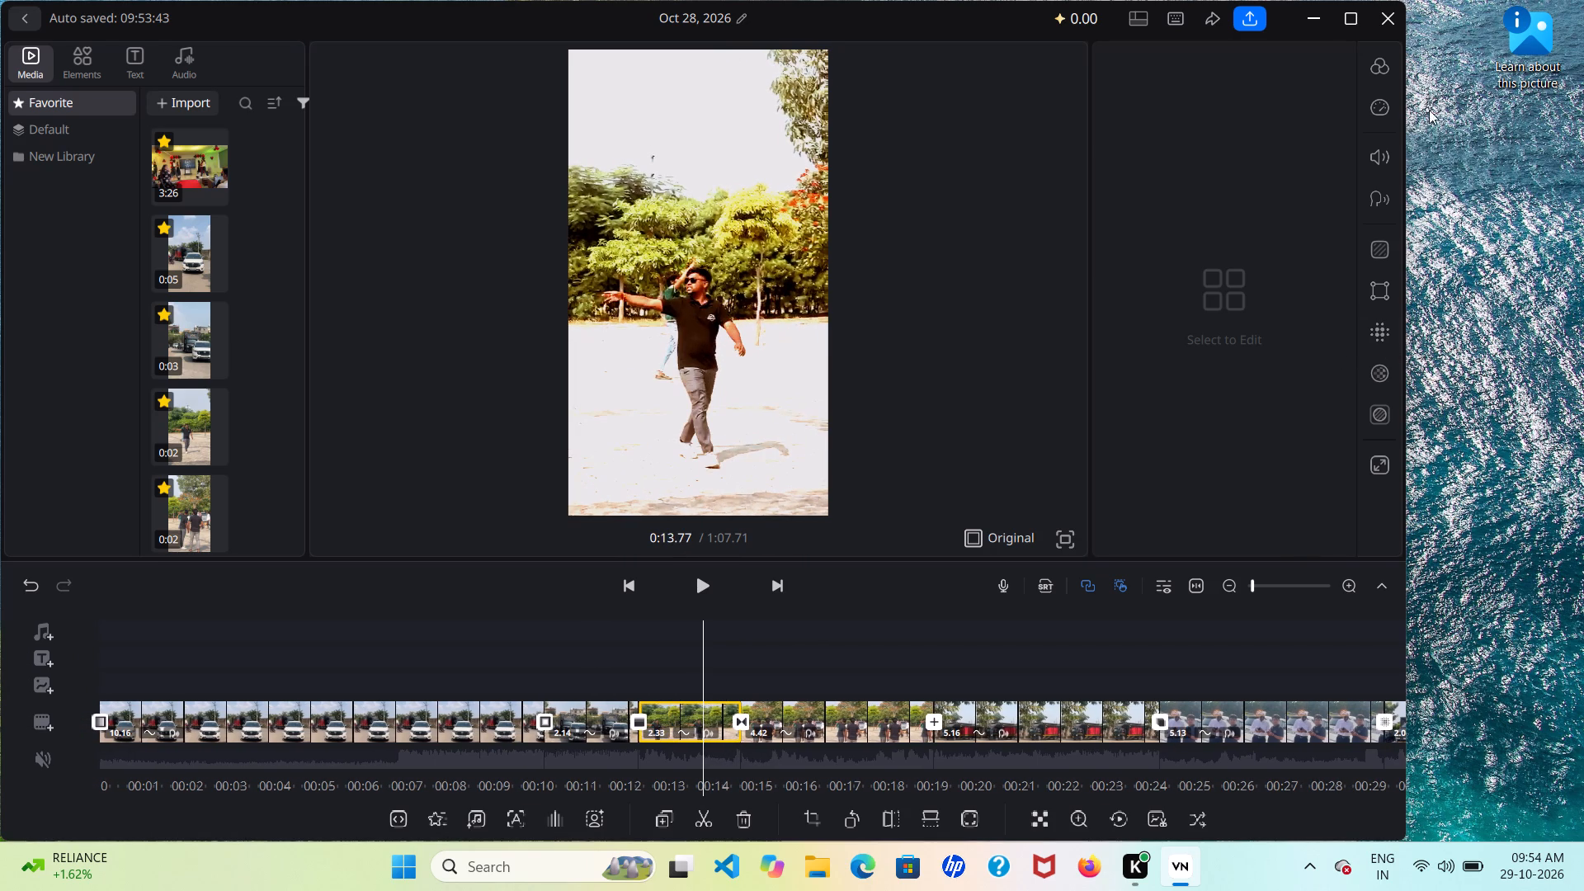
pyautogui.click(1381, 101)
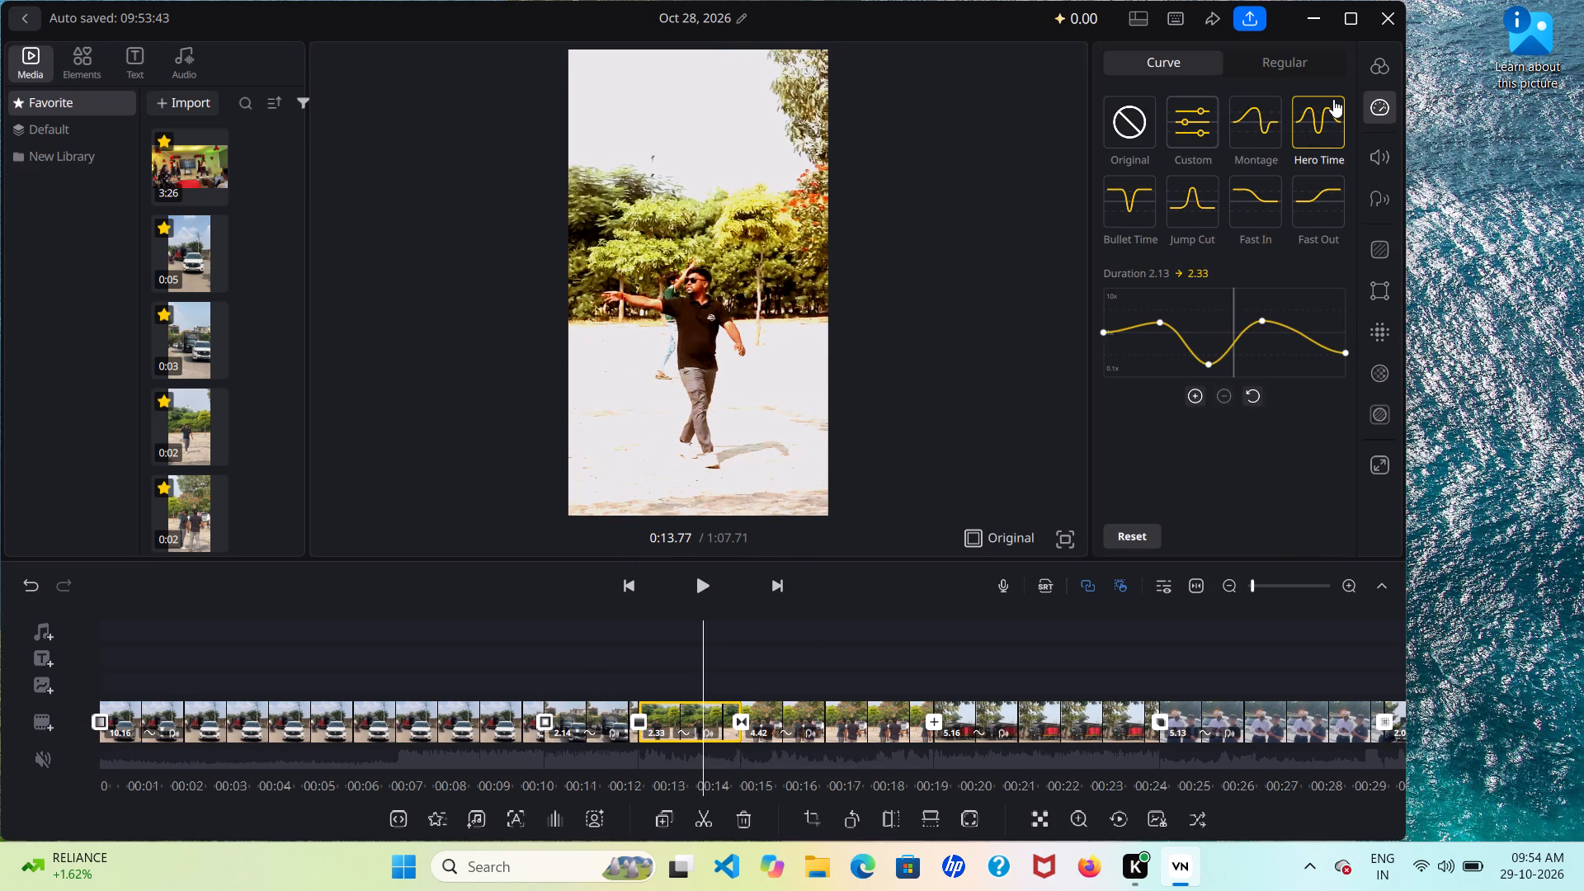
pyautogui.click(1333, 99)
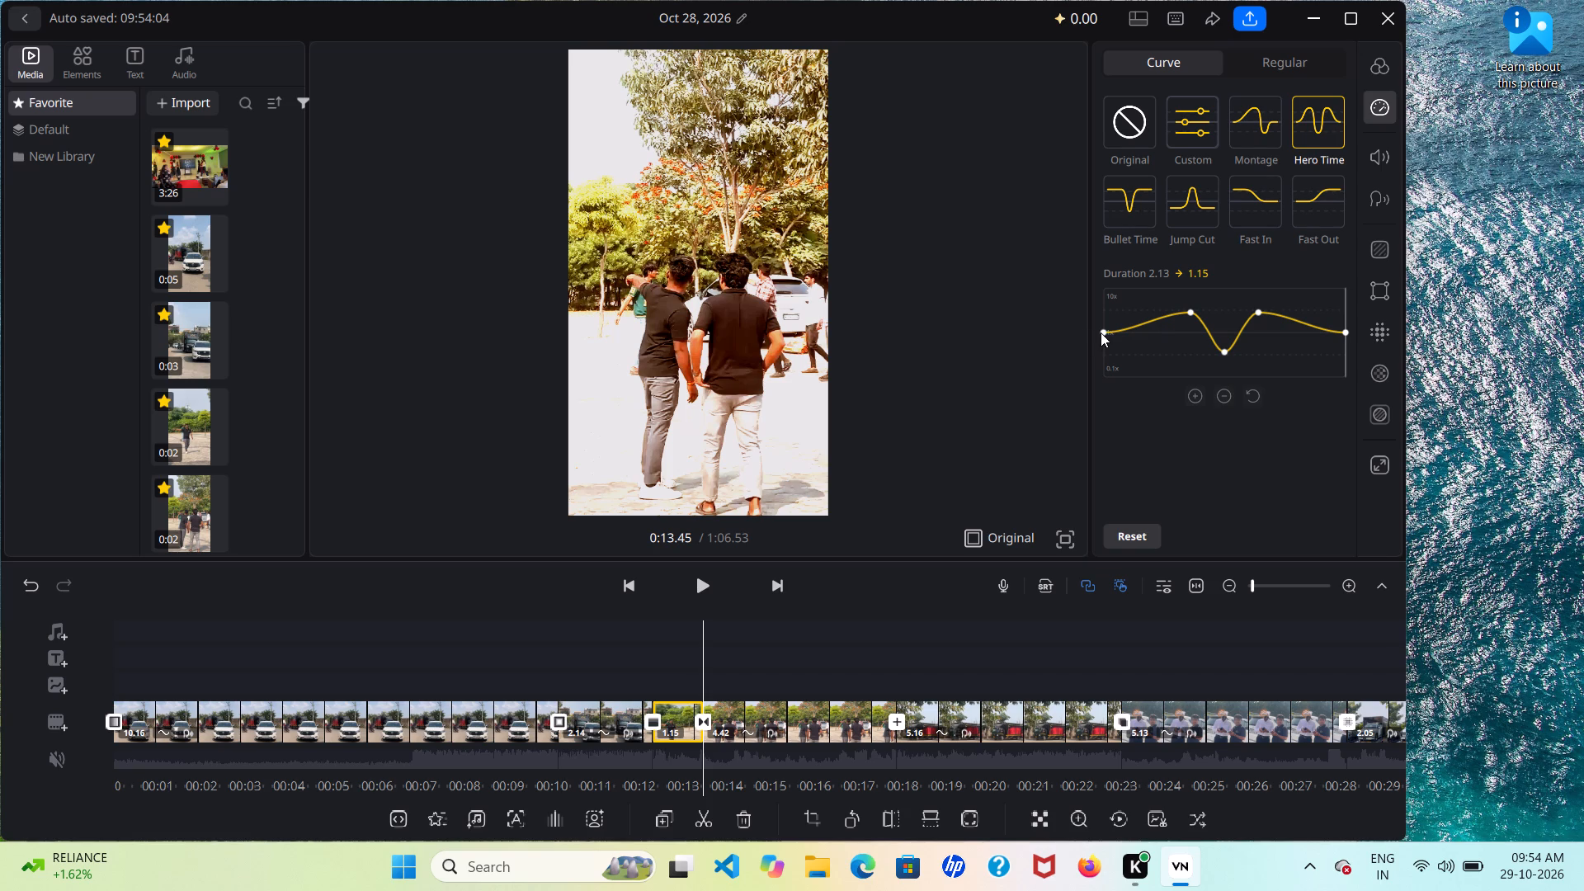
pyautogui.click(1101, 339)
pyautogui.moveTo(1104, 329); pyautogui.dragTo(1102, 339)
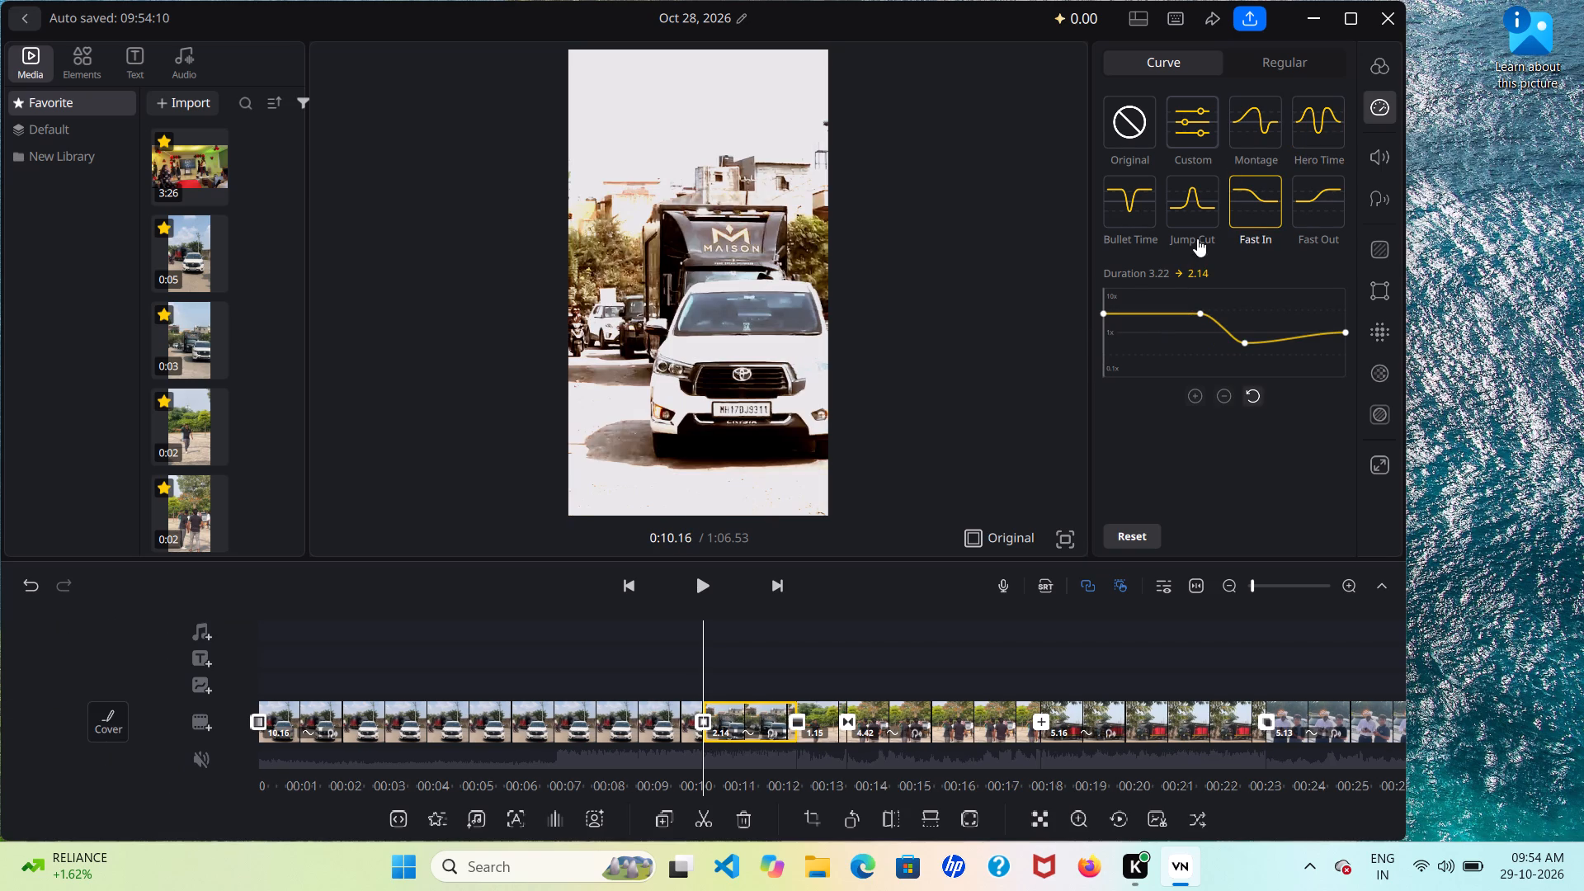
# Apply the Montage speed curve to the second clip.
pyautogui.click(1254, 134)
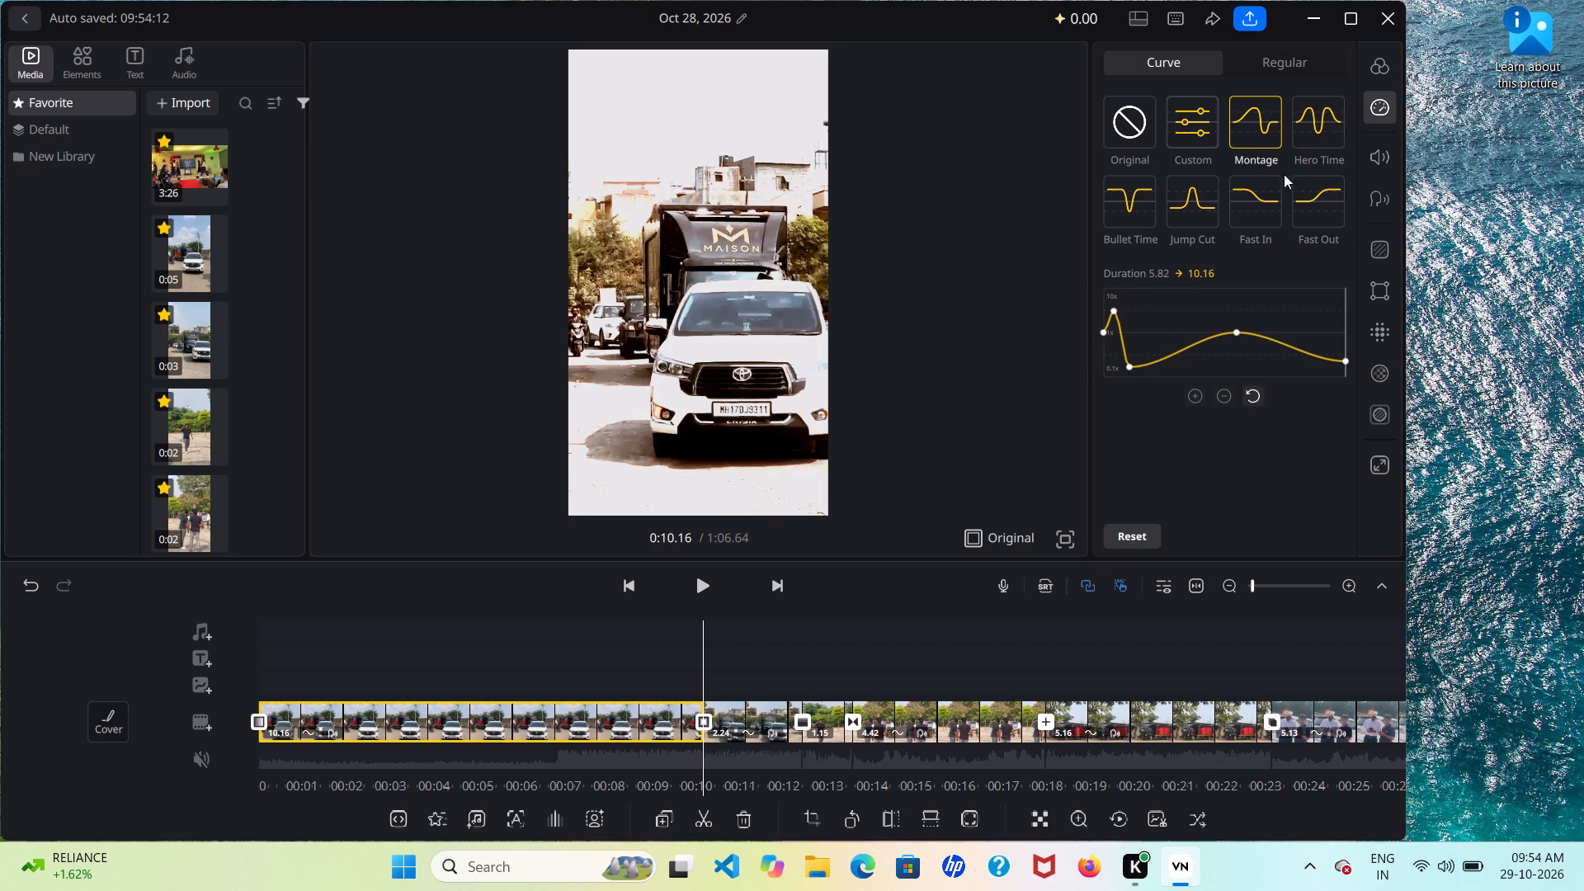
# Apply the Hero Time speed curve to the first clip, shift its first peak earlier and slightly lower, and drop its start to about 0.47x.
pyautogui.click(1312, 125)
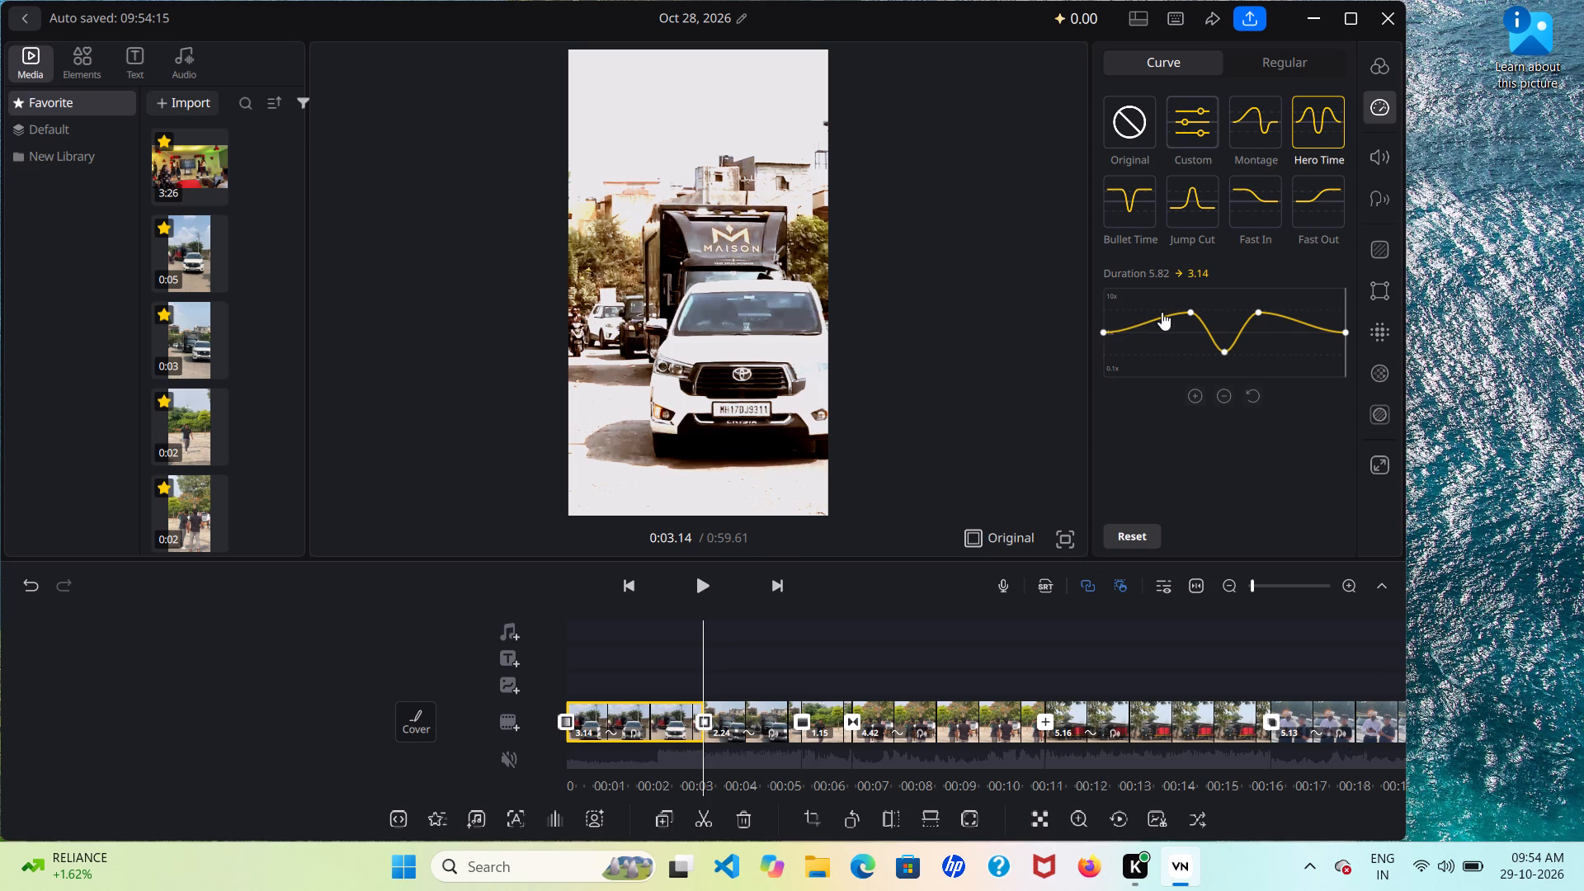
pyautogui.moveTo(1190, 309); pyautogui.dragTo(1176, 323)
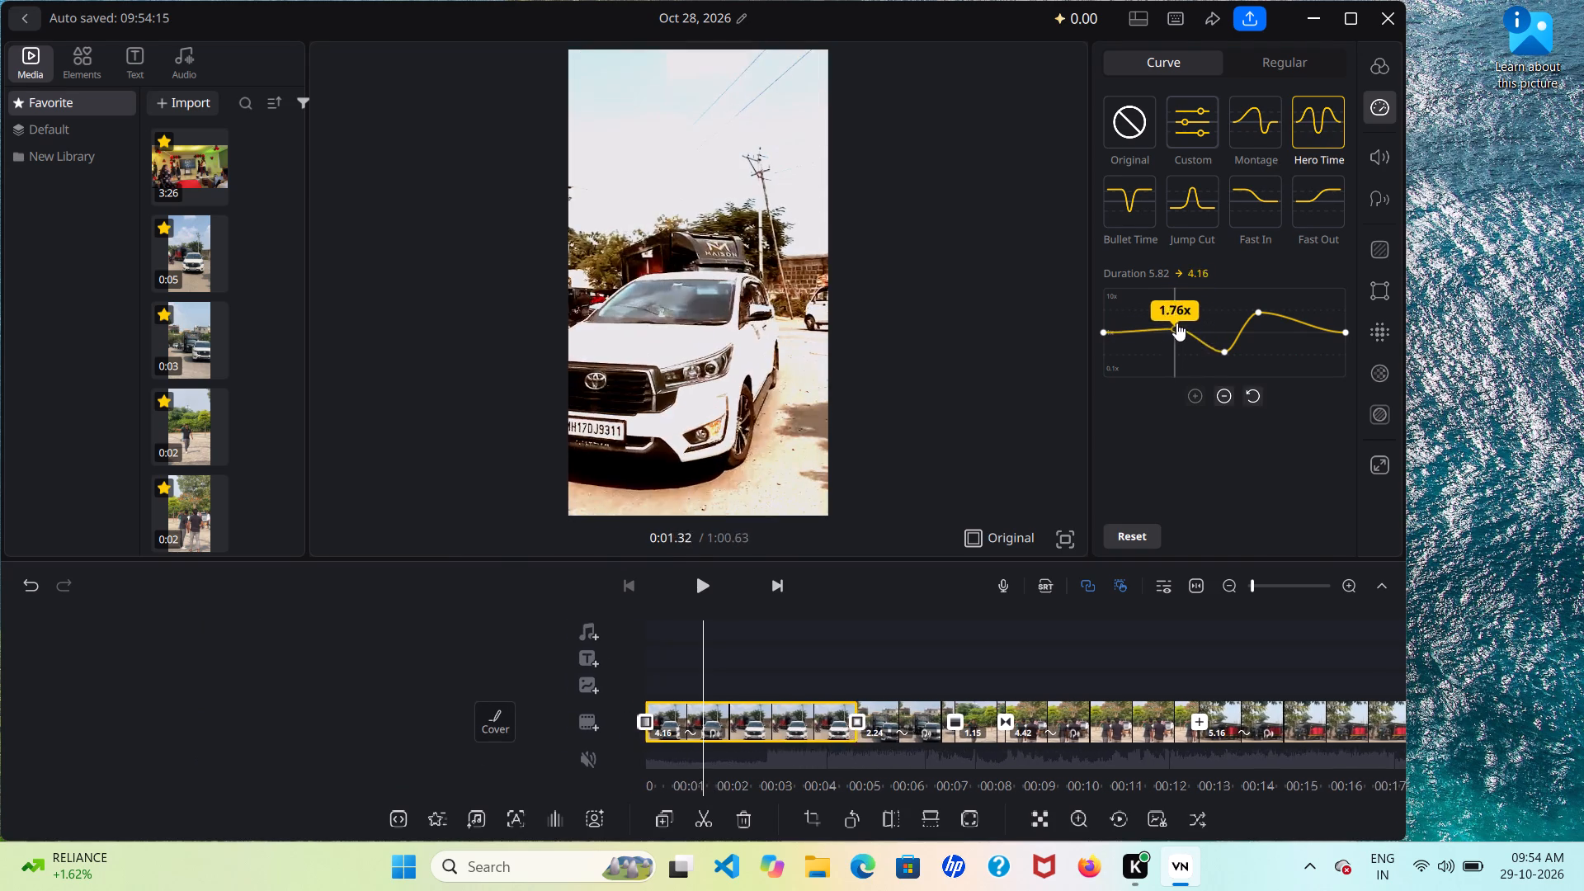
pyautogui.moveTo(1176, 323); pyautogui.dragTo(1178, 317)
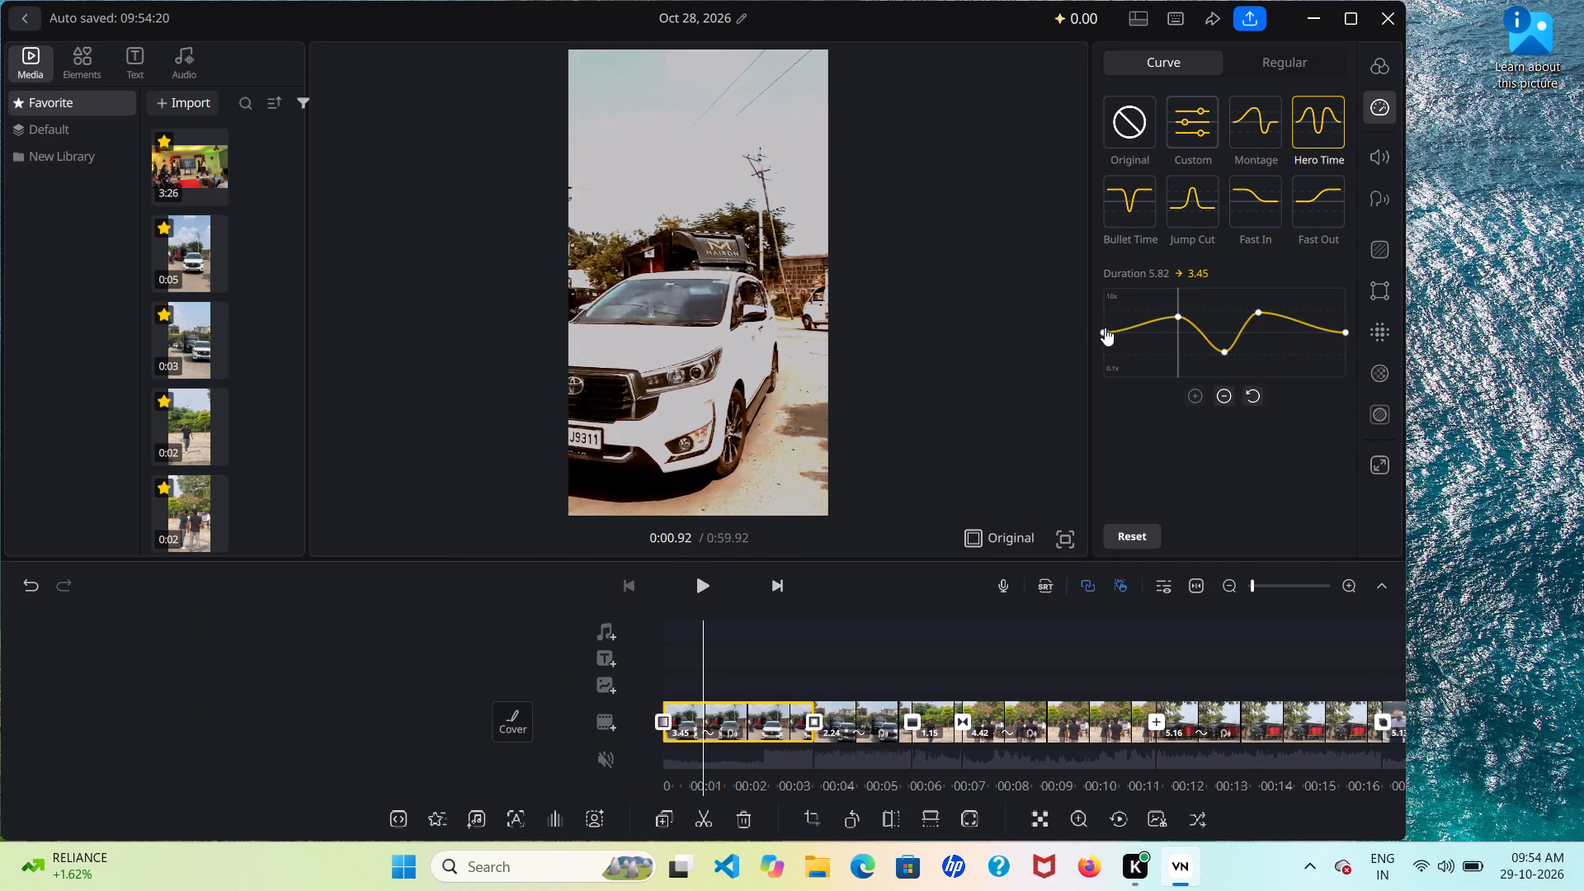
pyautogui.moveTo(1105, 328); pyautogui.dragTo(1094, 356)
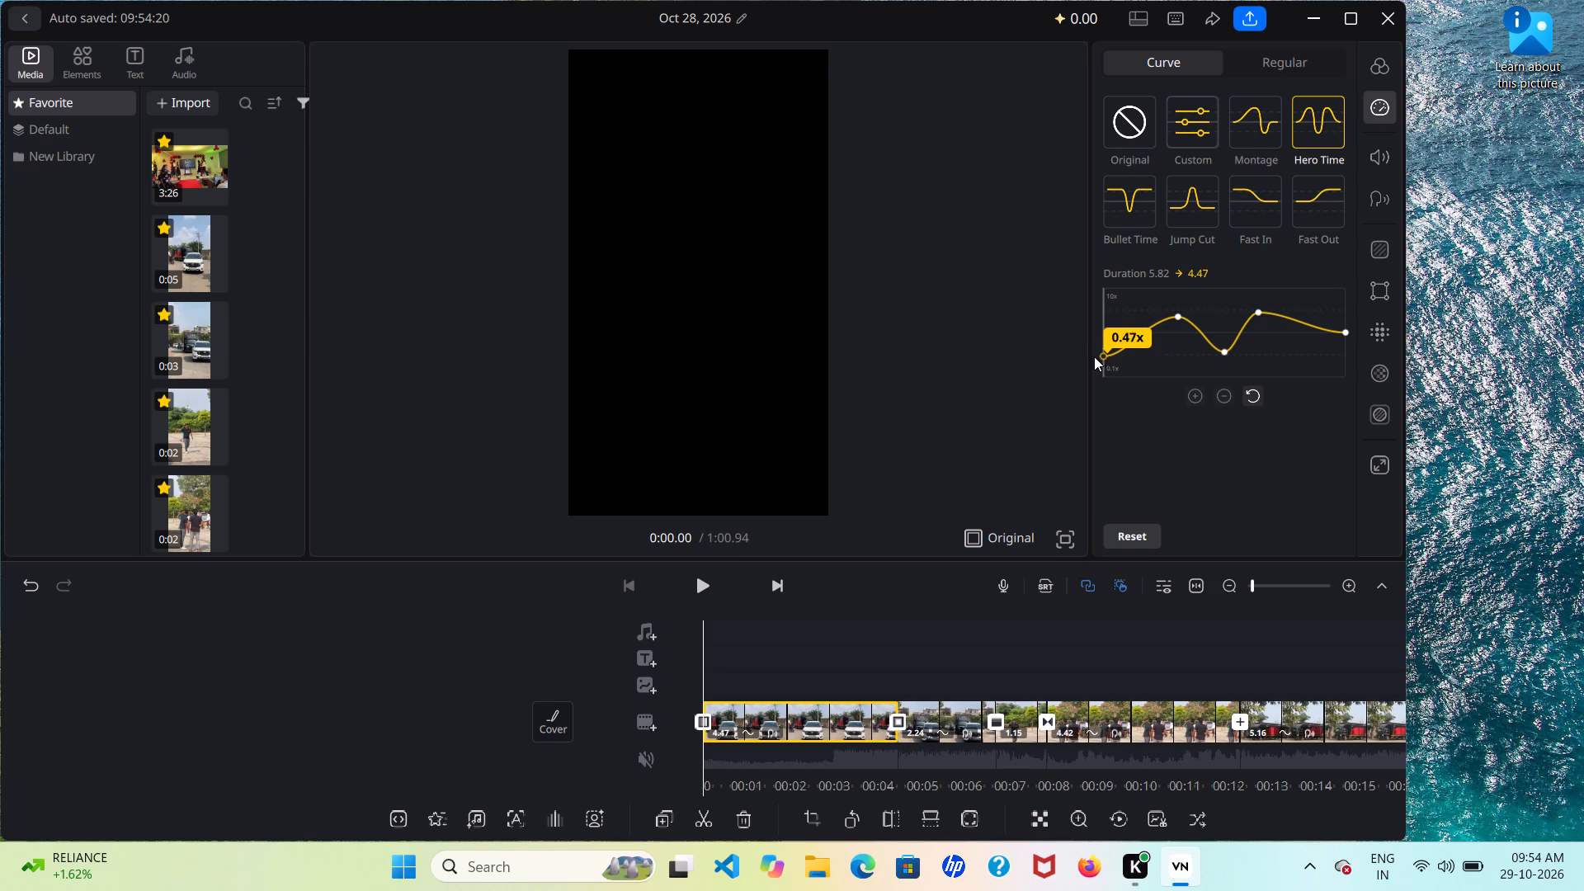
pyautogui.moveTo(1094, 356); pyautogui.dragTo(1094, 357)
# Deepen the first clip's middle curve dip to about 0.36x, lower the end point below 1x, and slightly lower and spread the two peaks.
pyautogui.moveTo(1225, 350); pyautogui.dragTo(1215, 365)
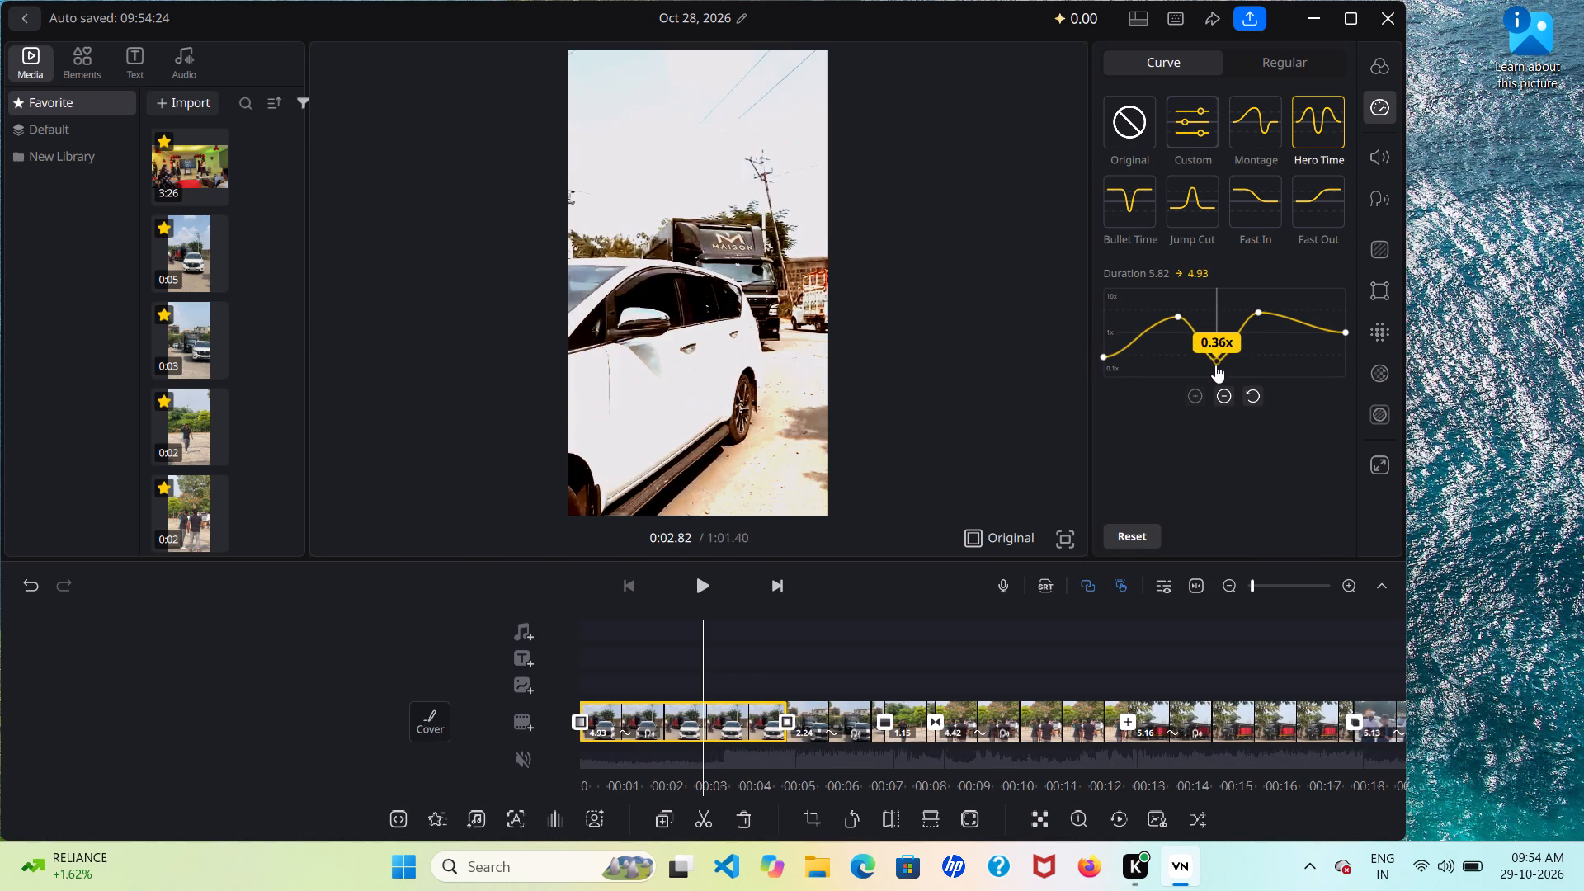
pyautogui.moveTo(1215, 365); pyautogui.dragTo(1216, 365)
pyautogui.moveTo(1344, 335); pyautogui.dragTo(1342, 359)
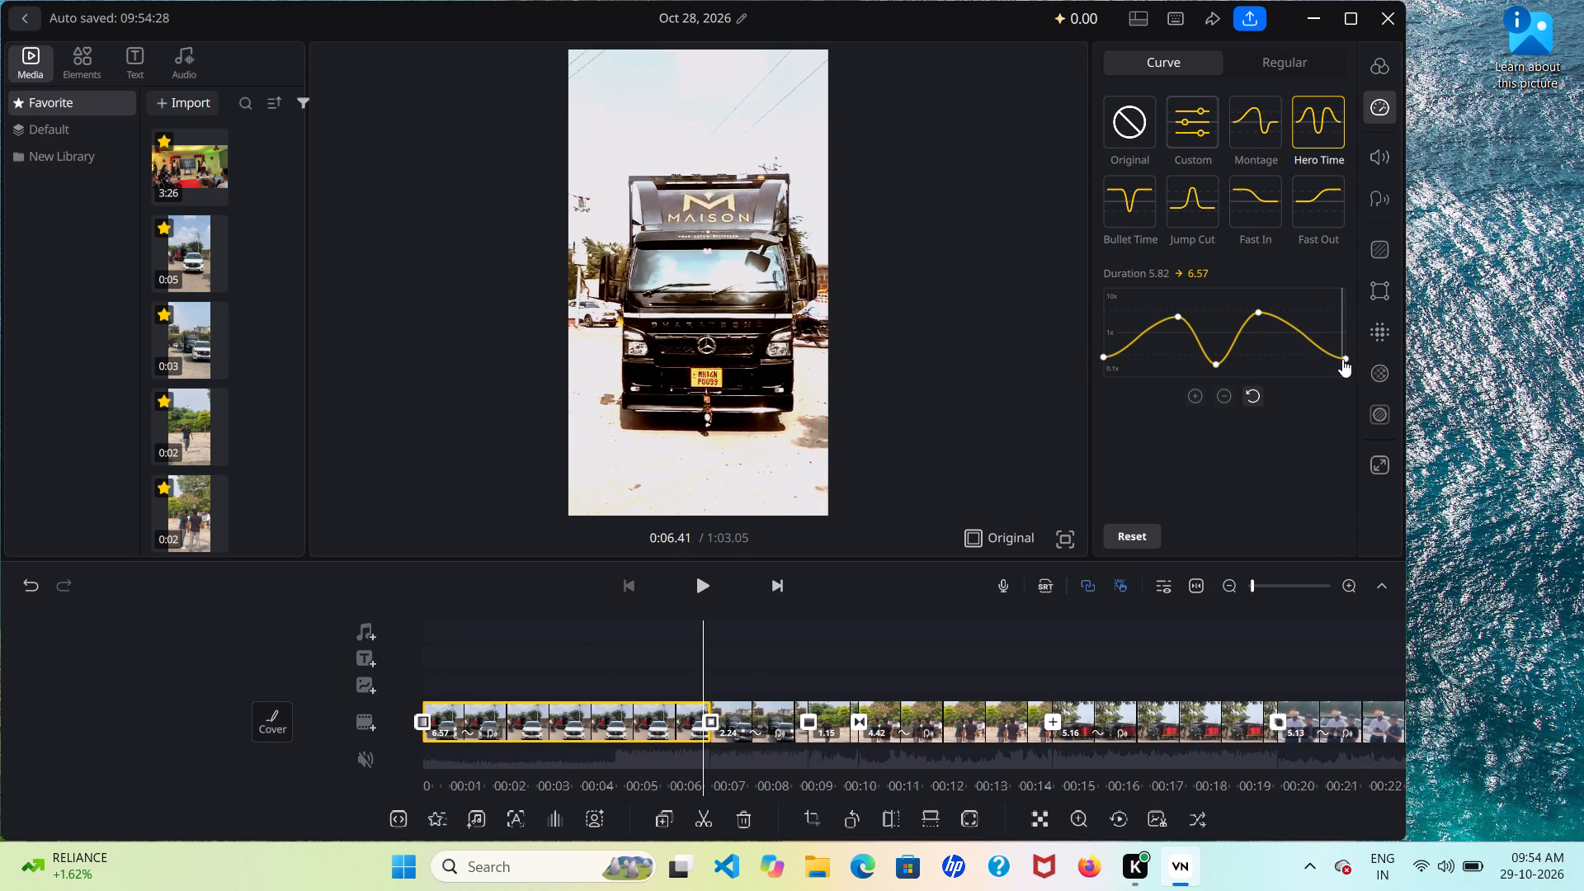
pyautogui.click(1254, 317)
pyautogui.click(1263, 309)
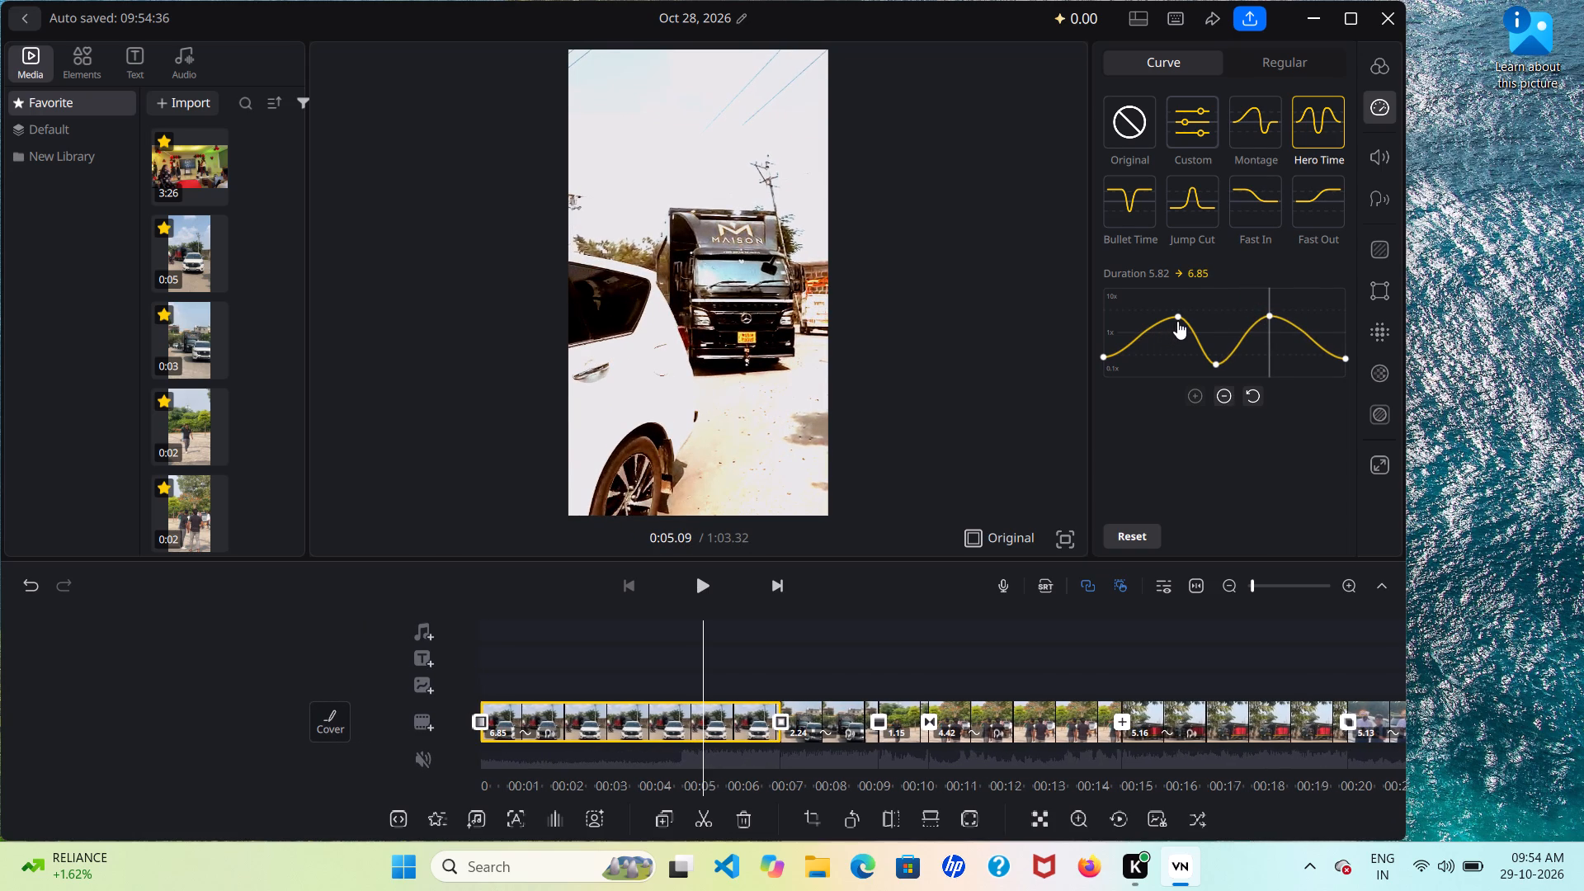
pyautogui.moveTo(1178, 318); pyautogui.dragTo(1171, 318)
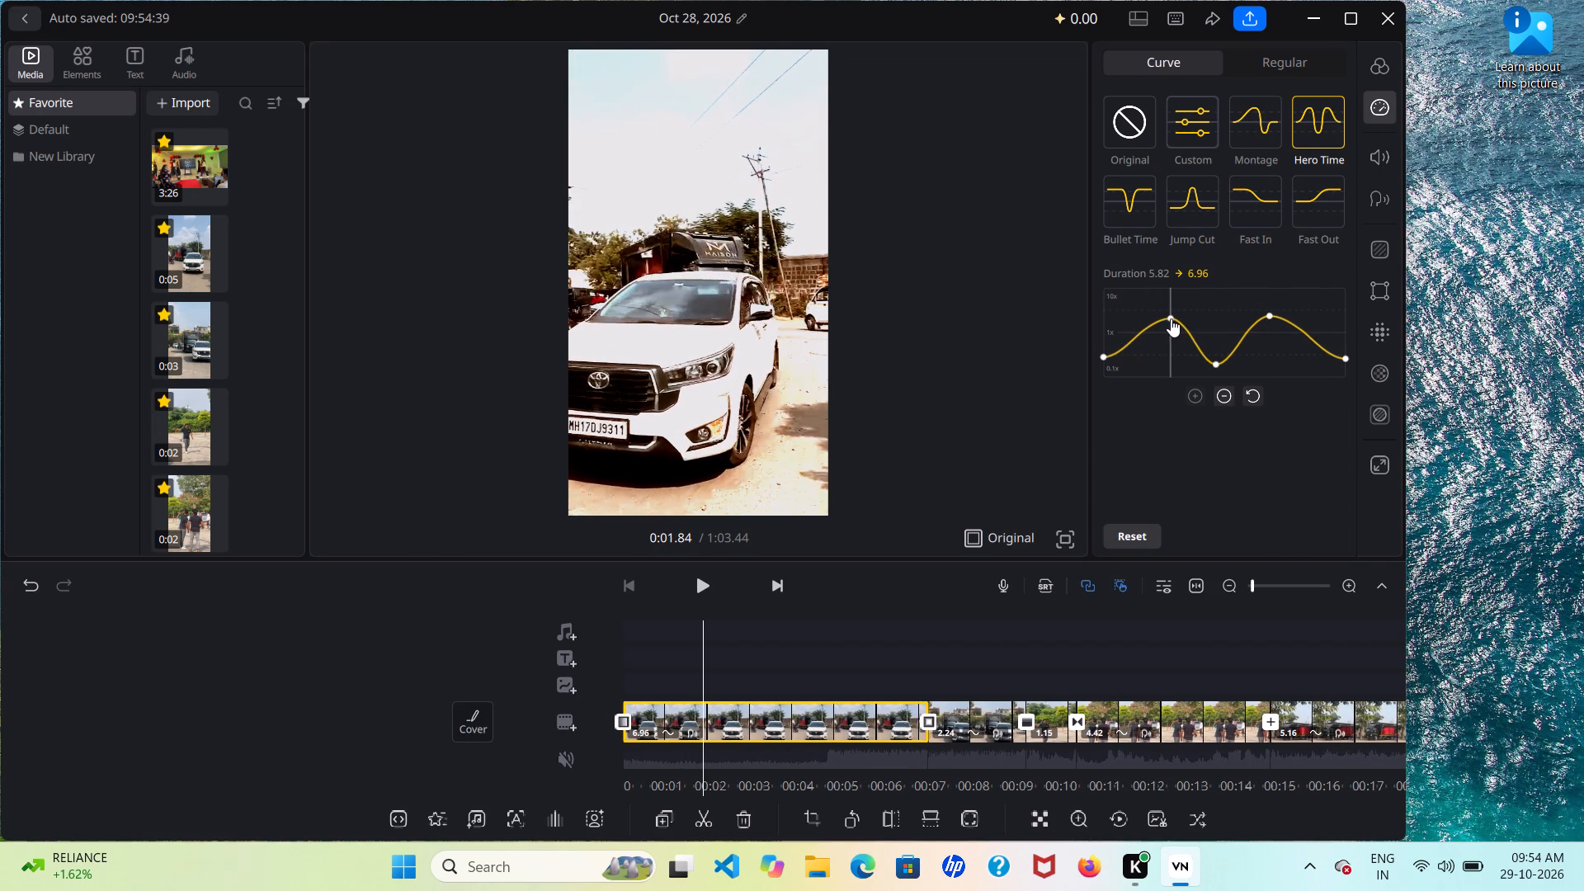
# Rewind to the beginning of the timeline and play back the first clip into the second to review the speed changes.
pyautogui.hscroll(1, 755, 727)
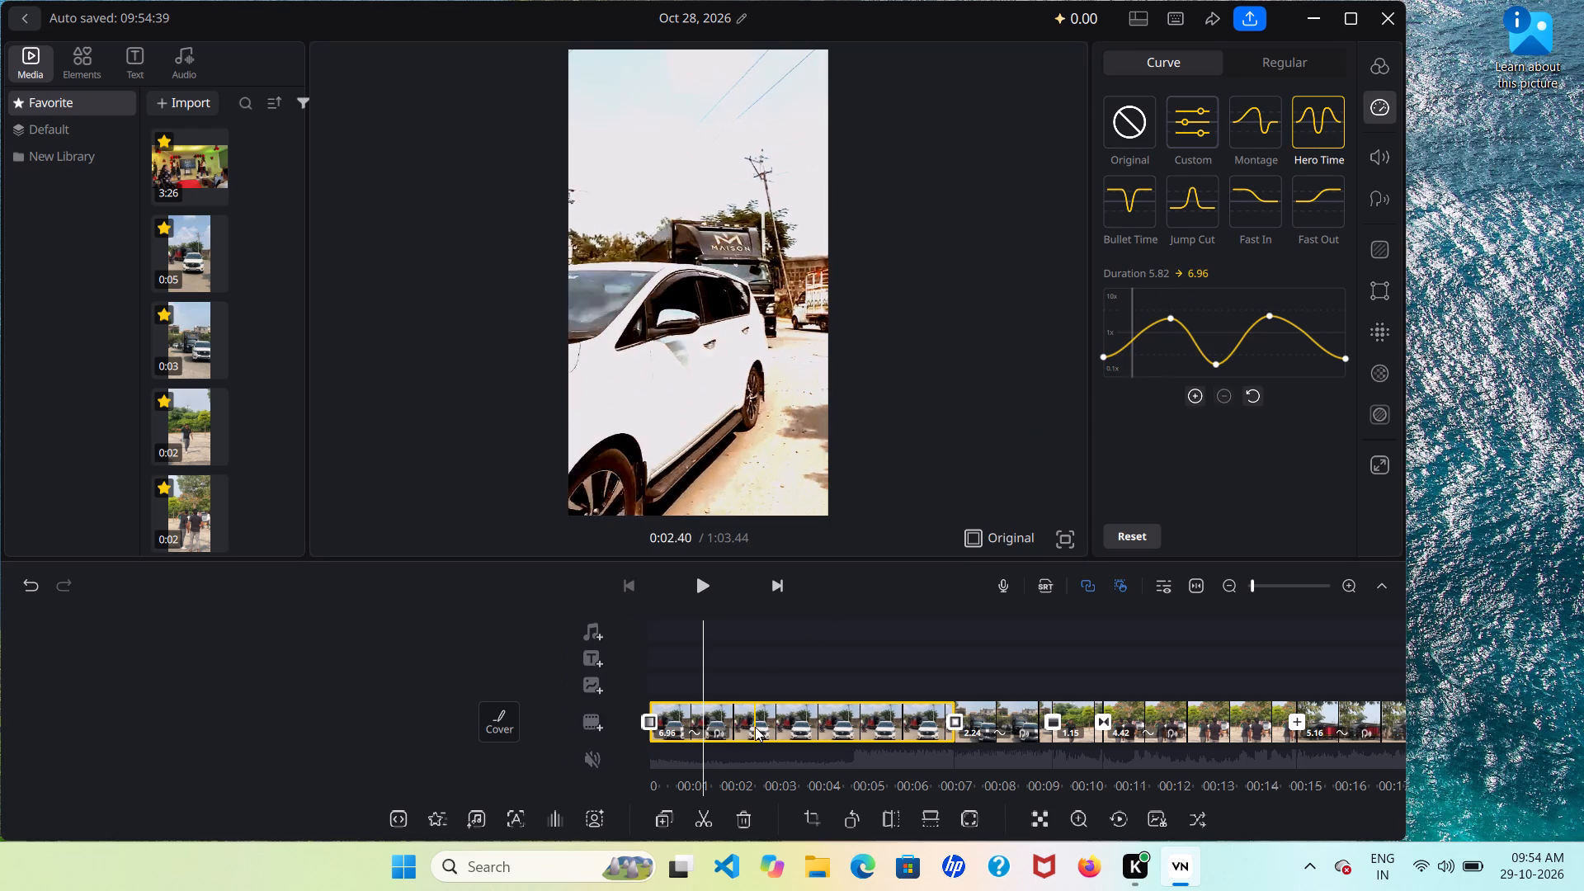
pyautogui.hscroll(3, 755, 727)
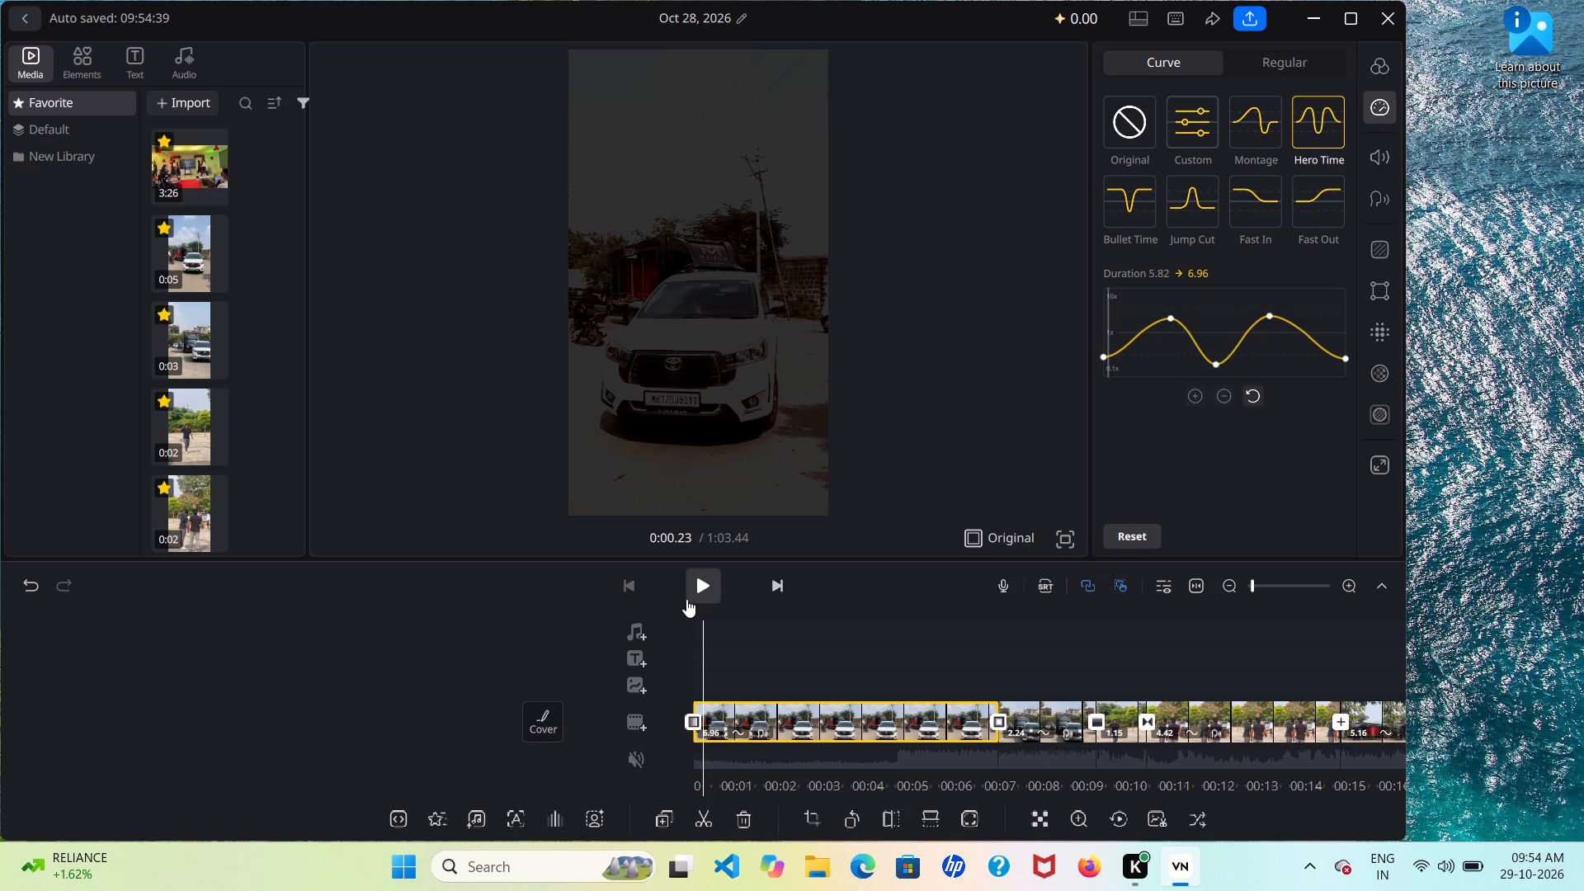
pyautogui.click(686, 599)
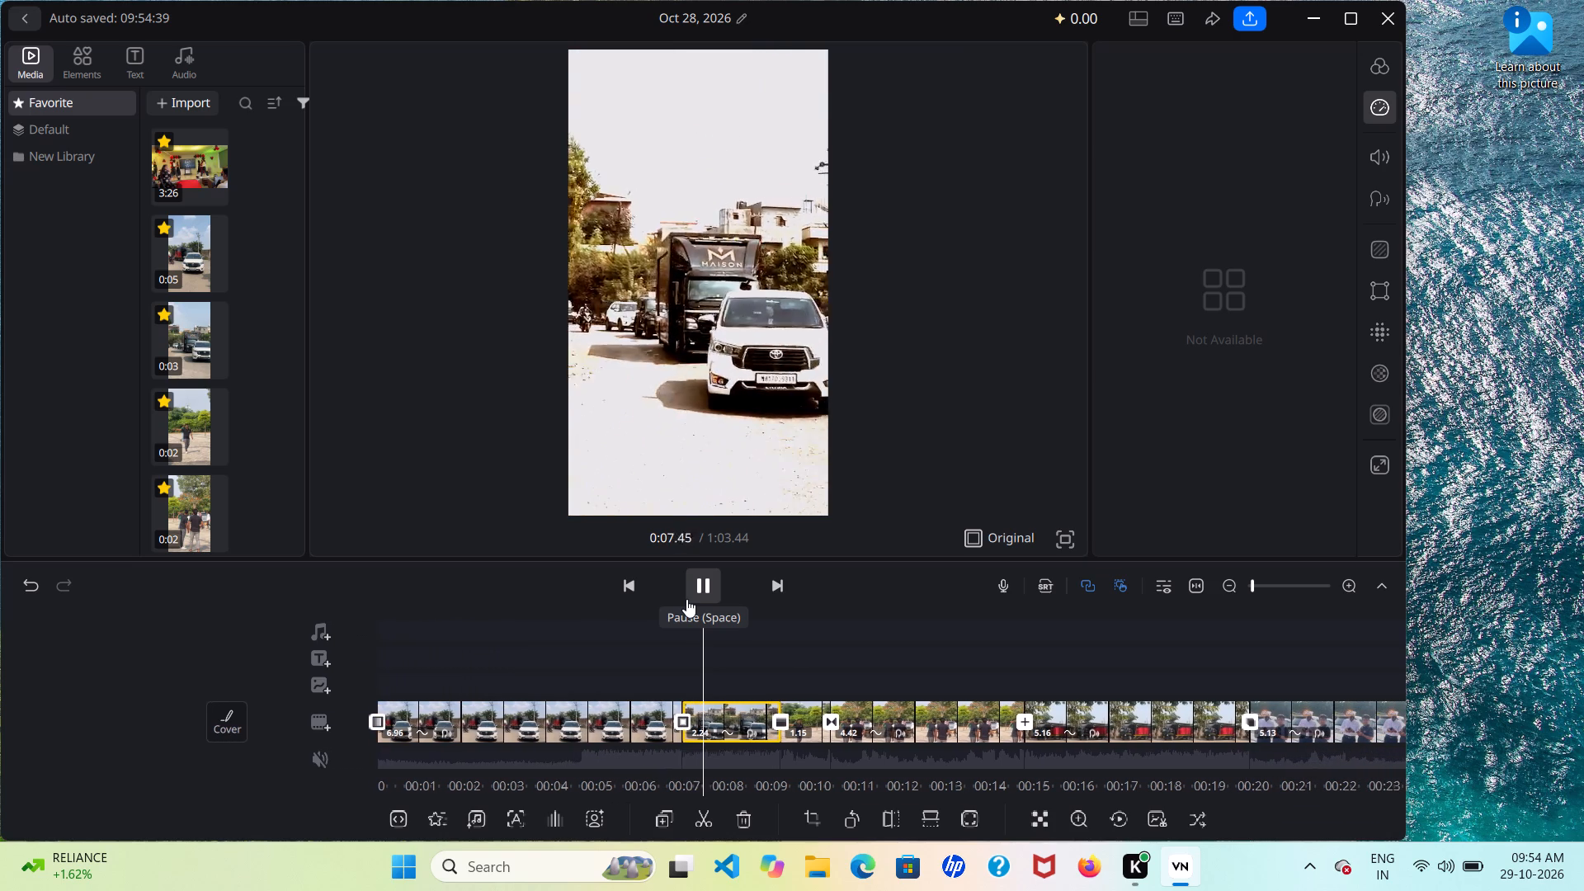
# Apply the Fast In speed curve to the second clip, raise its second point slightly, and lower its starting point below 1x.
pyautogui.hscroll(1, 662, 742)
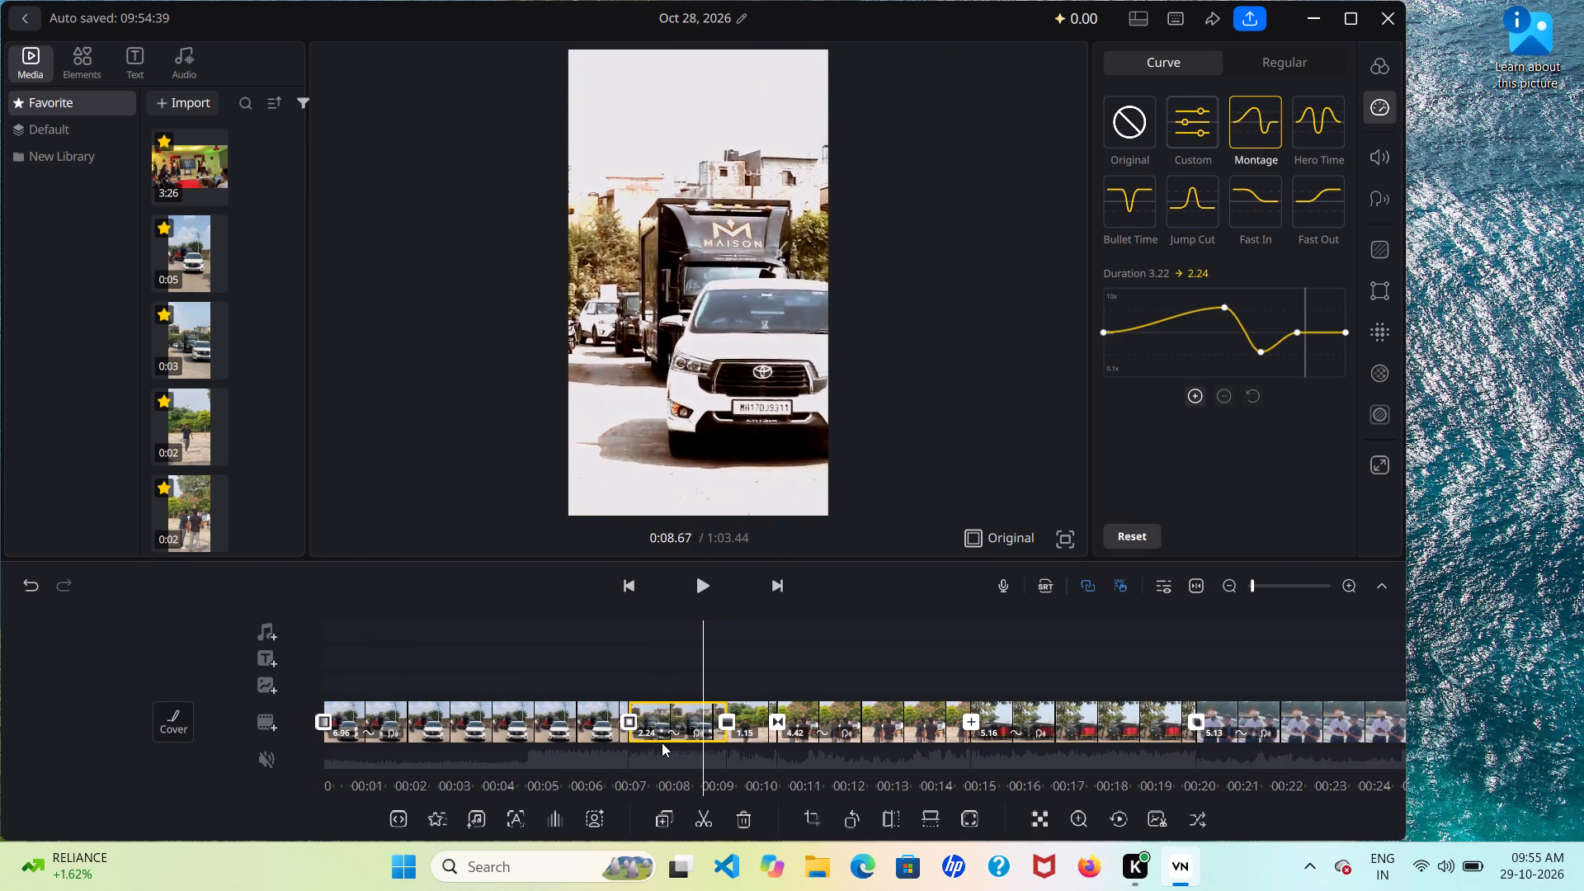
pyautogui.hscroll(4, 662, 742)
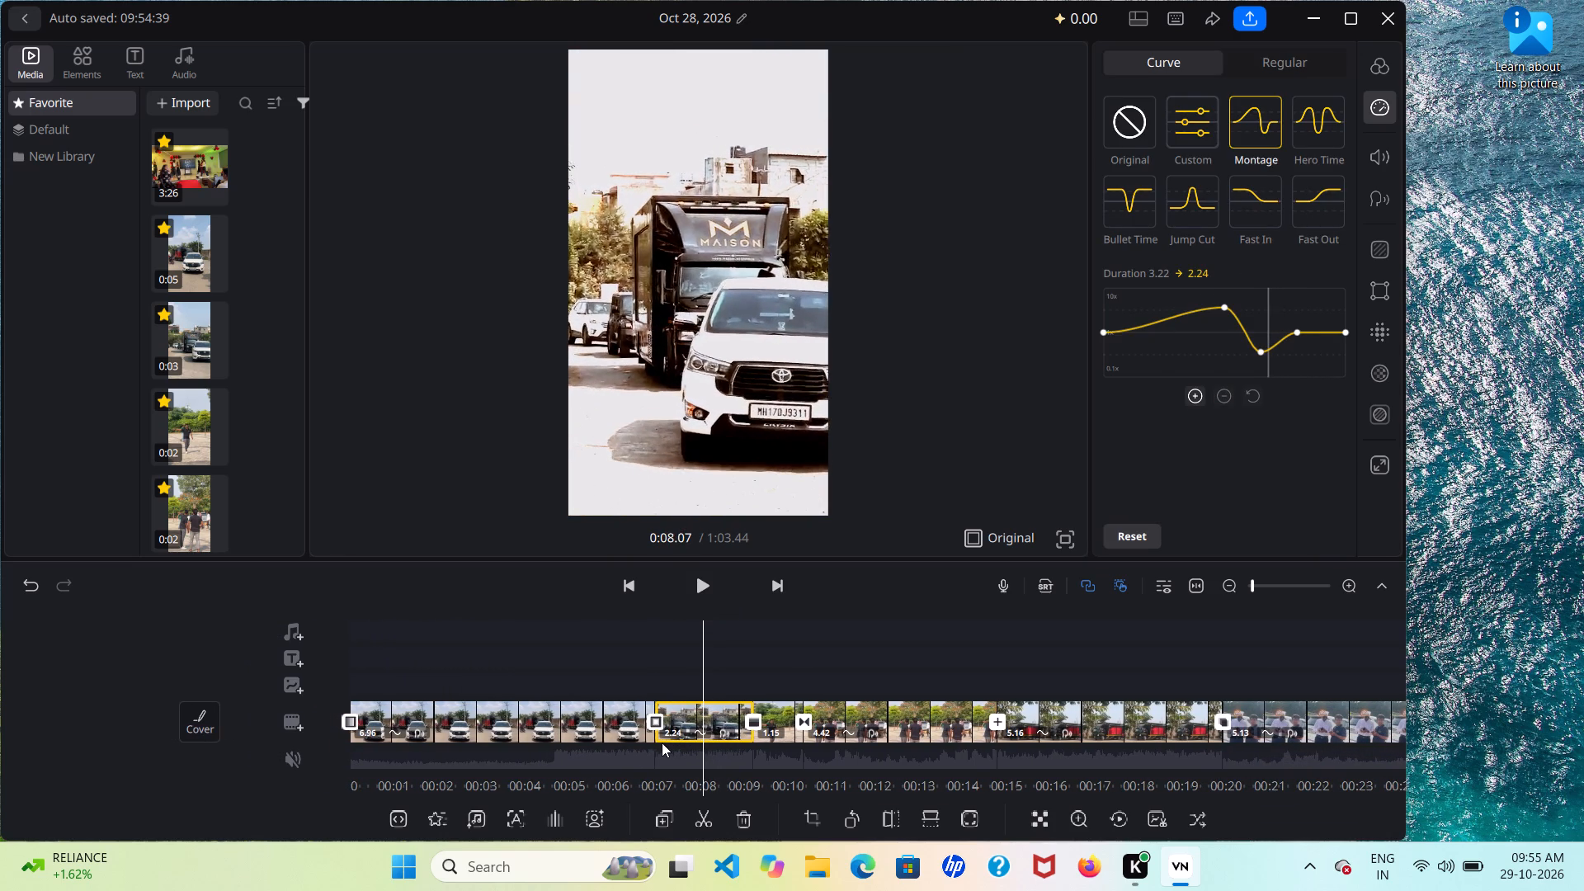
pyautogui.hscroll(1, 662, 742)
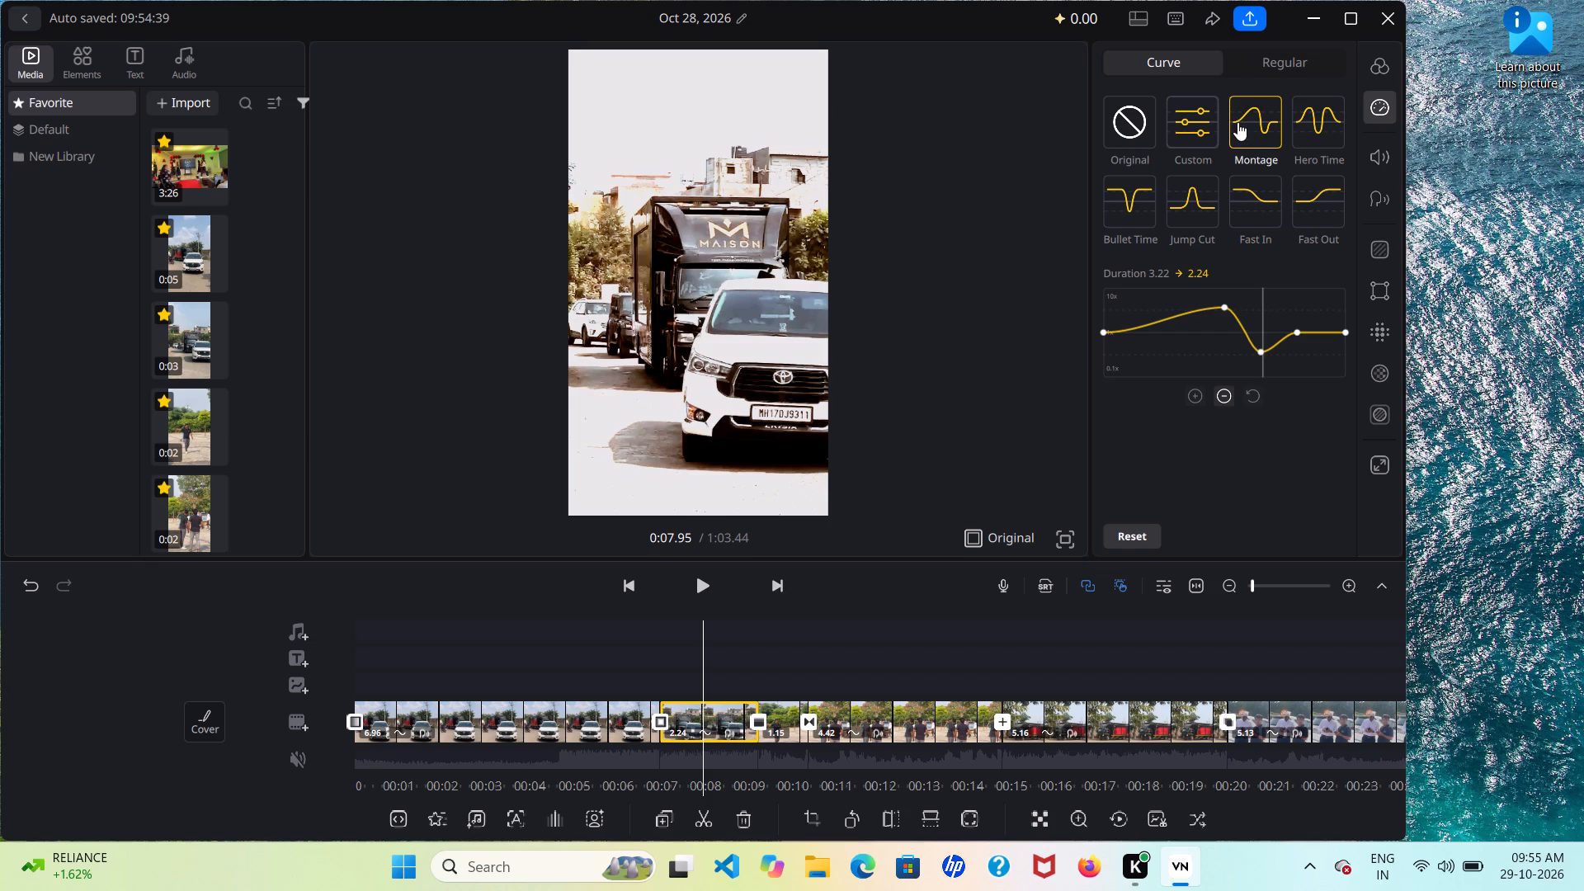
pyautogui.click(1230, 225)
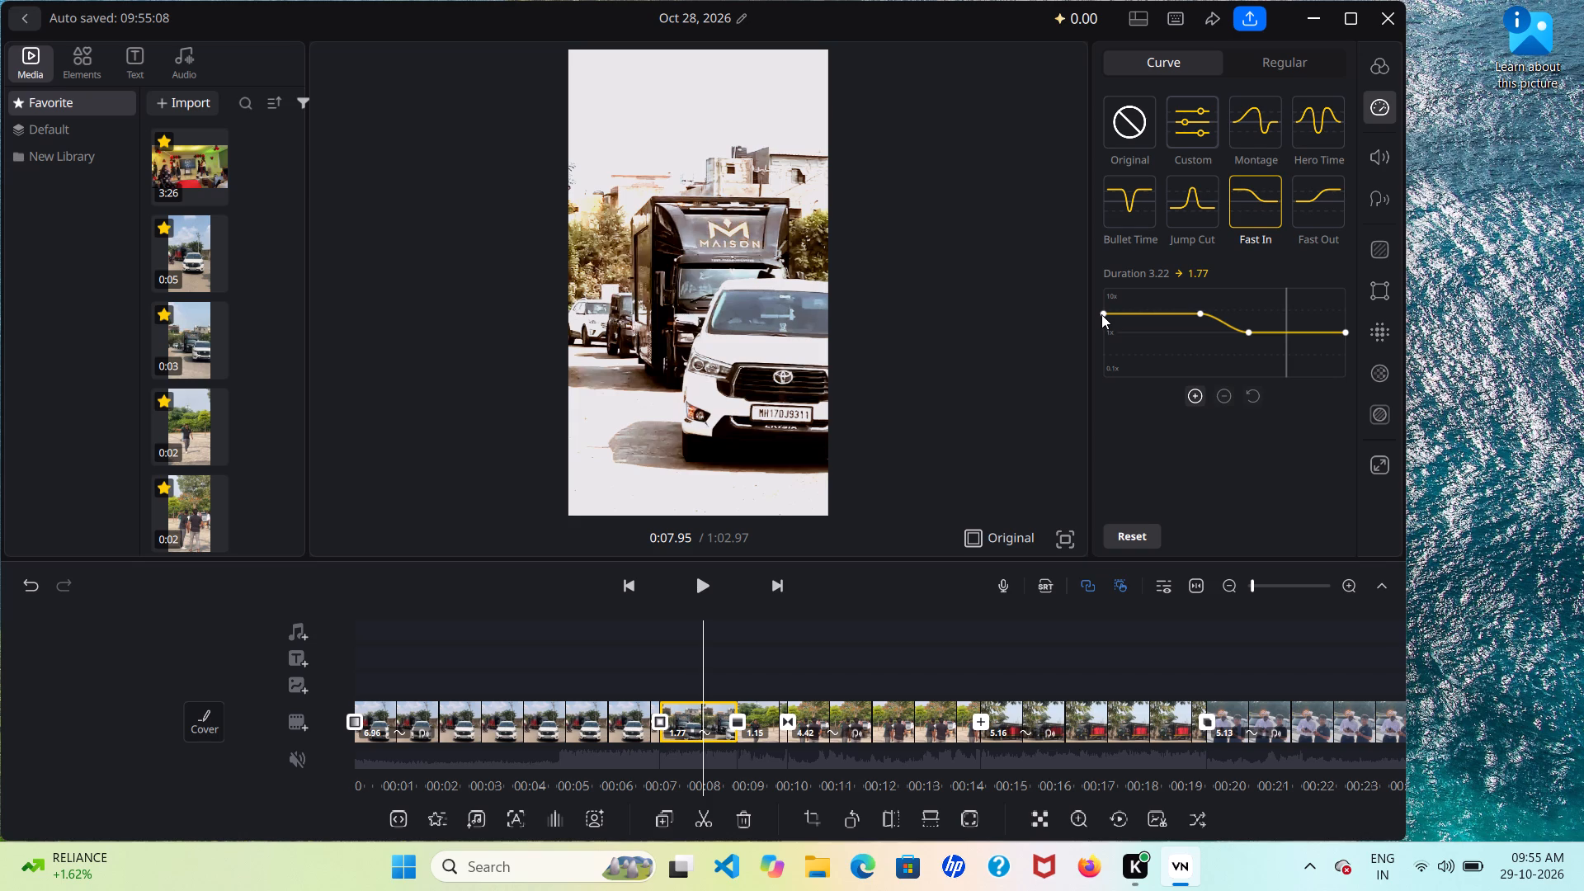
pyautogui.moveTo(1101, 313); pyautogui.dragTo(1100, 326)
pyautogui.moveTo(1103, 316); pyautogui.dragTo(1096, 323)
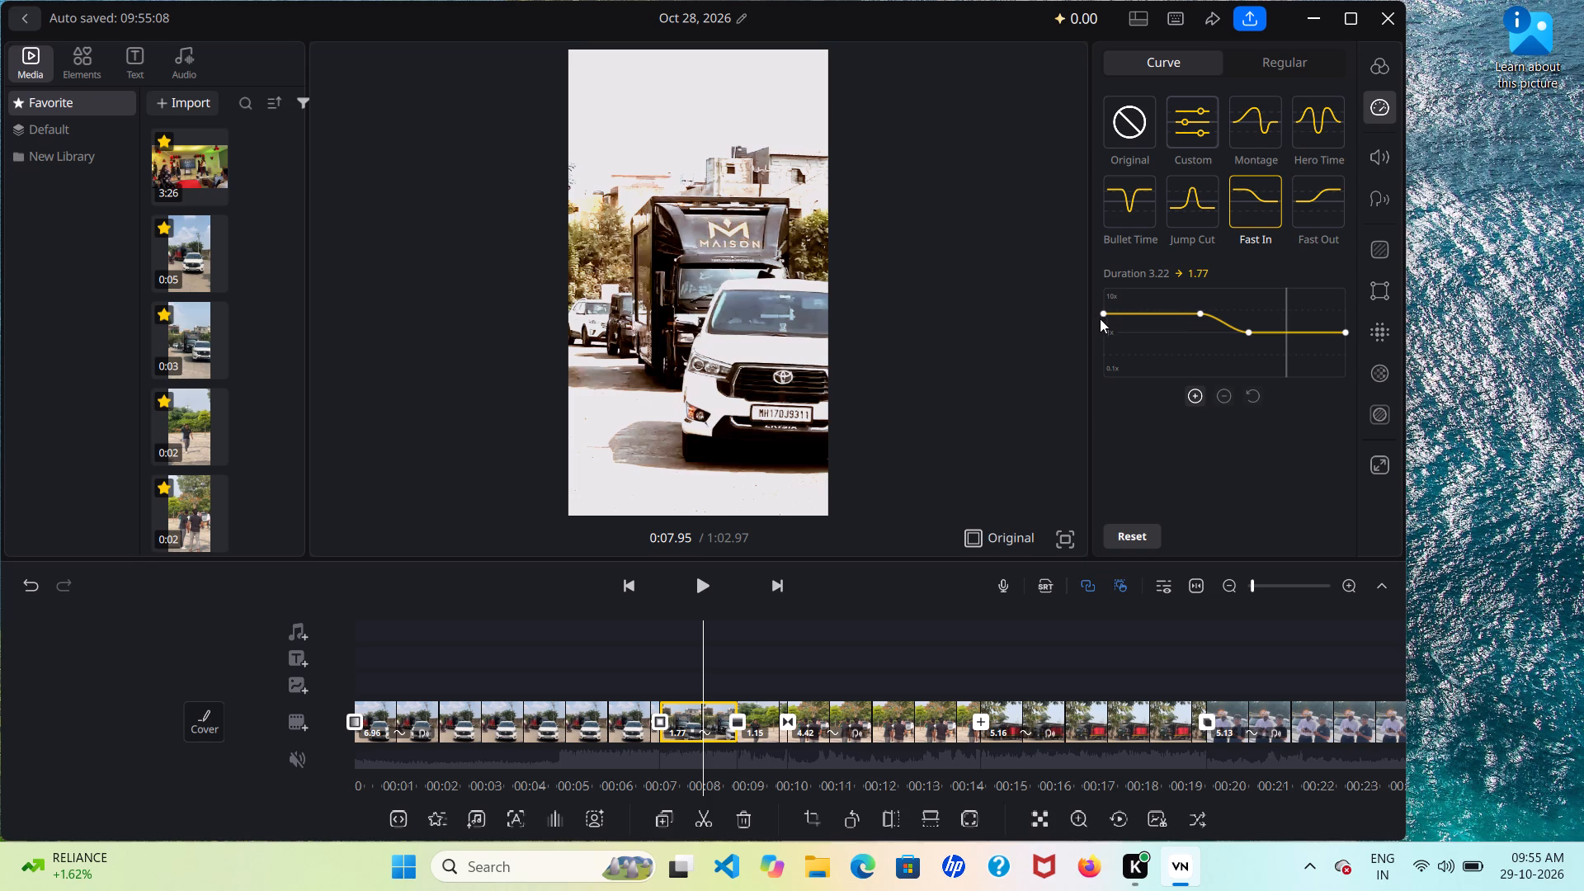
pyautogui.click(1101, 309)
pyautogui.click(1197, 312)
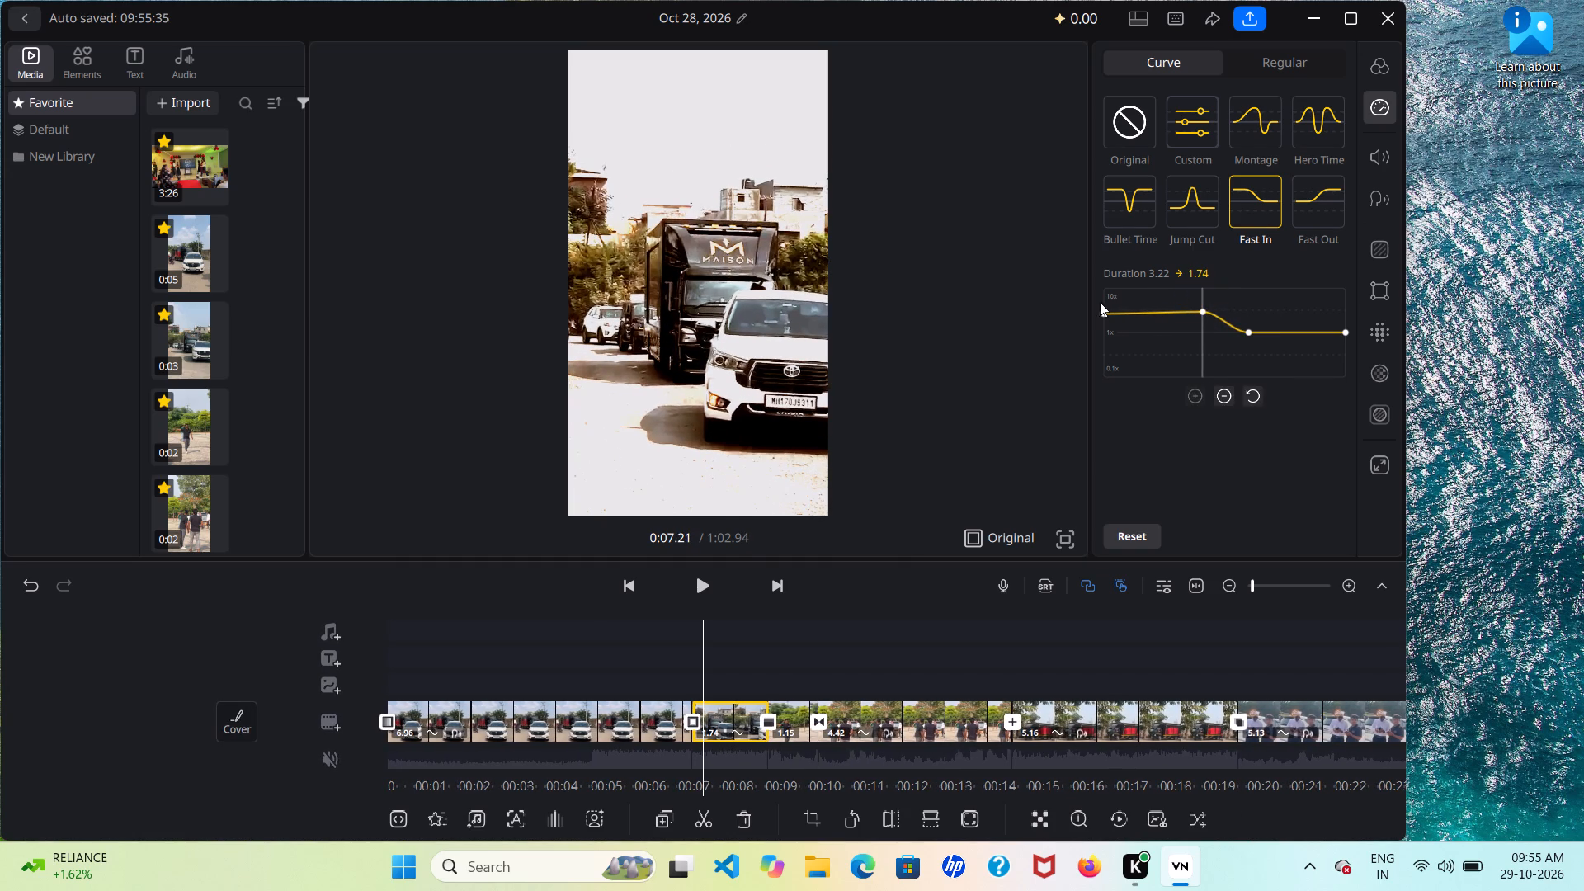
pyautogui.moveTo(1107, 314); pyautogui.dragTo(1110, 352)
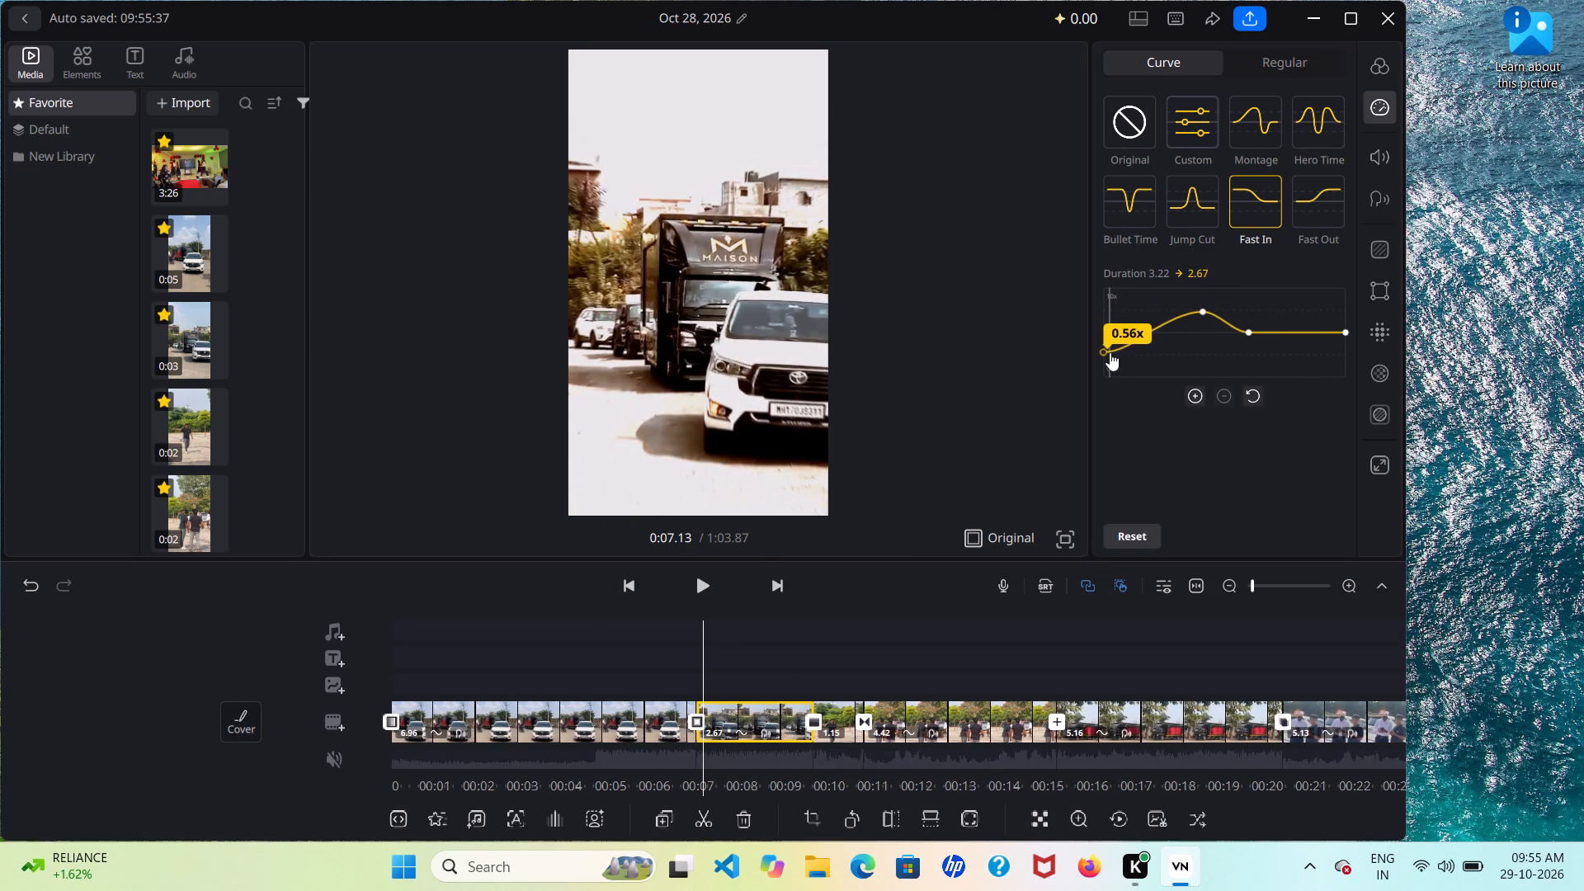
pyautogui.moveTo(1110, 352); pyautogui.dragTo(1106, 342)
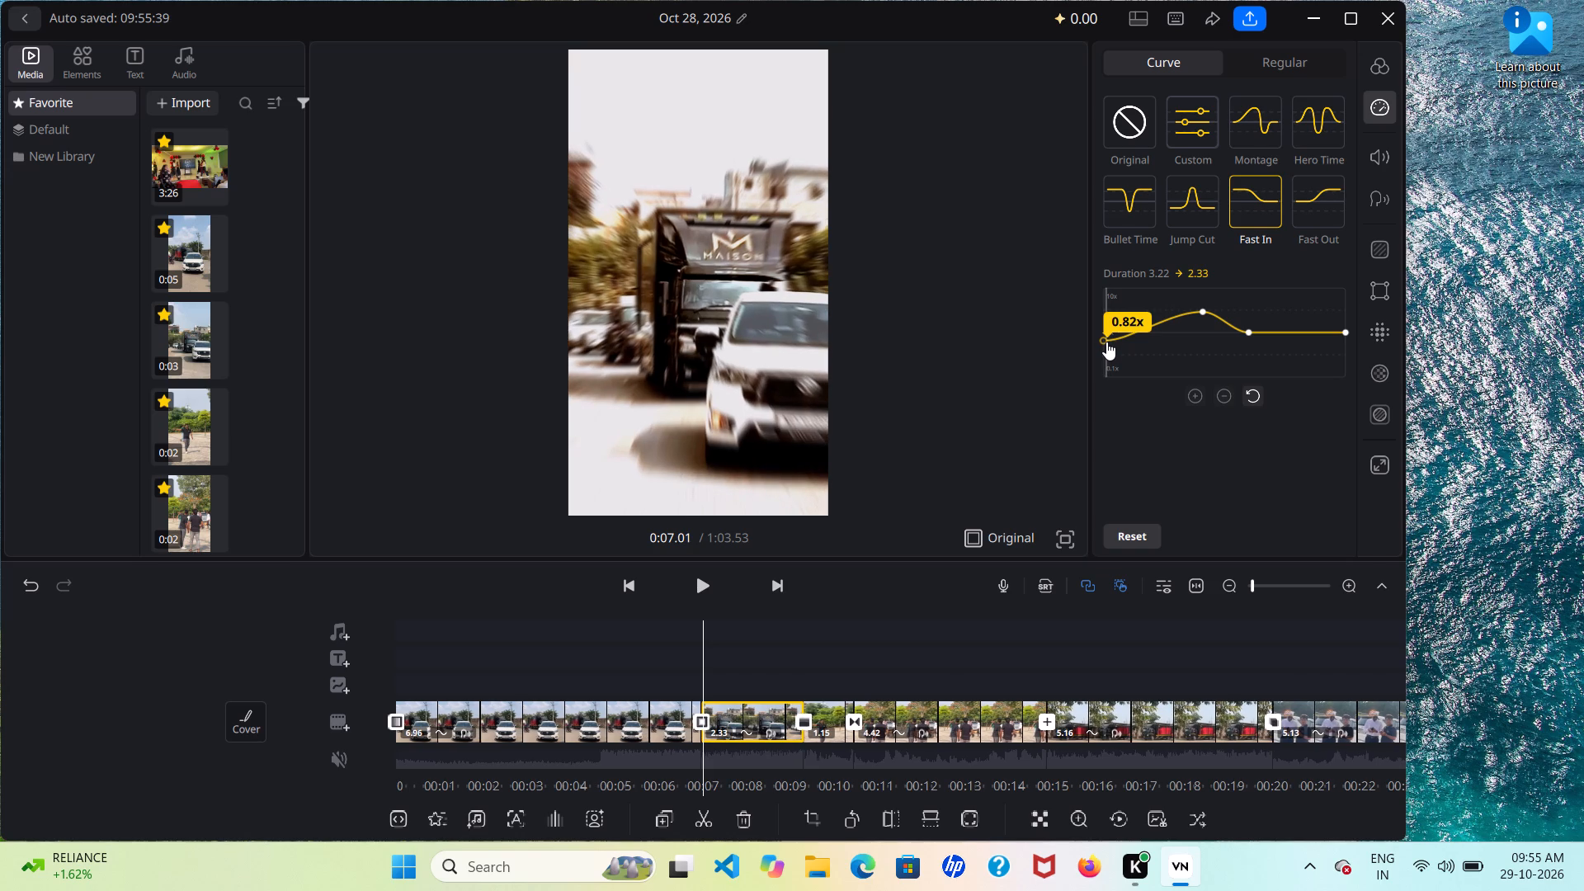
pyautogui.moveTo(1106, 342); pyautogui.dragTo(1108, 345)
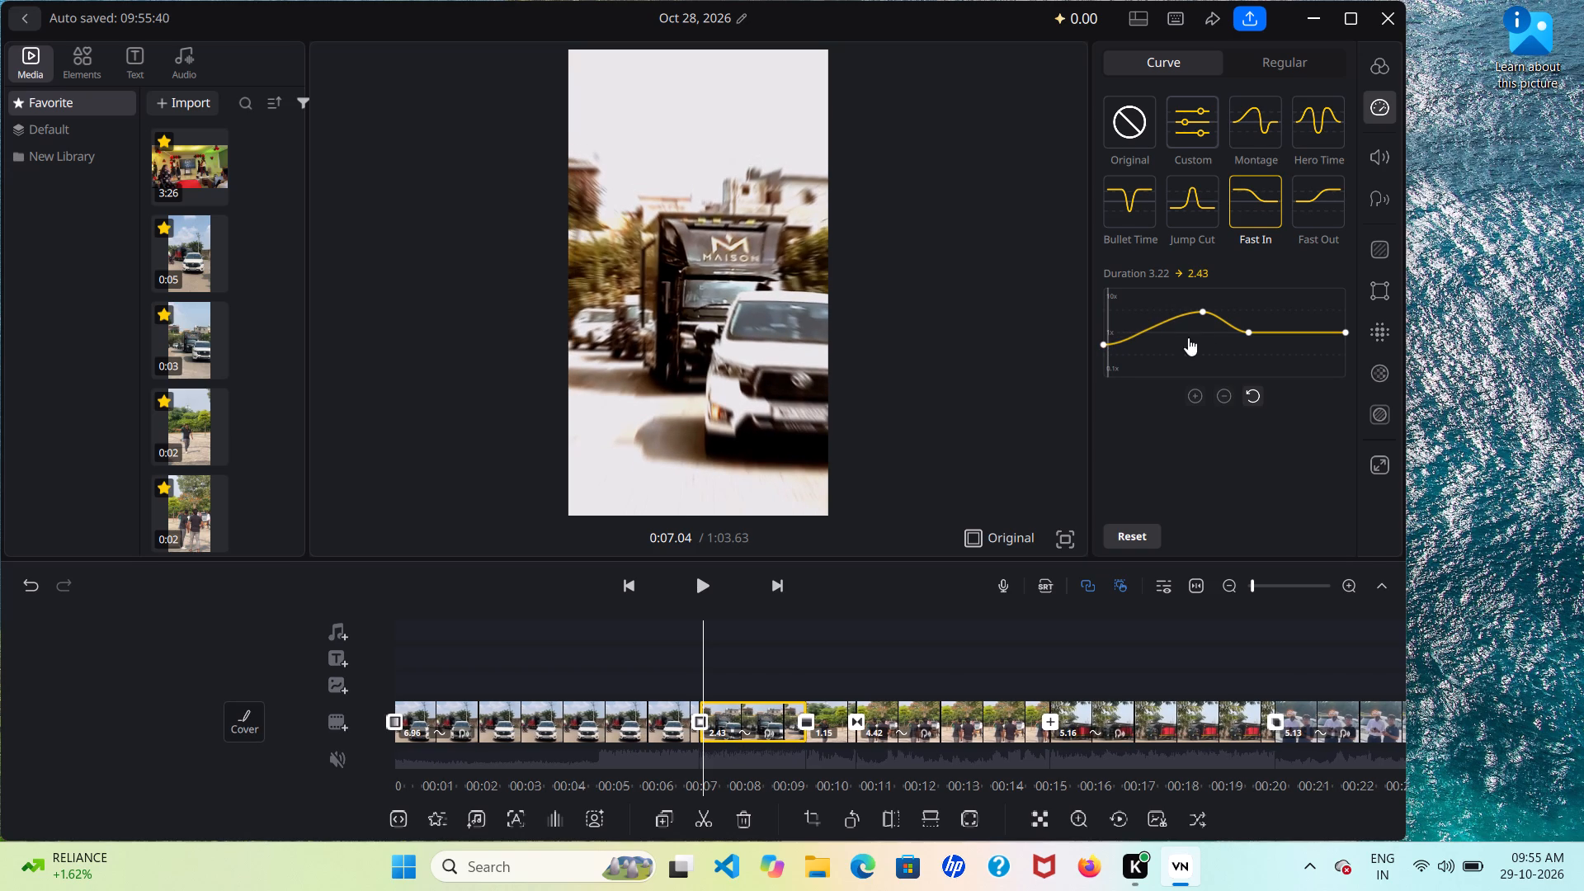
# Move the third point of the second clip's speed curve right behind the peak and drop it to about 0.30x.
pyautogui.moveTo(1251, 331); pyautogui.dragTo(1232, 360)
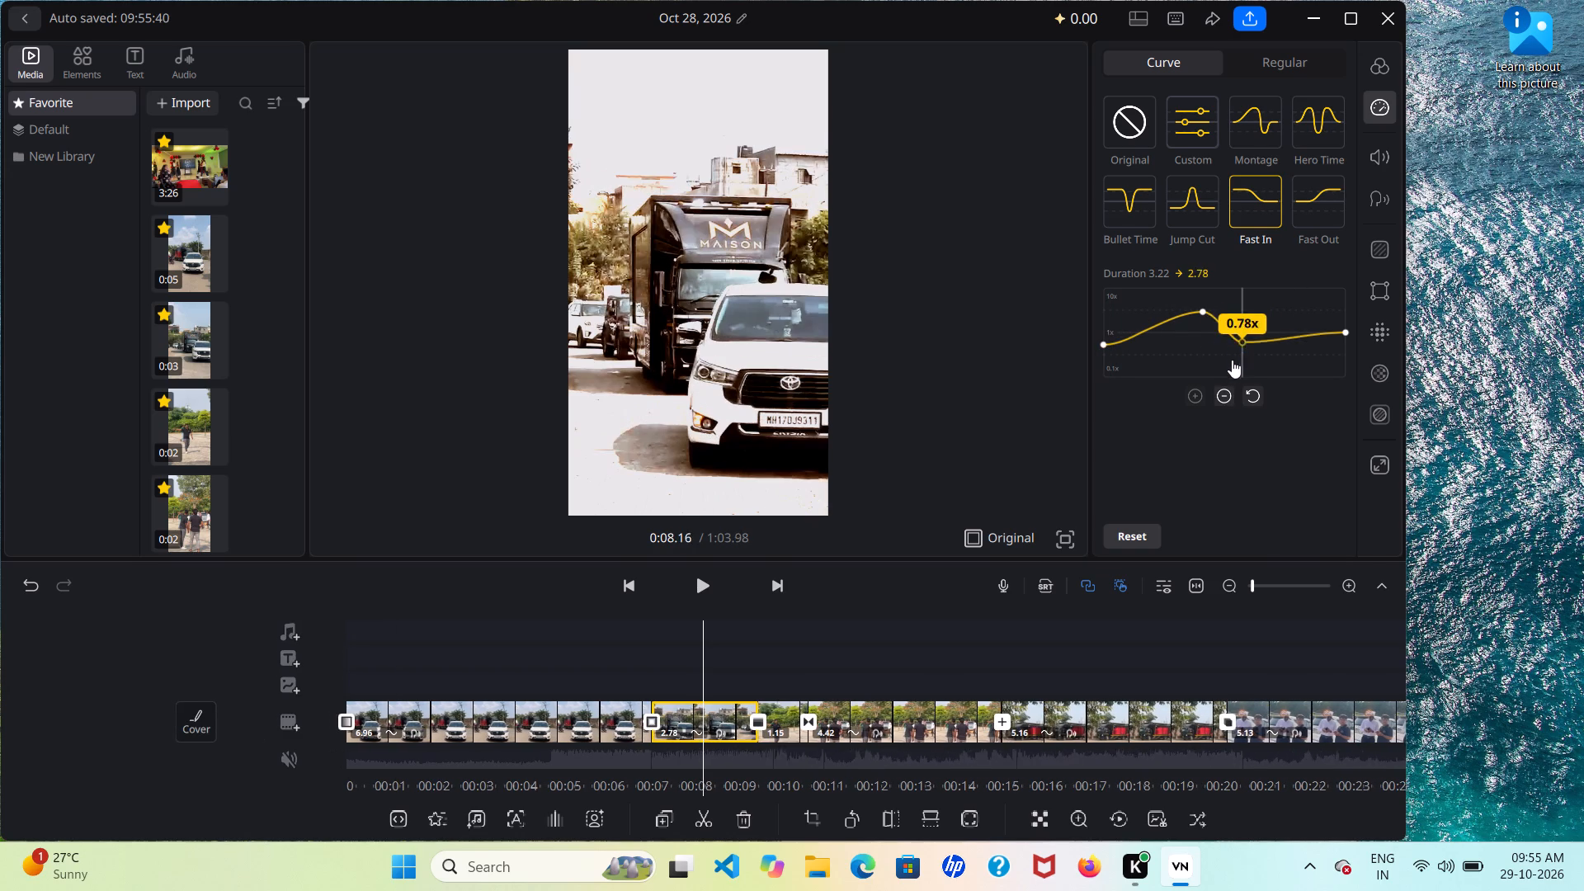
pyautogui.moveTo(1232, 360); pyautogui.dragTo(1209, 364)
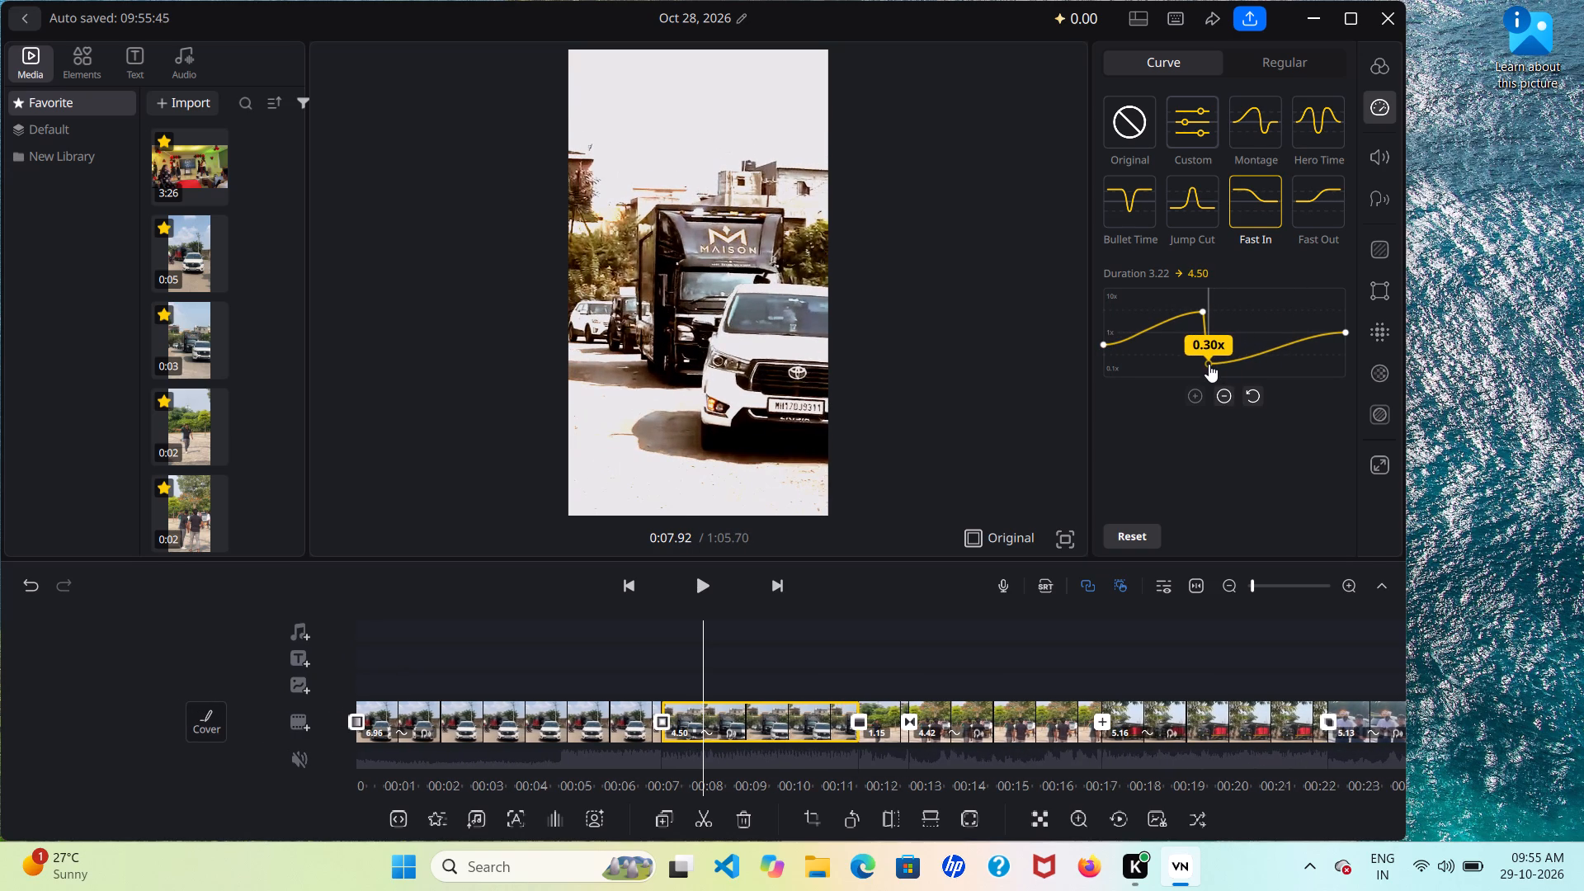
pyautogui.moveTo(1209, 364); pyautogui.dragTo(1207, 364)
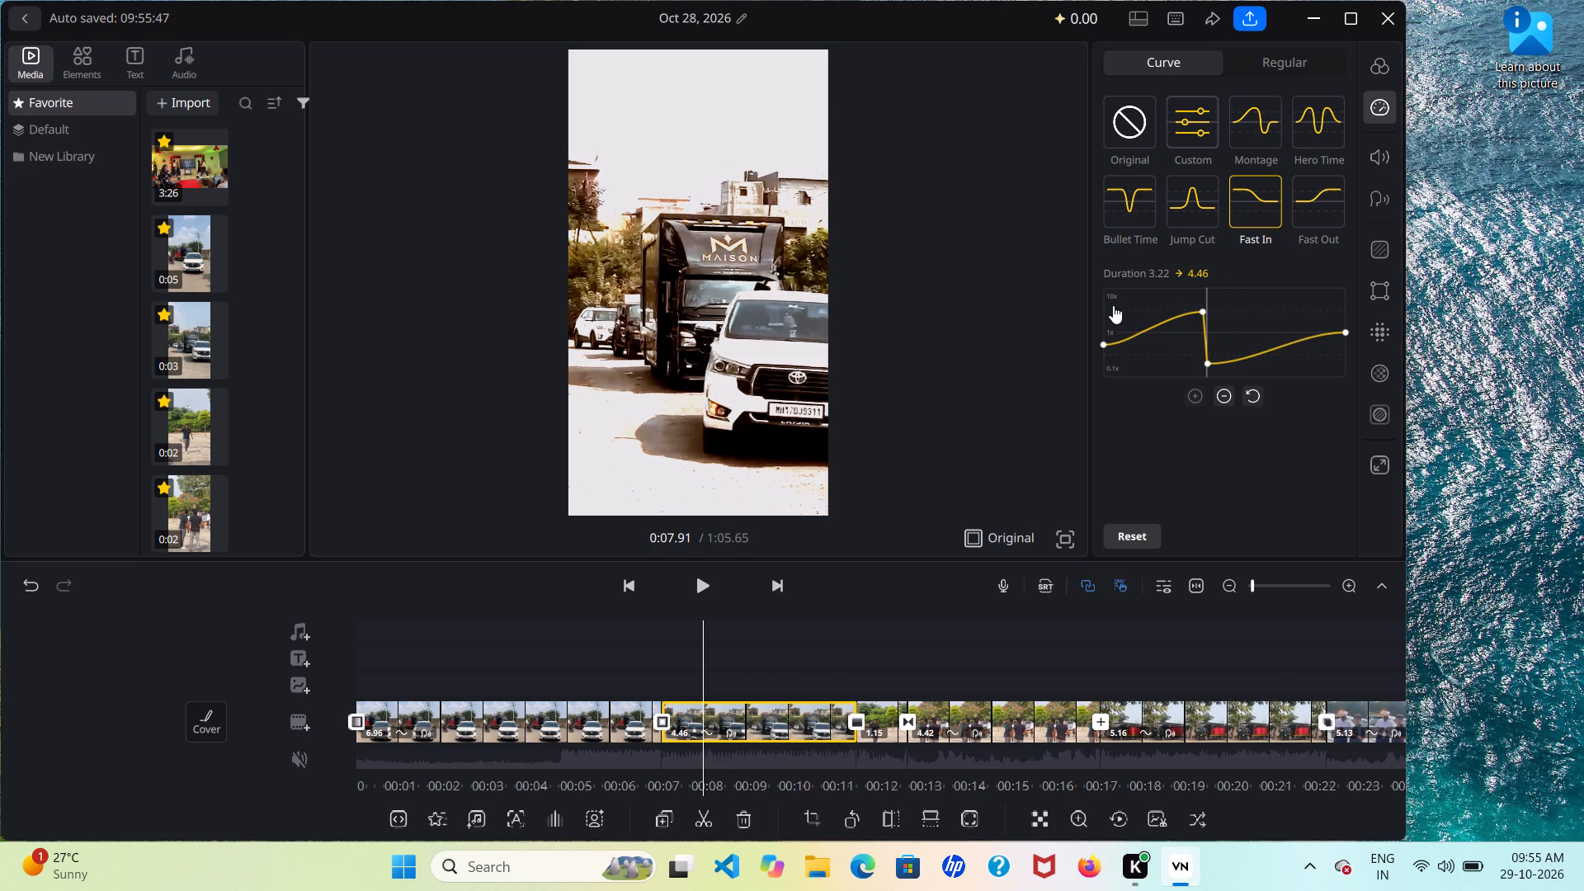
# Play back from near the start of the second clip into the third clip to review the reshaped curve.
pyautogui.click(1113, 299)
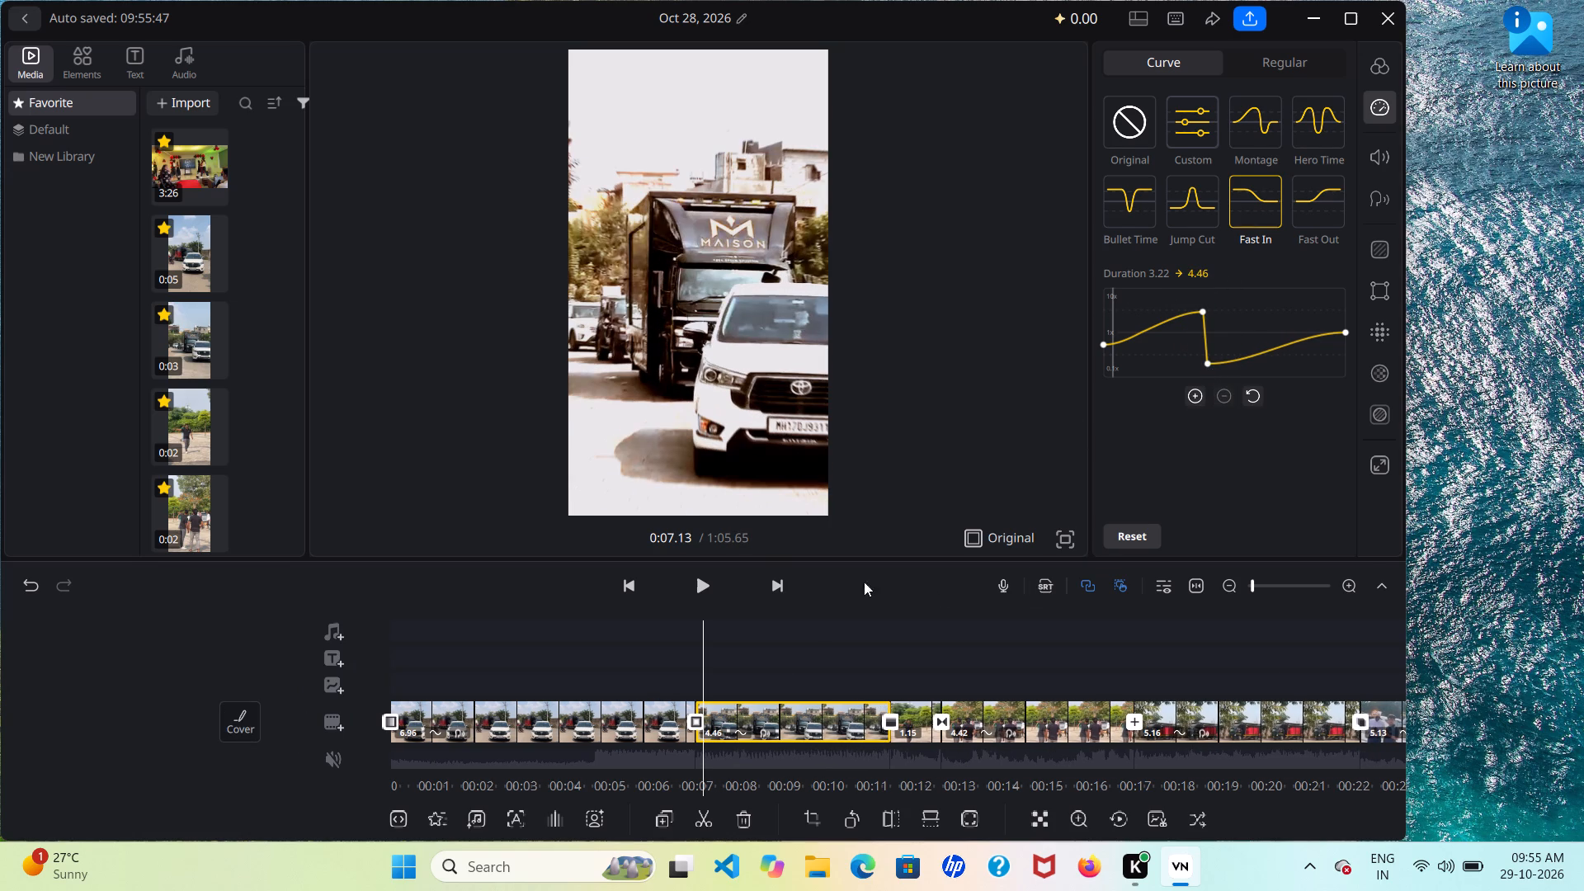
pyautogui.click(713, 587)
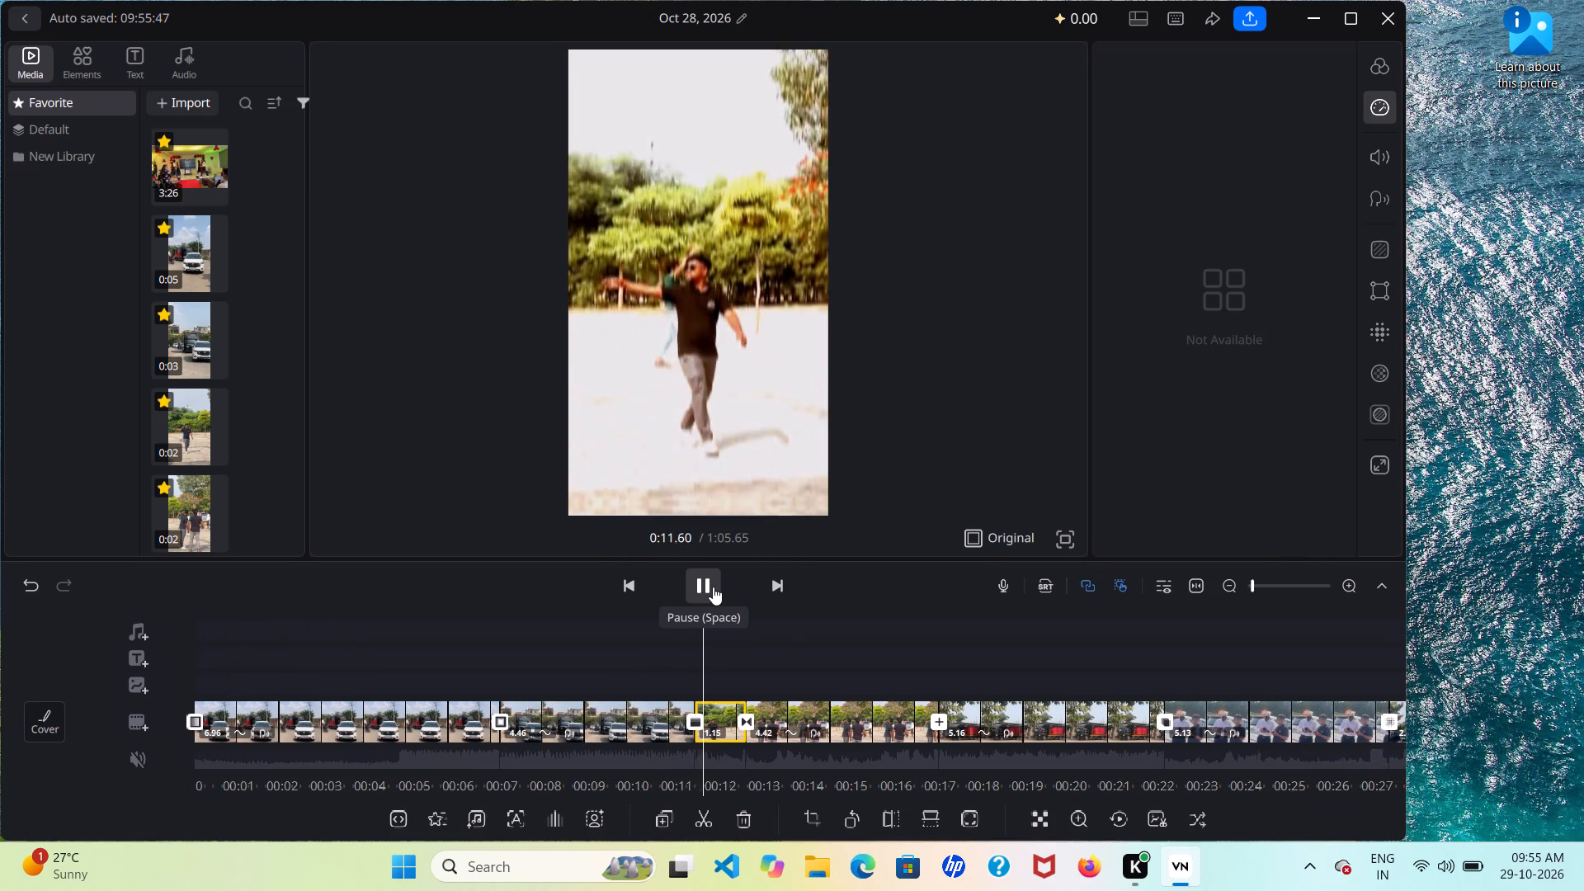
# Set the duration of the Shake 2 transition between the second and third clips to 0.9.
pyautogui.hscroll(1, 615, 760)
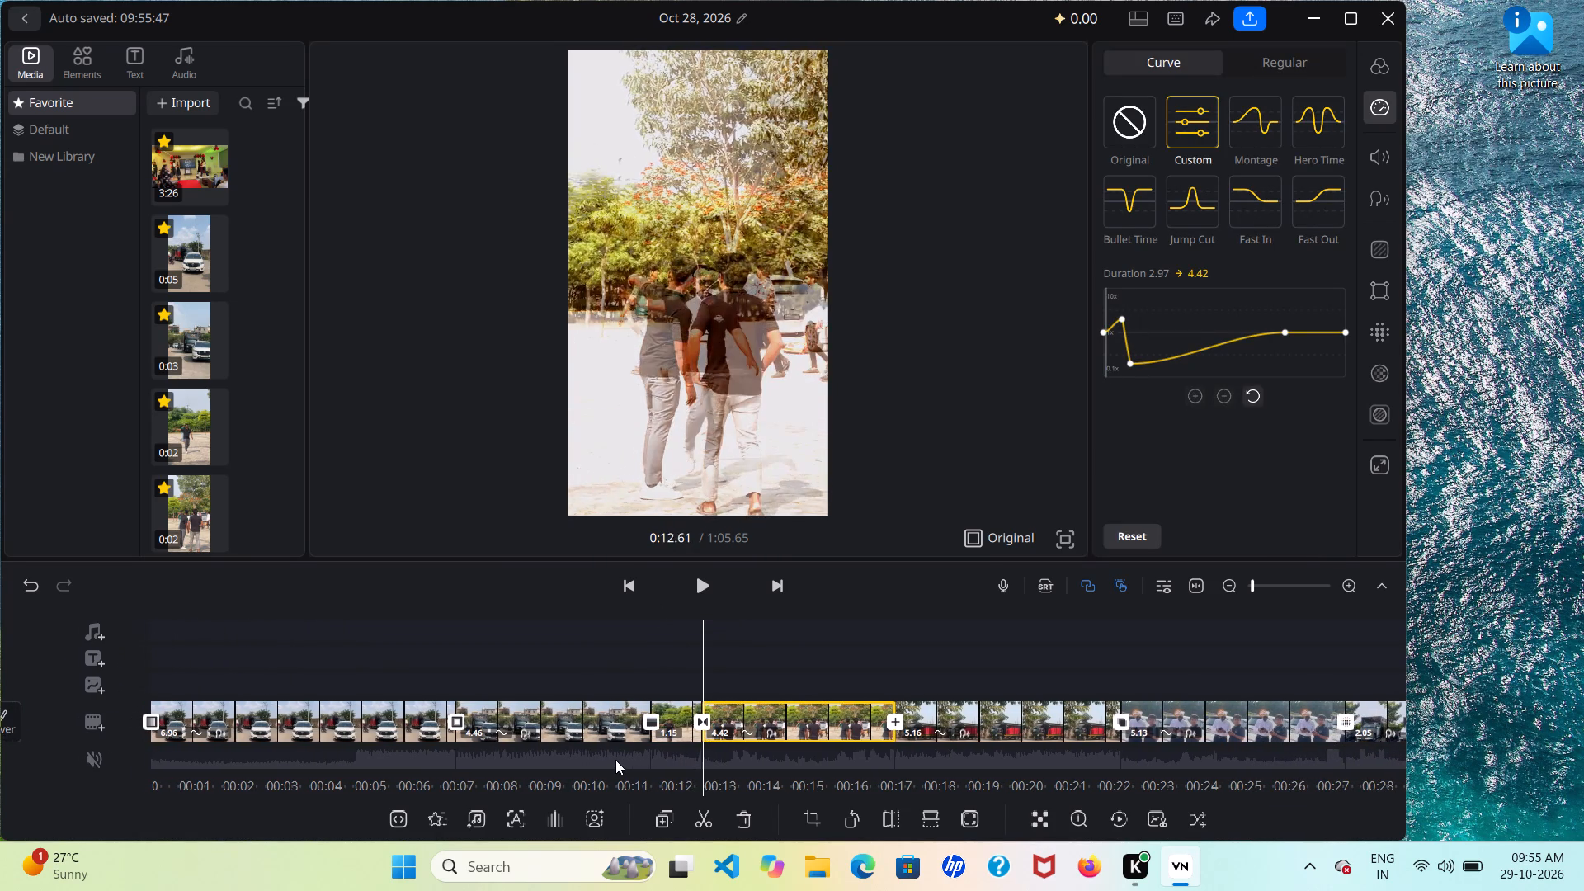
pyautogui.click(648, 715)
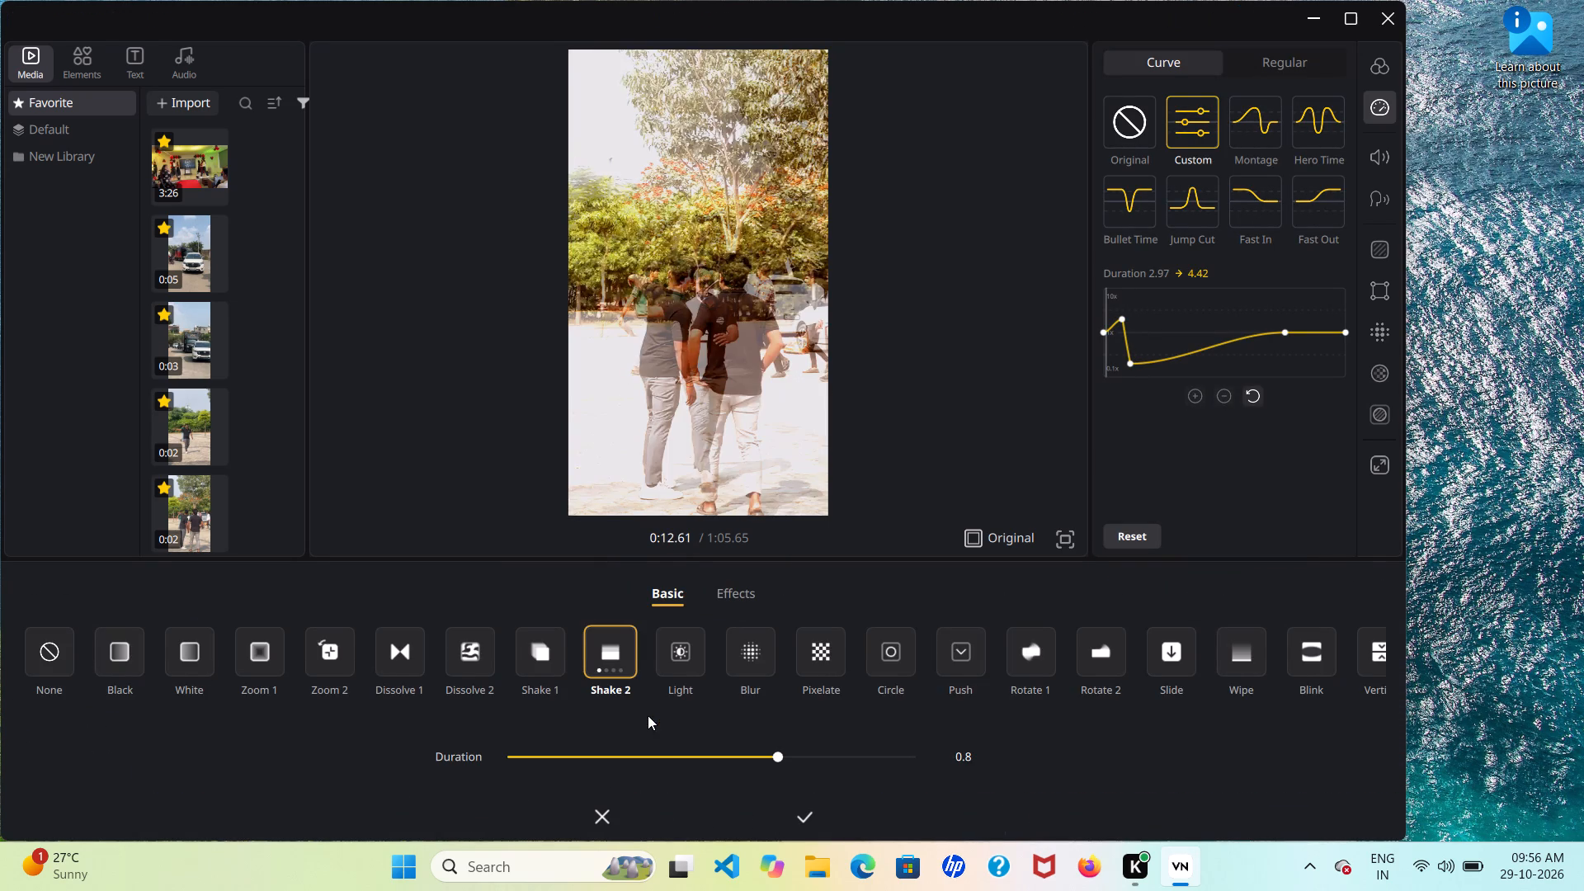
pyautogui.click(837, 762)
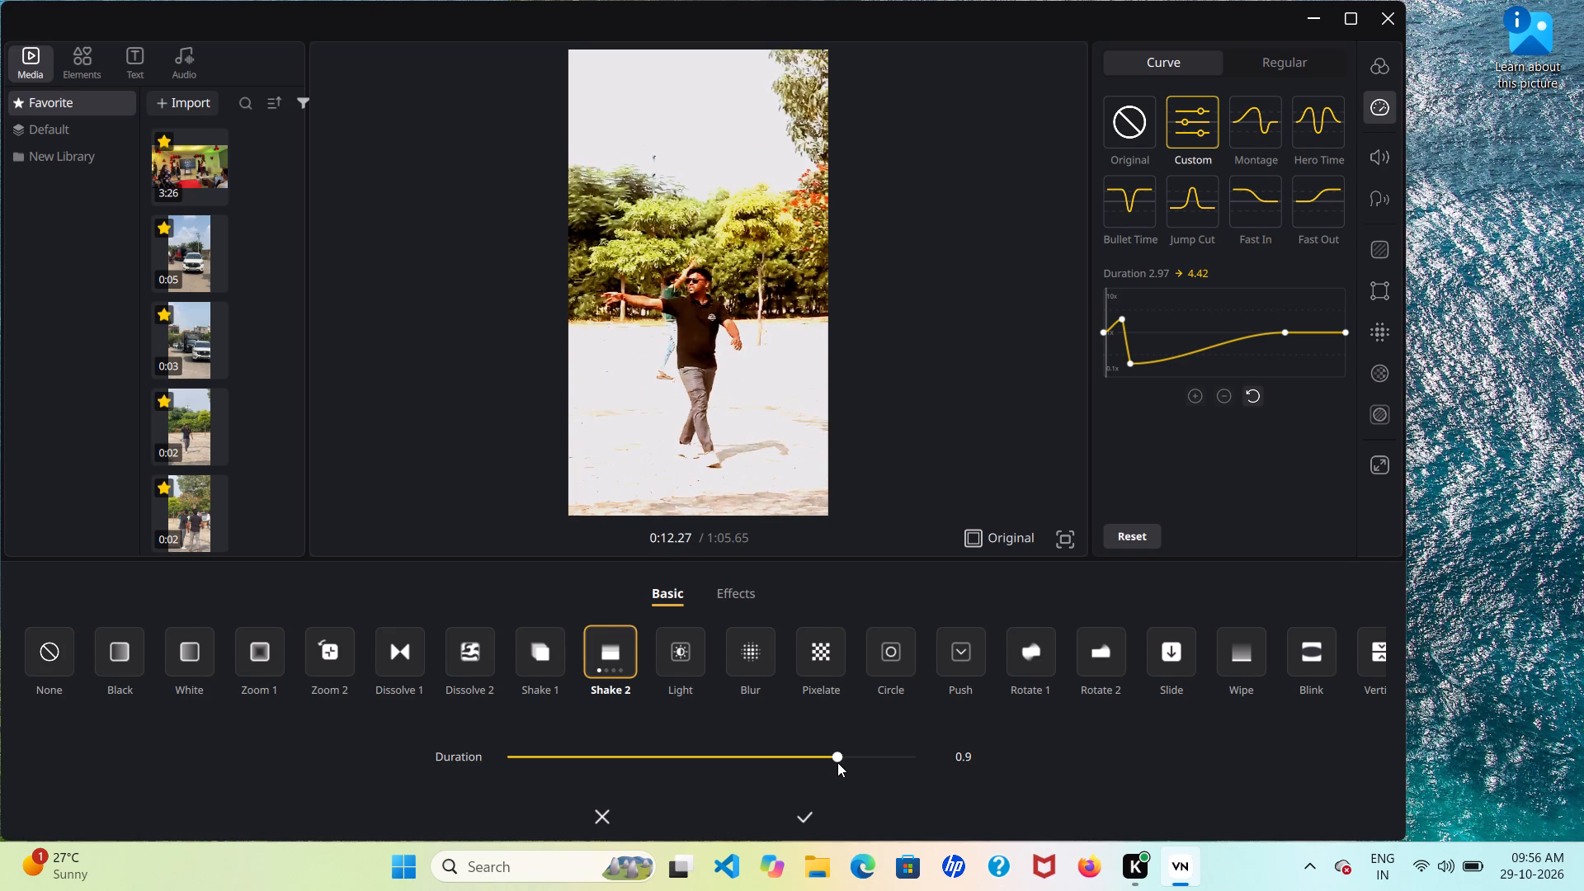
pyautogui.click(808, 815)
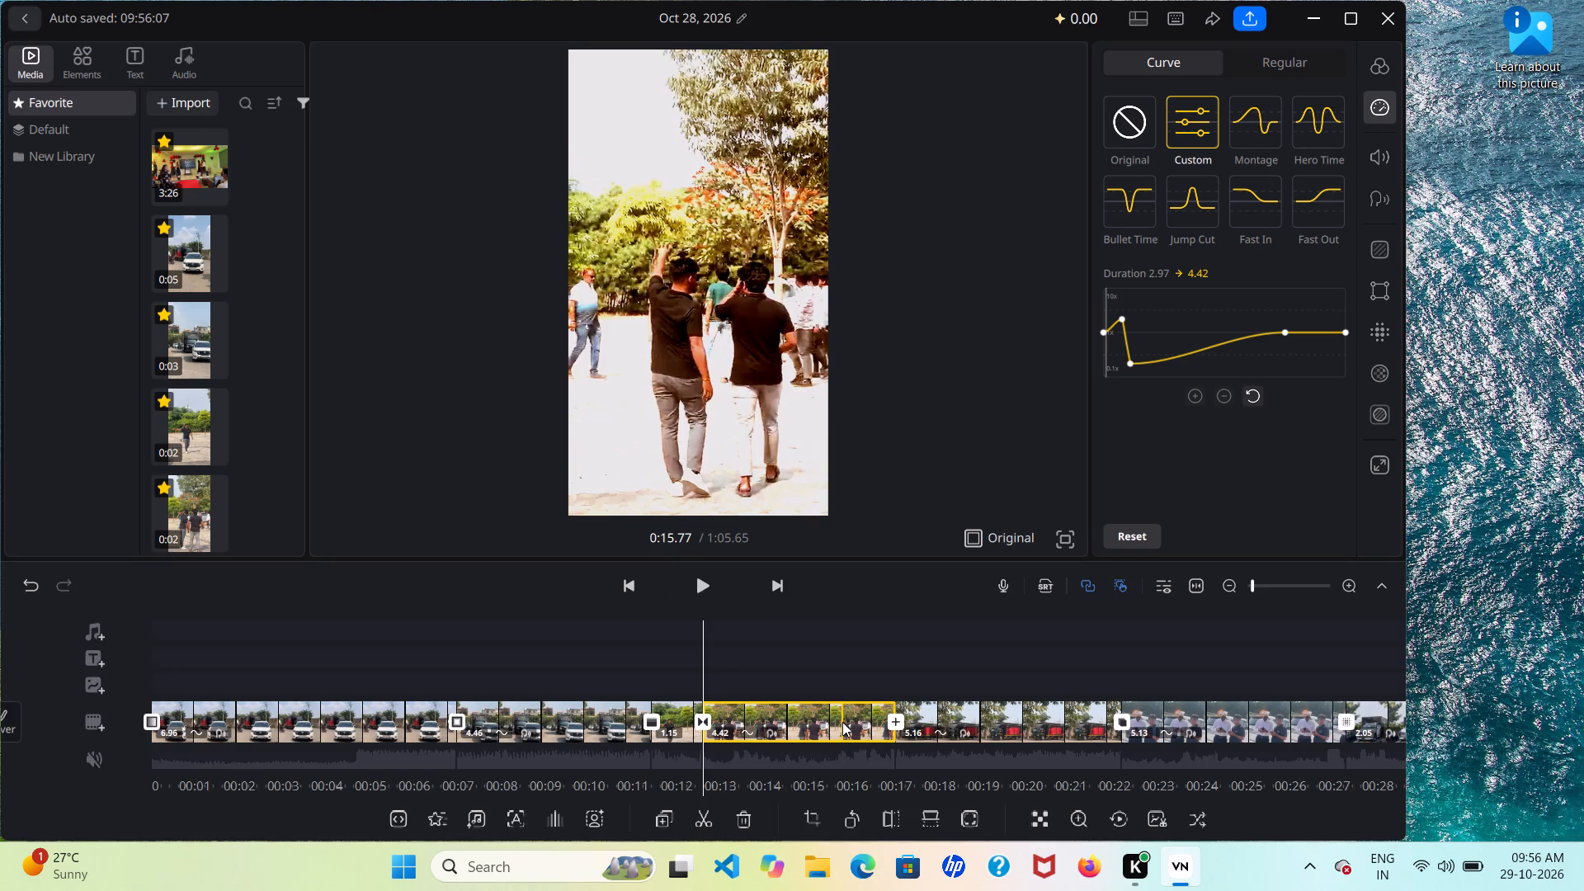
# Review the third clip's Hero Time motion and play it back into the fourth clip.
pyautogui.hscroll(-1, 842, 722)
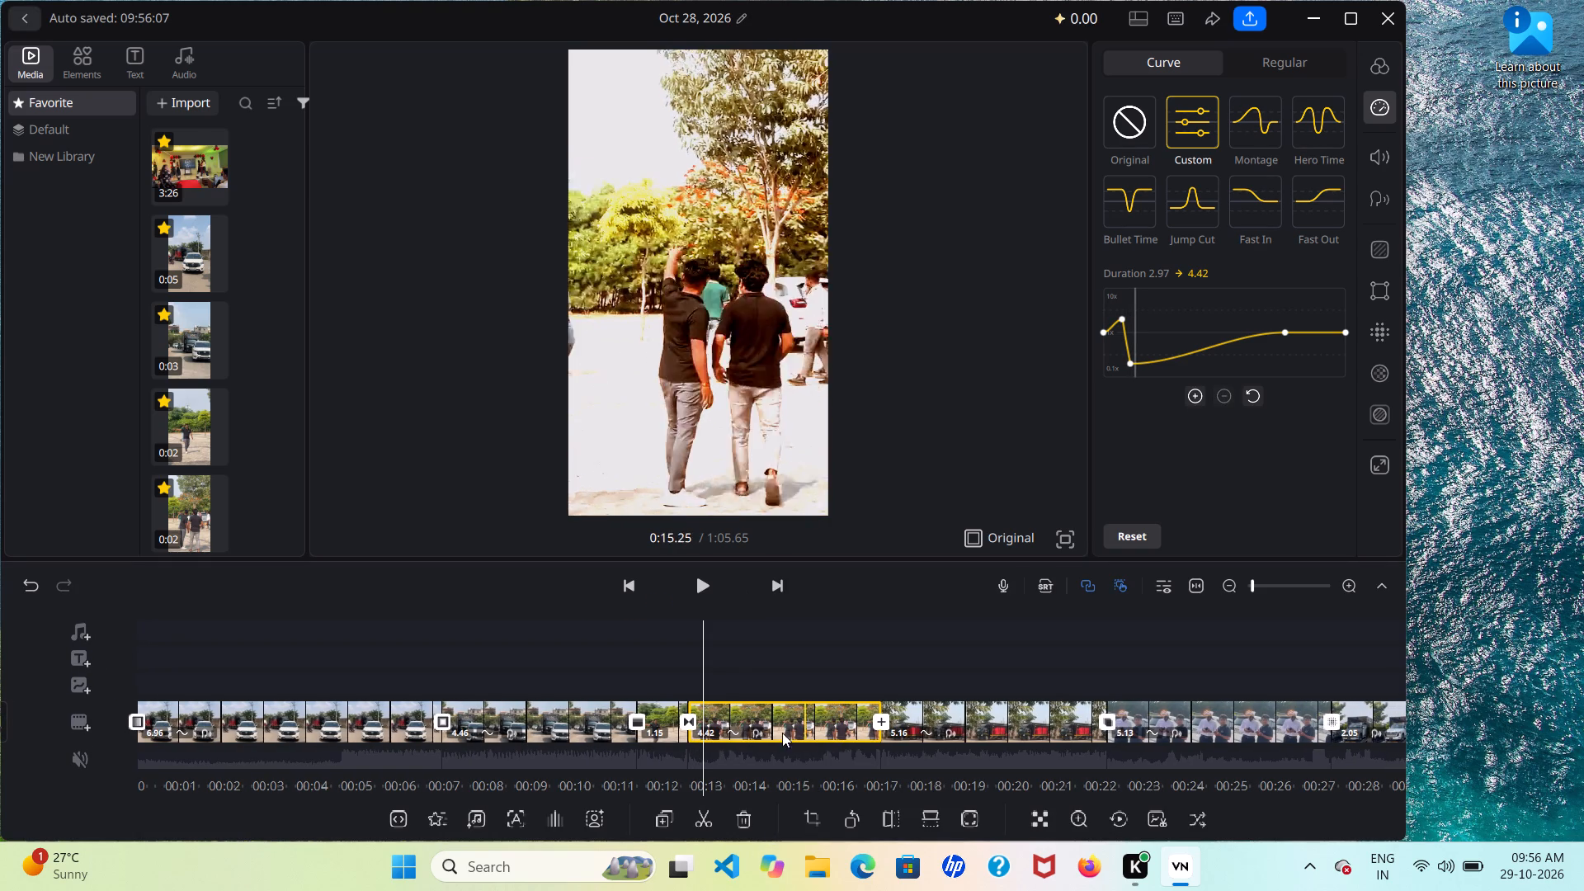
pyautogui.hscroll(1, 761, 726)
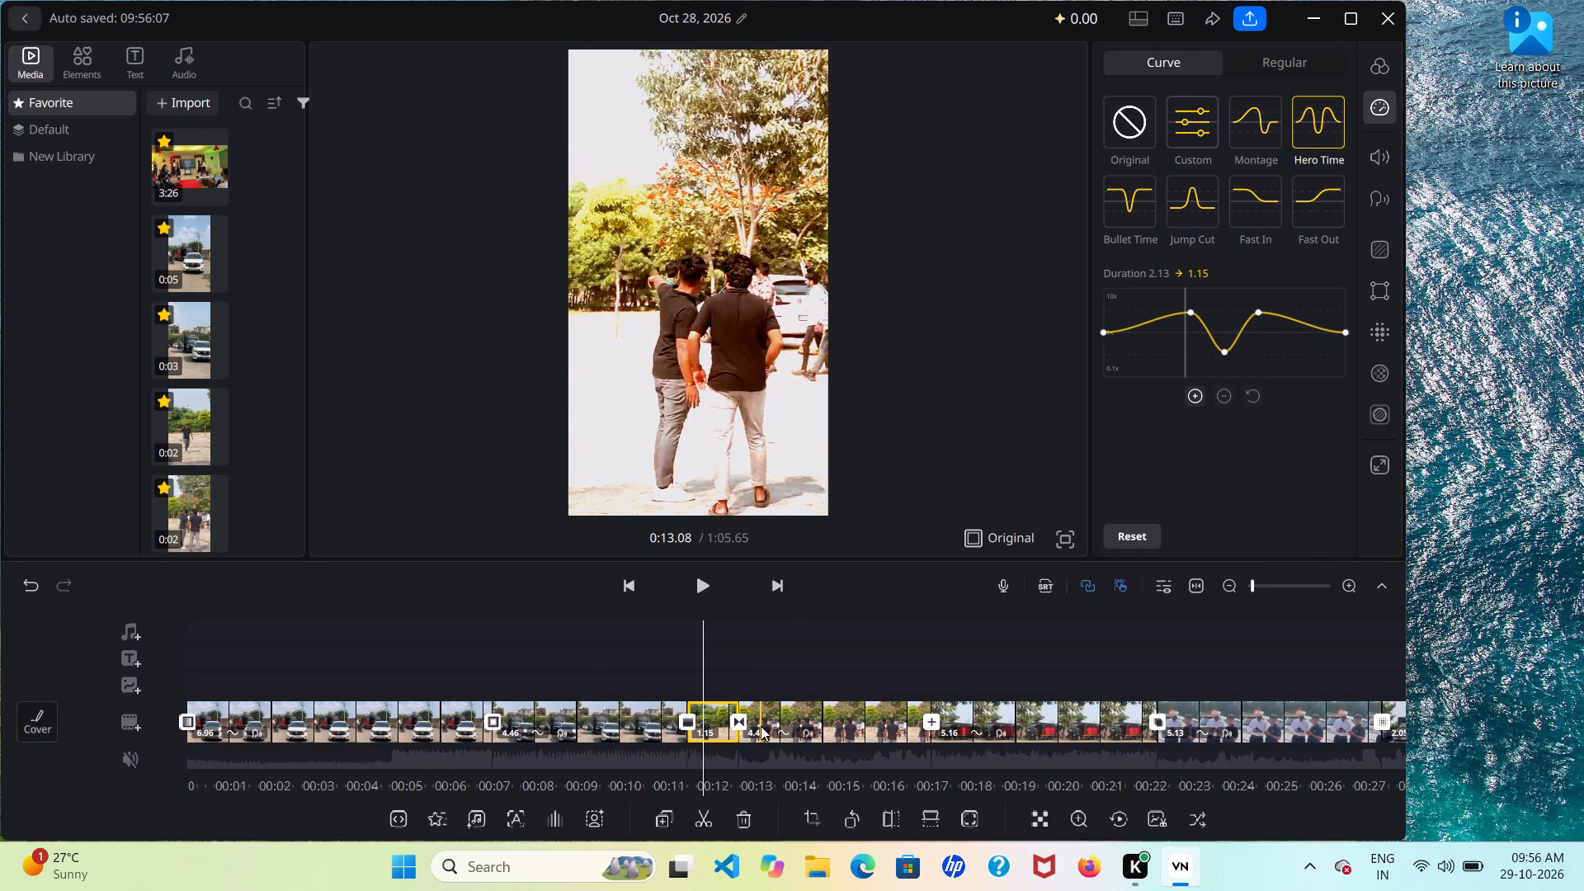
pyautogui.hscroll(1, 761, 726)
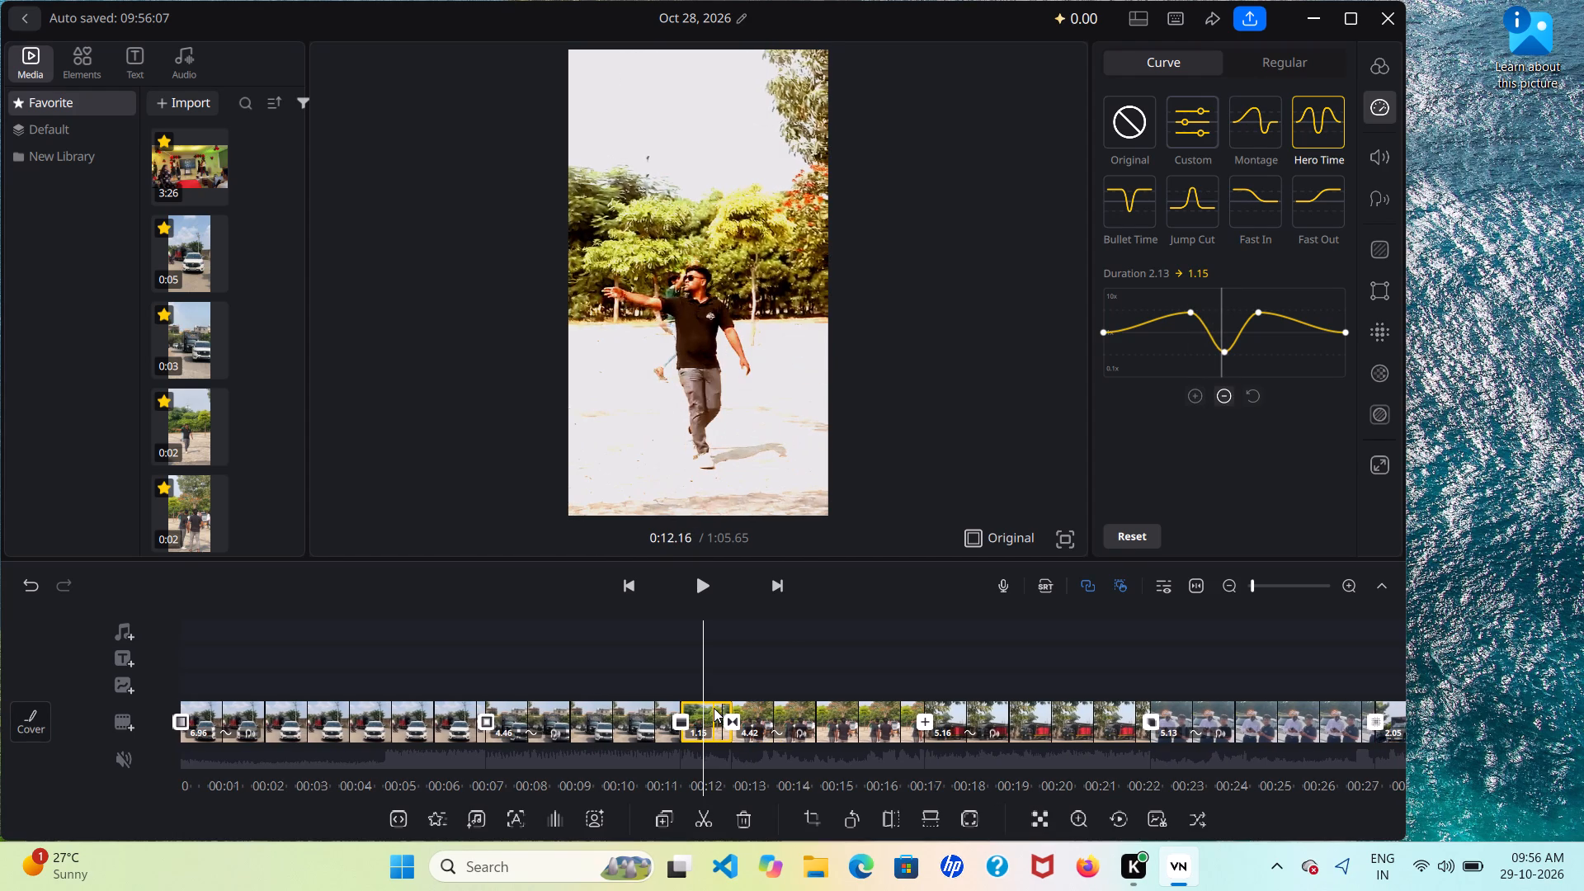
pyautogui.hscroll(2, 714, 708)
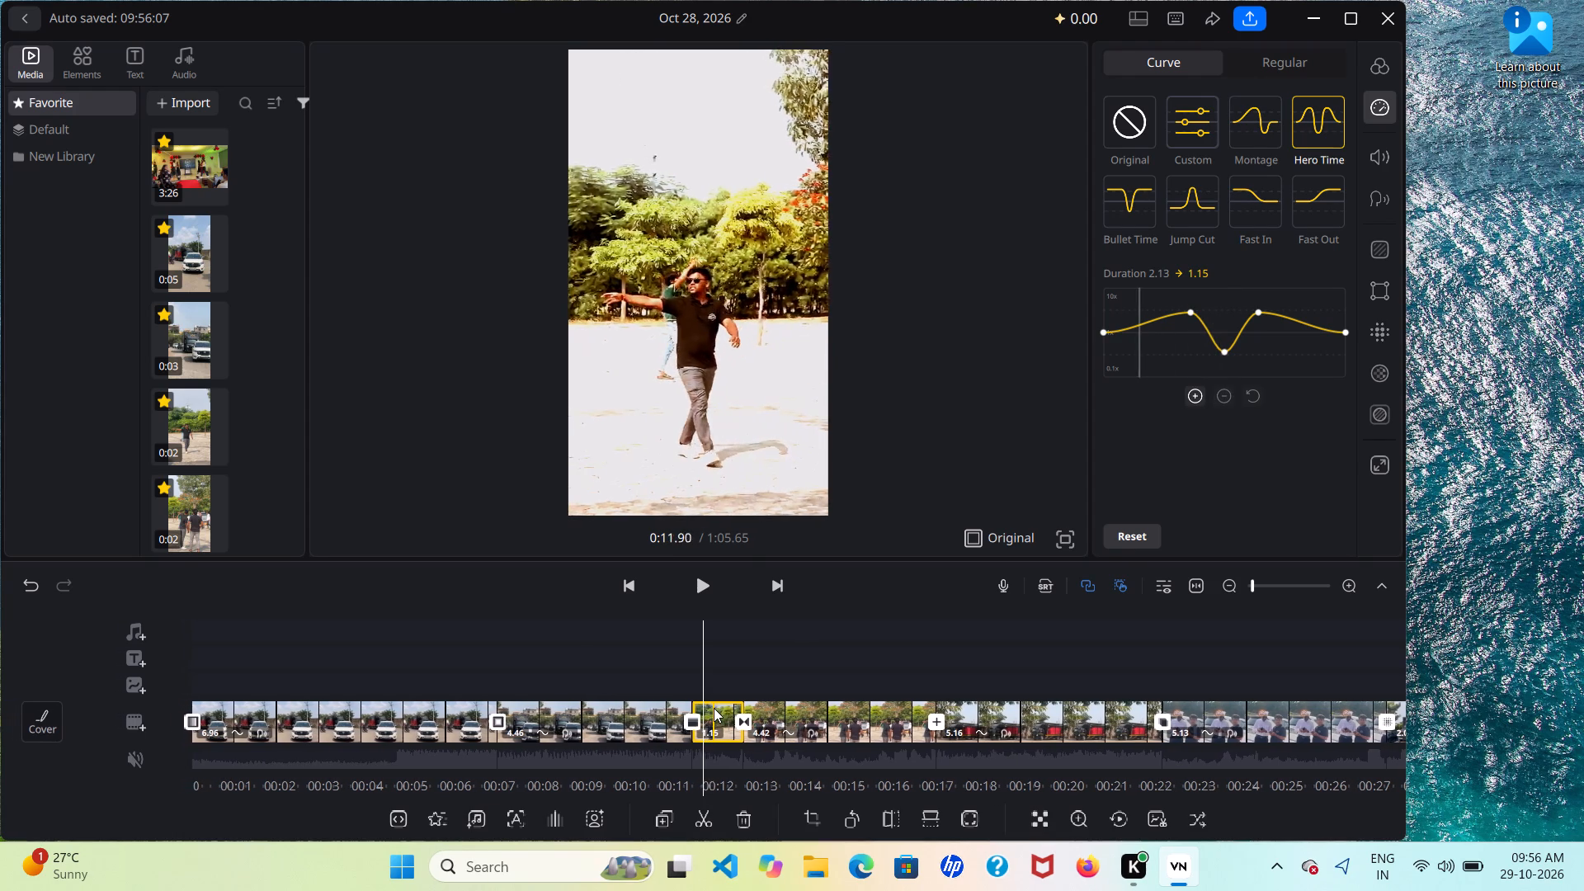
pyautogui.hscroll(1, 714, 708)
pyautogui.click(706, 578)
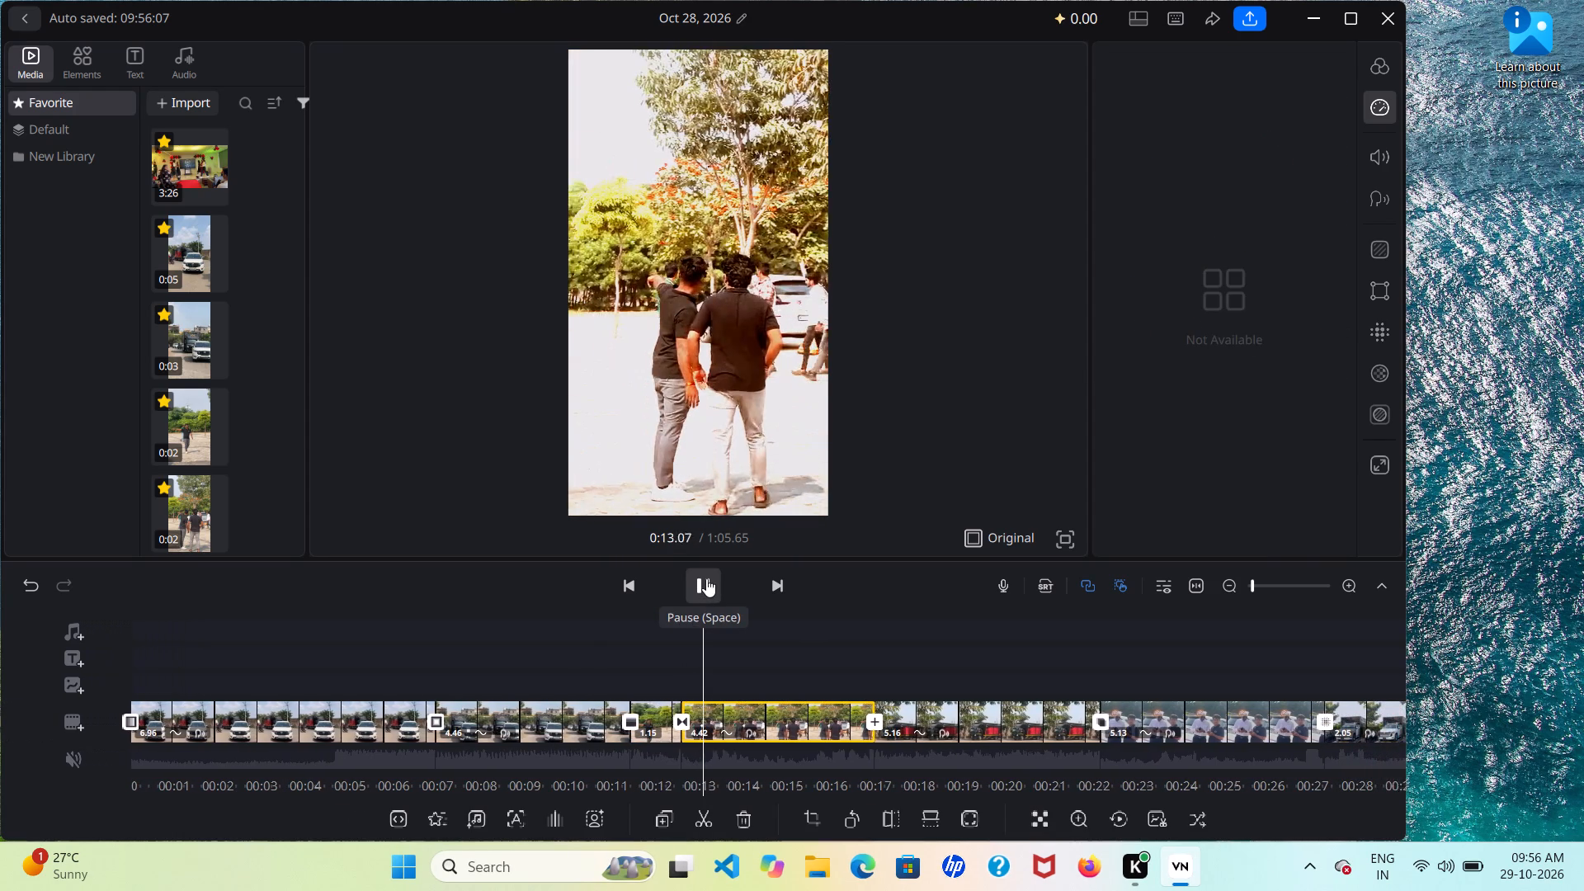
# On the third clip's Hero Time curve, move the first peak near the start and place the dip right behind it at about 0.2x.
pyautogui.hscroll(4, 663, 723)
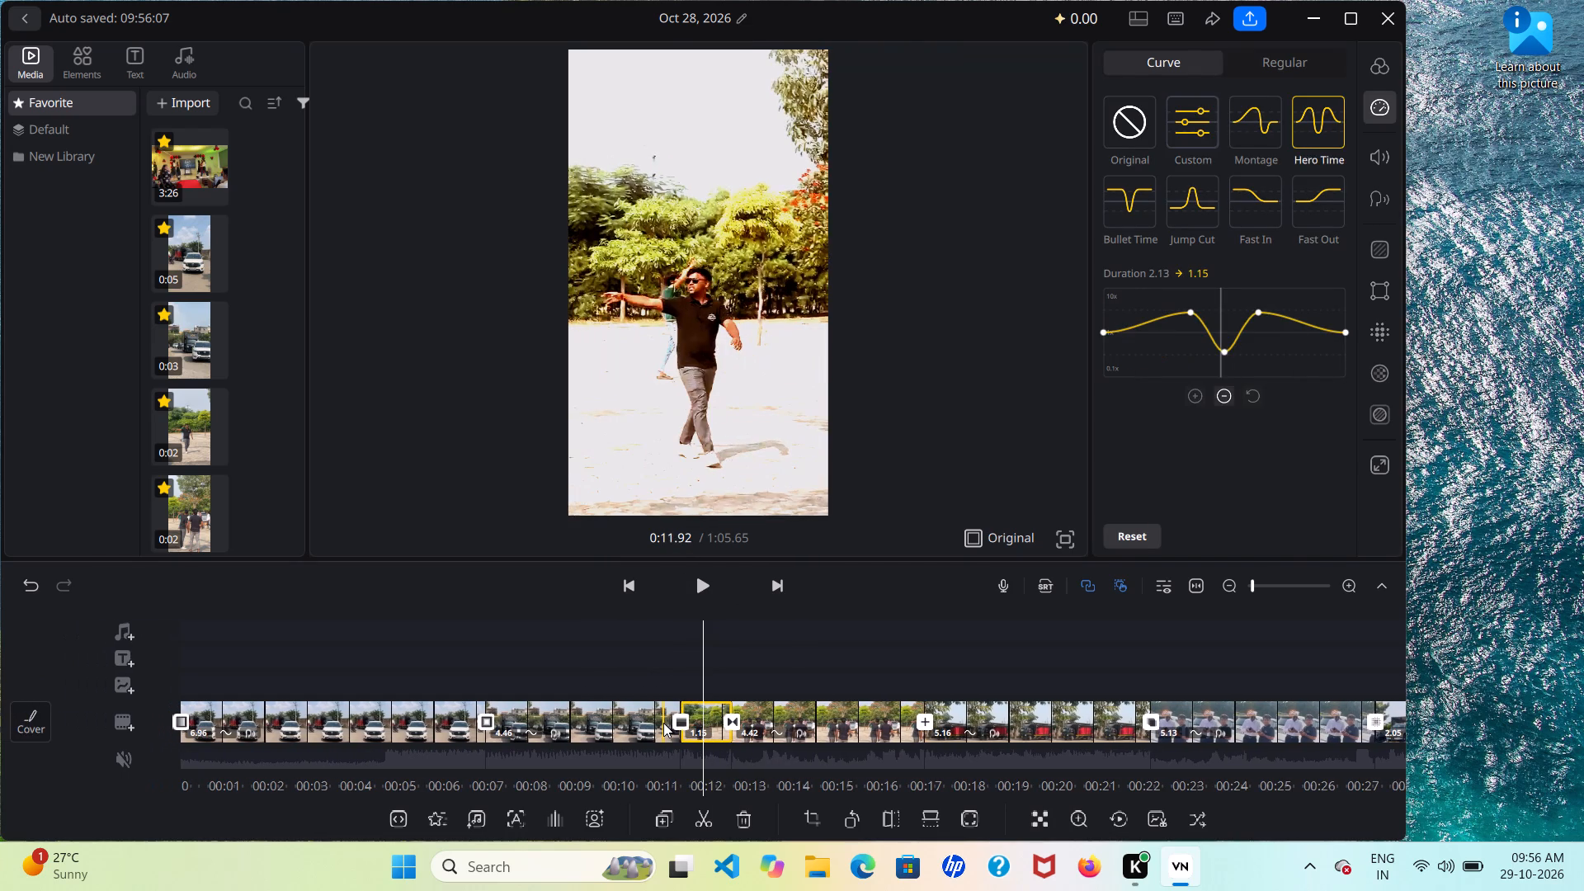
pyautogui.hscroll(1, 663, 723)
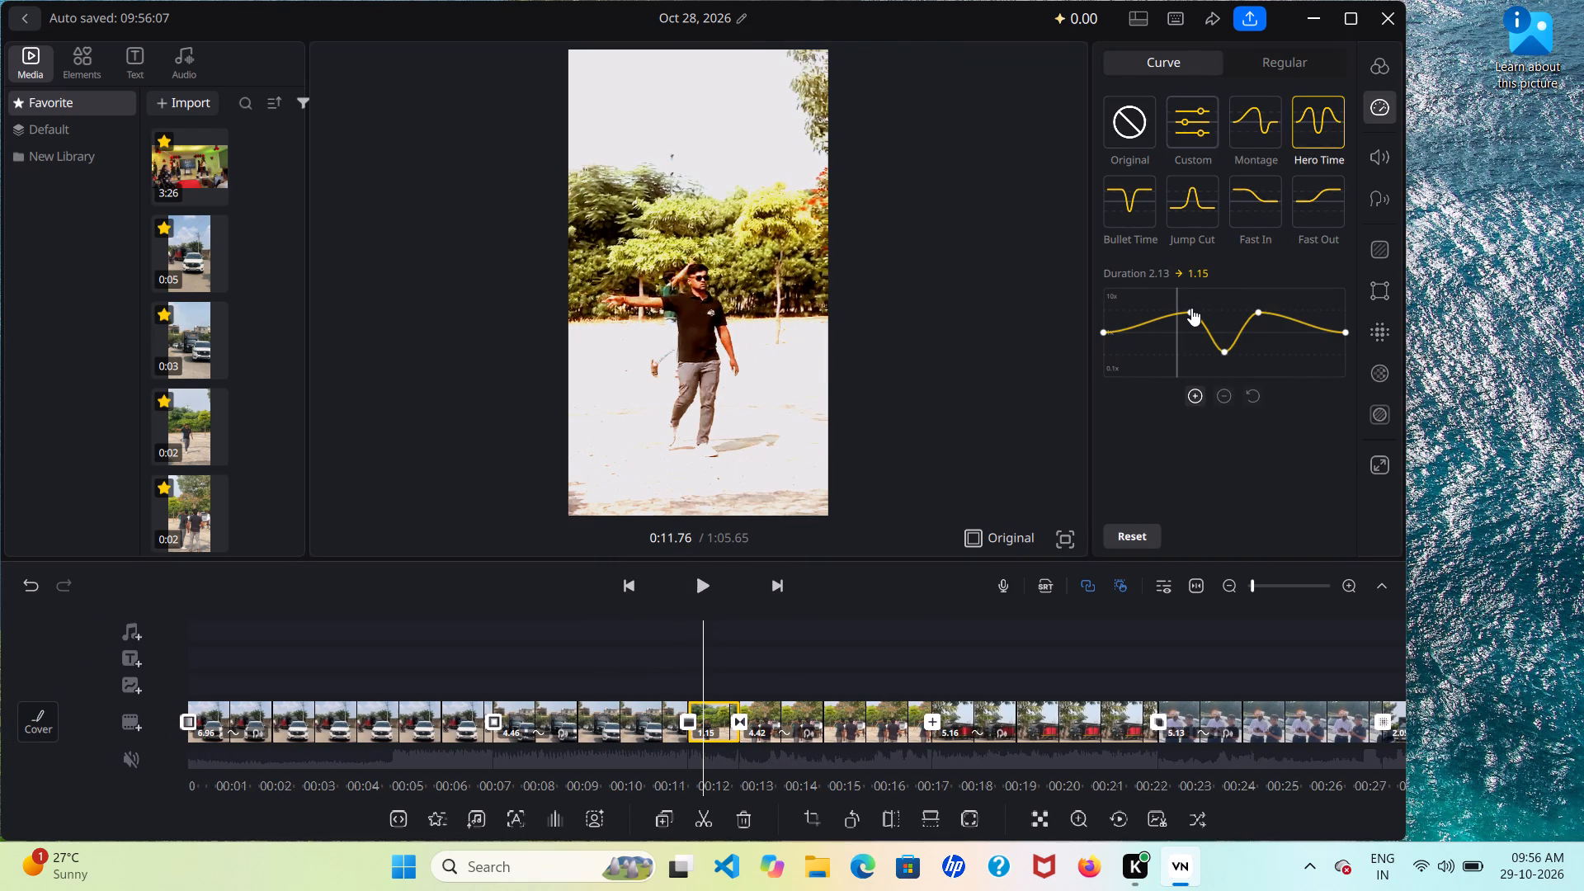
pyautogui.moveTo(1191, 308); pyautogui.dragTo(1117, 313)
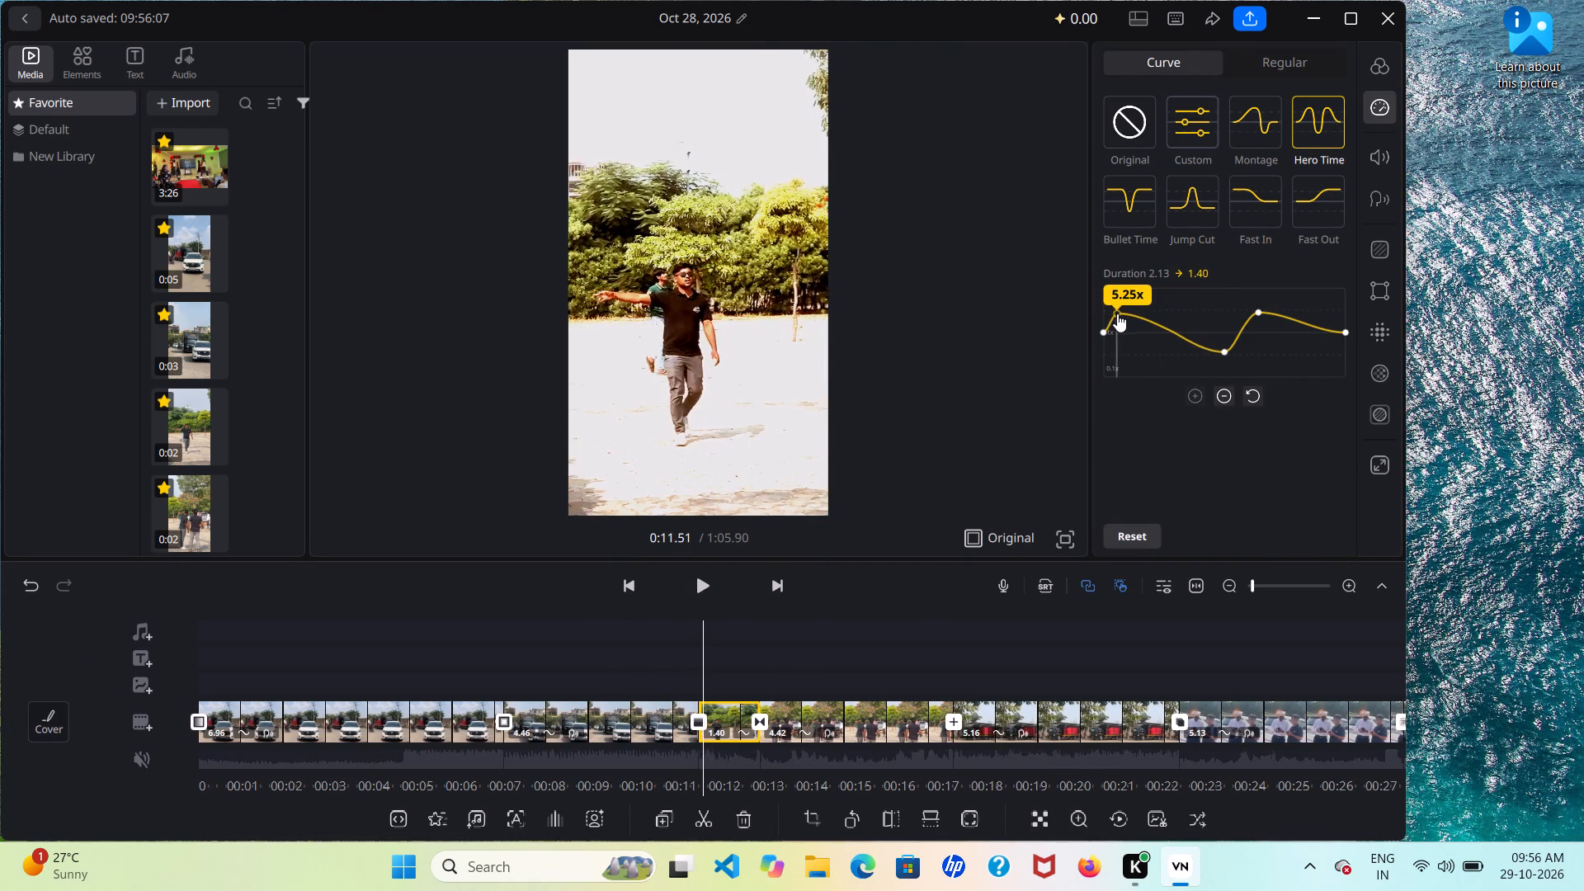
pyautogui.moveTo(1117, 313); pyautogui.dragTo(1129, 313)
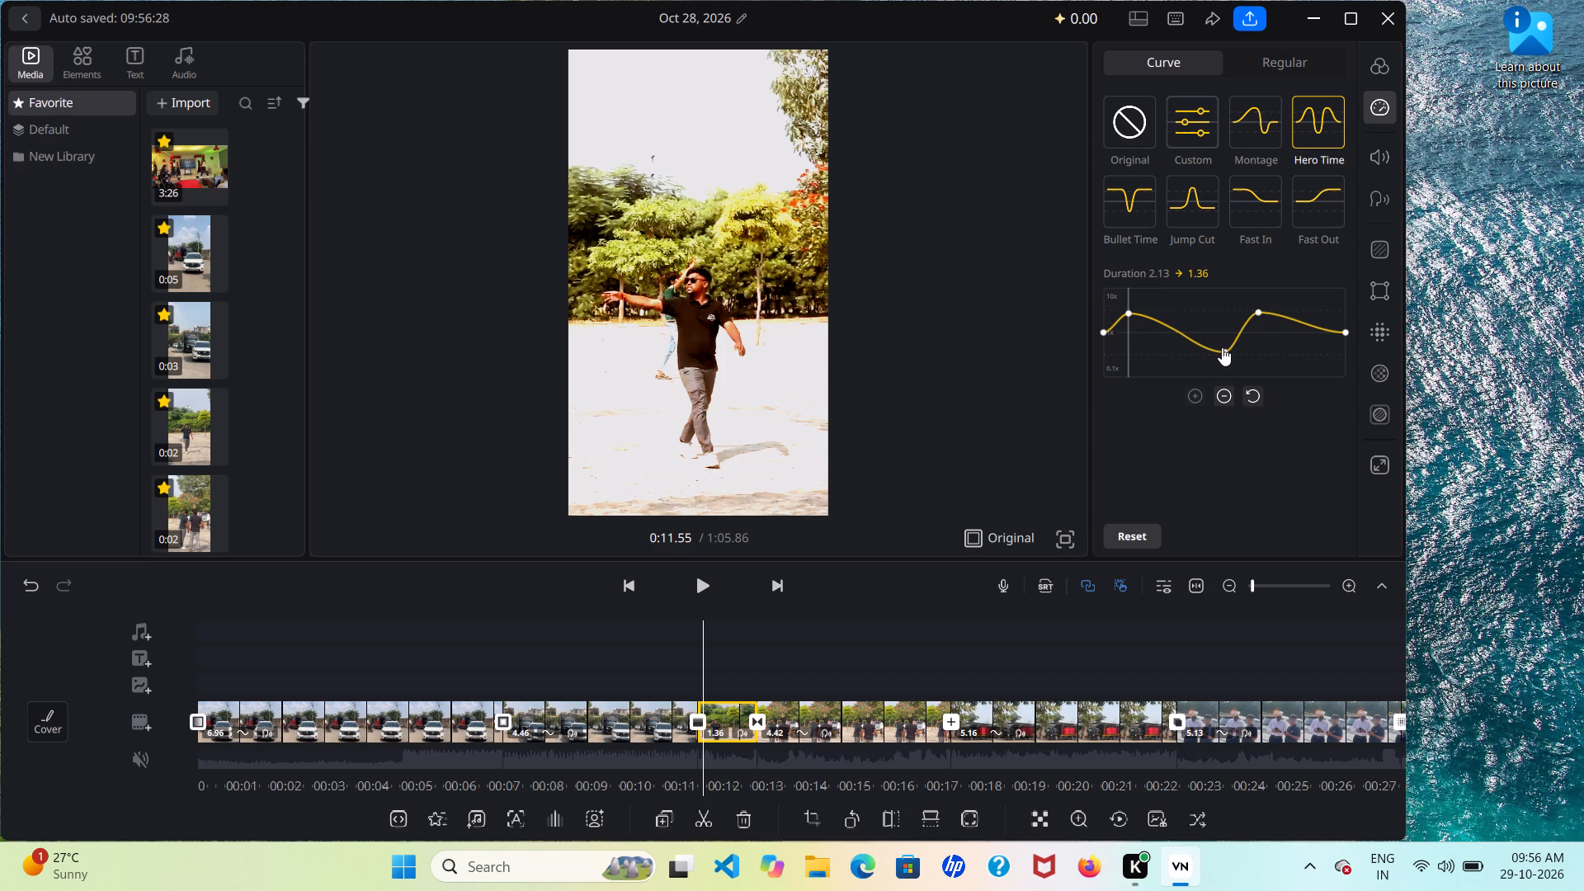
pyautogui.moveTo(1227, 355); pyautogui.dragTo(1137, 368)
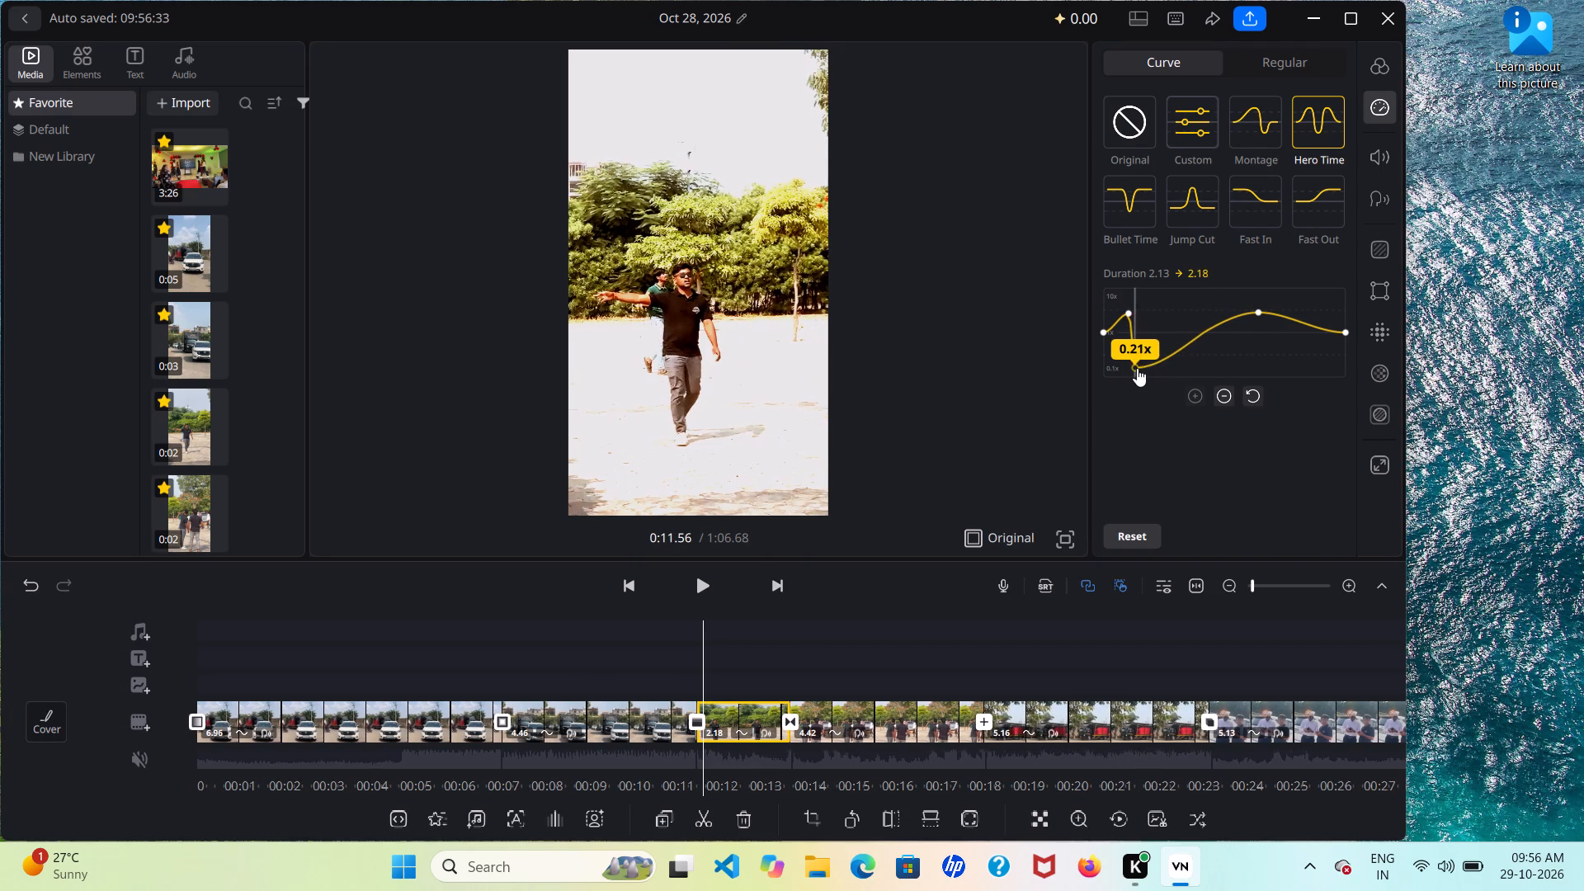
pyautogui.moveTo(1137, 368); pyautogui.dragTo(1138, 370)
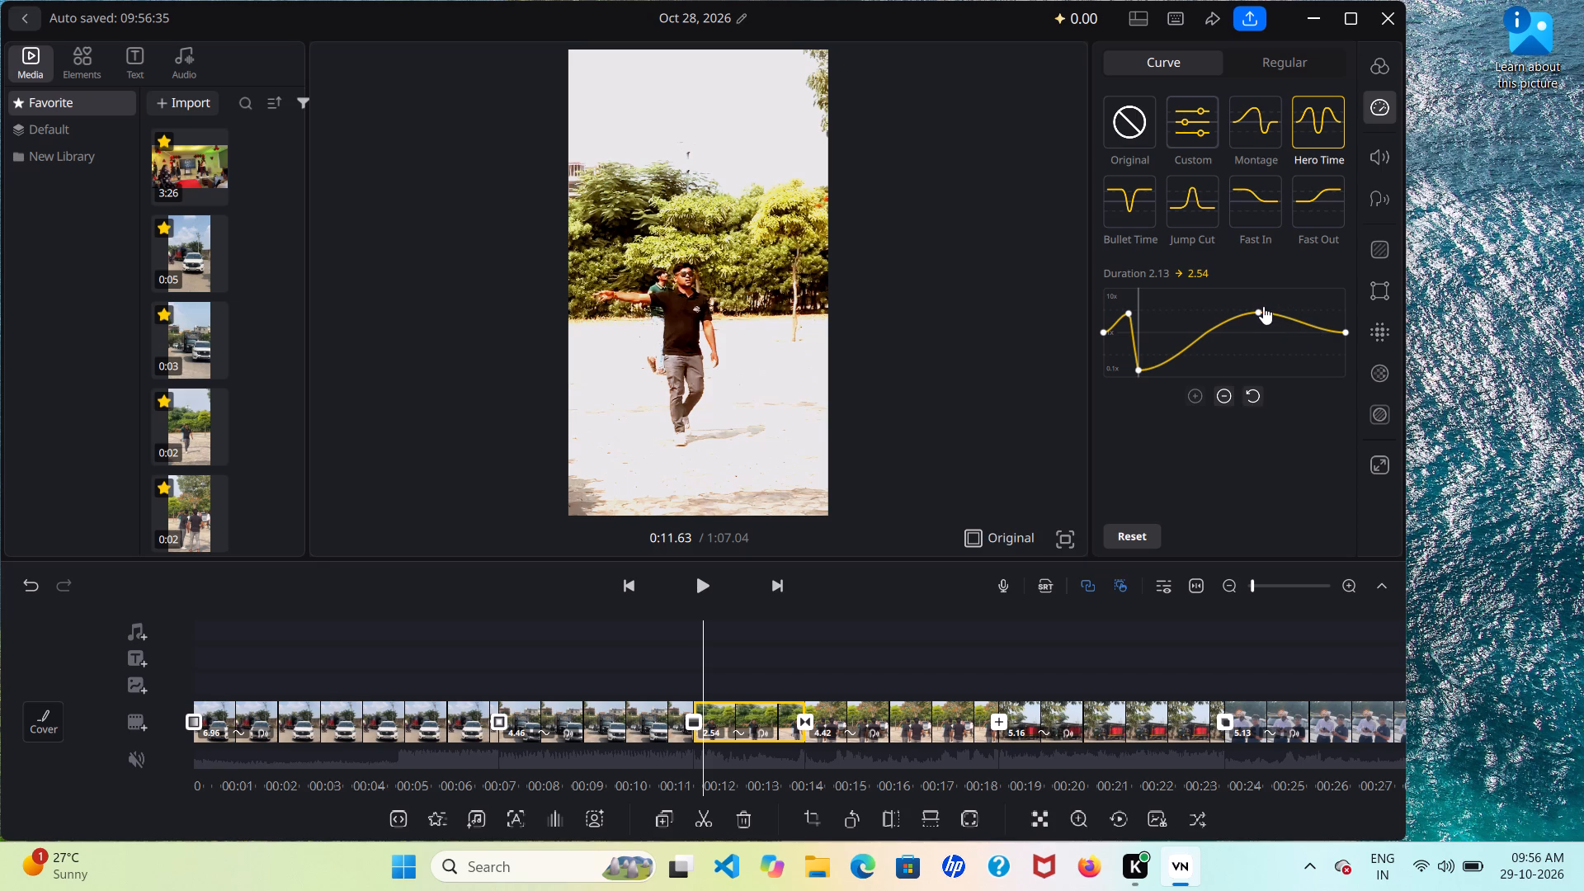
# Lower the third clip's second speed peak to just above 1x and pull the curve's endpoint down close to the dip's level.
pyautogui.moveTo(1261, 308); pyautogui.dragTo(1243, 328)
pyautogui.moveTo(1341, 333); pyautogui.dragTo(1341, 368)
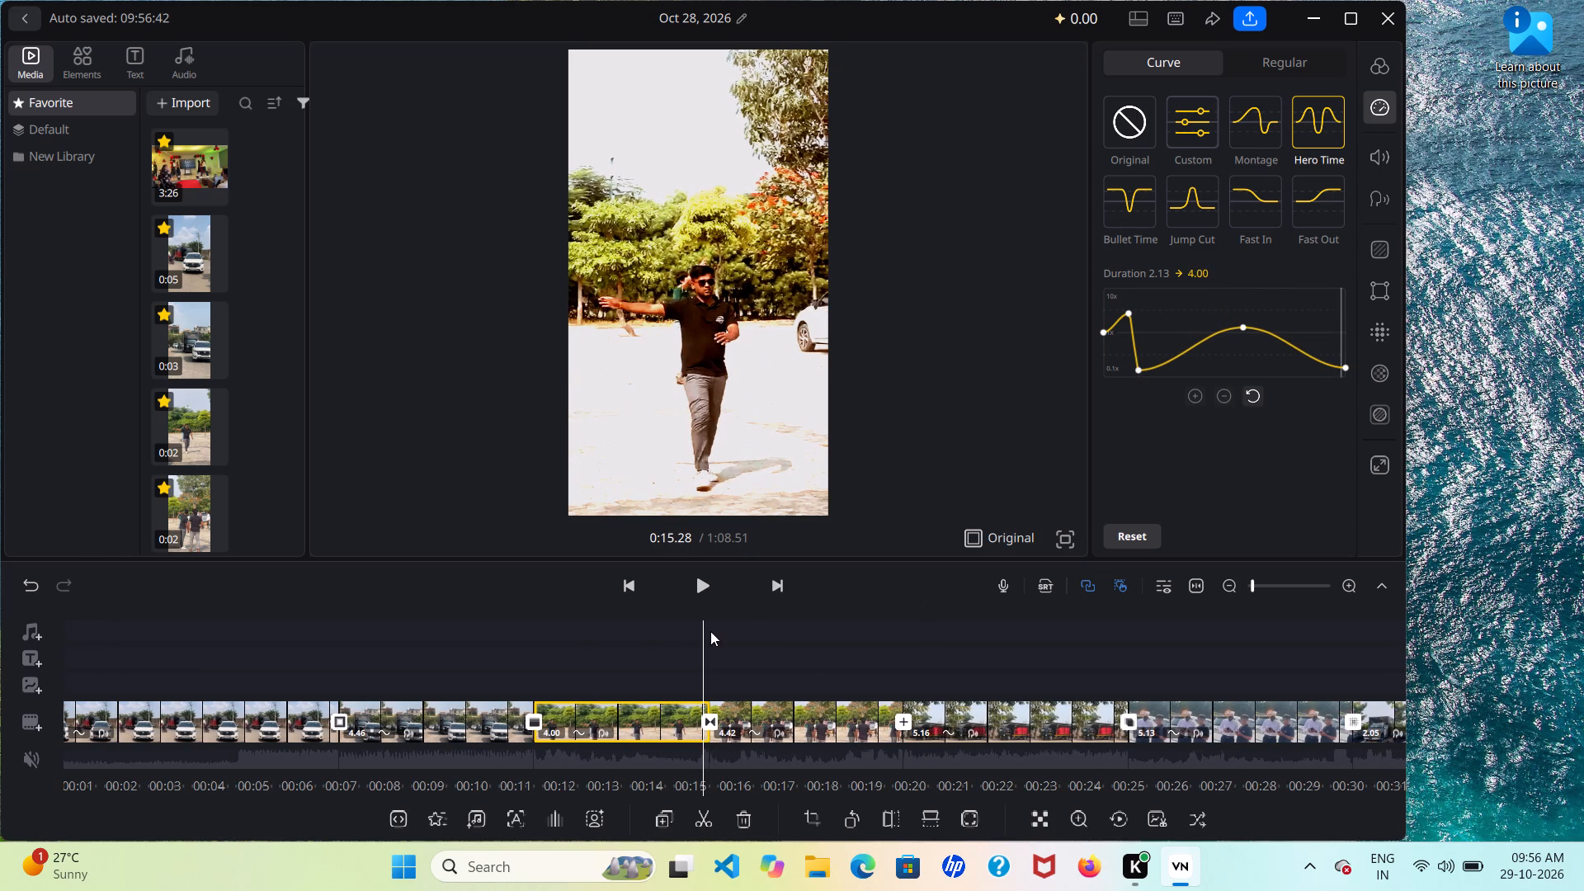
# Play back from the start of the third clip into the truck clip to review the reshaped curve.
pyautogui.hscroll(4, 629, 678)
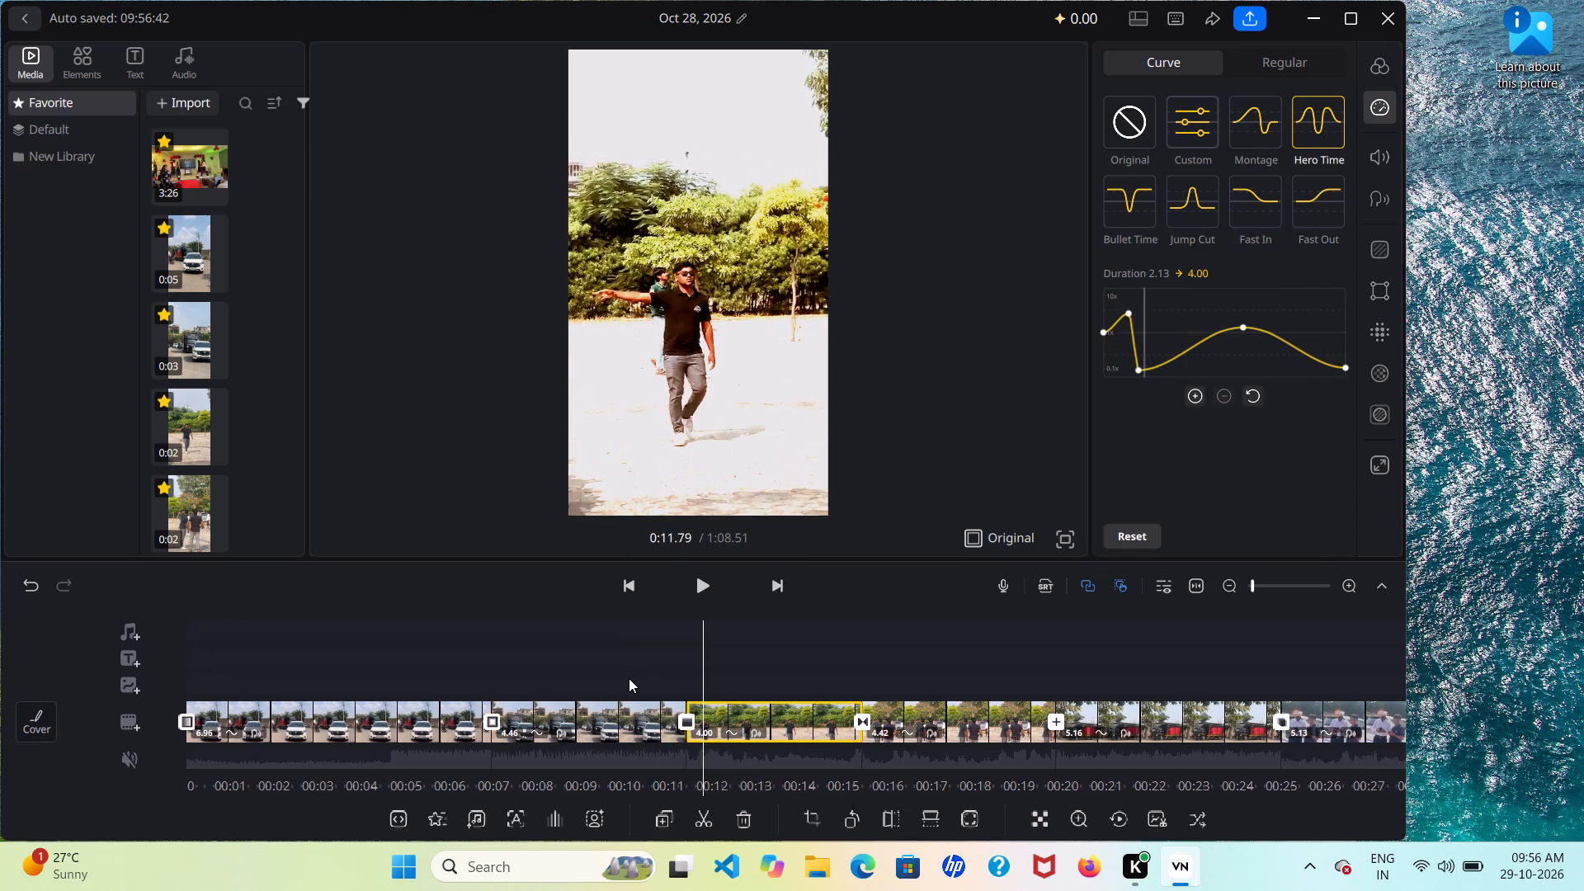
pyautogui.click(693, 596)
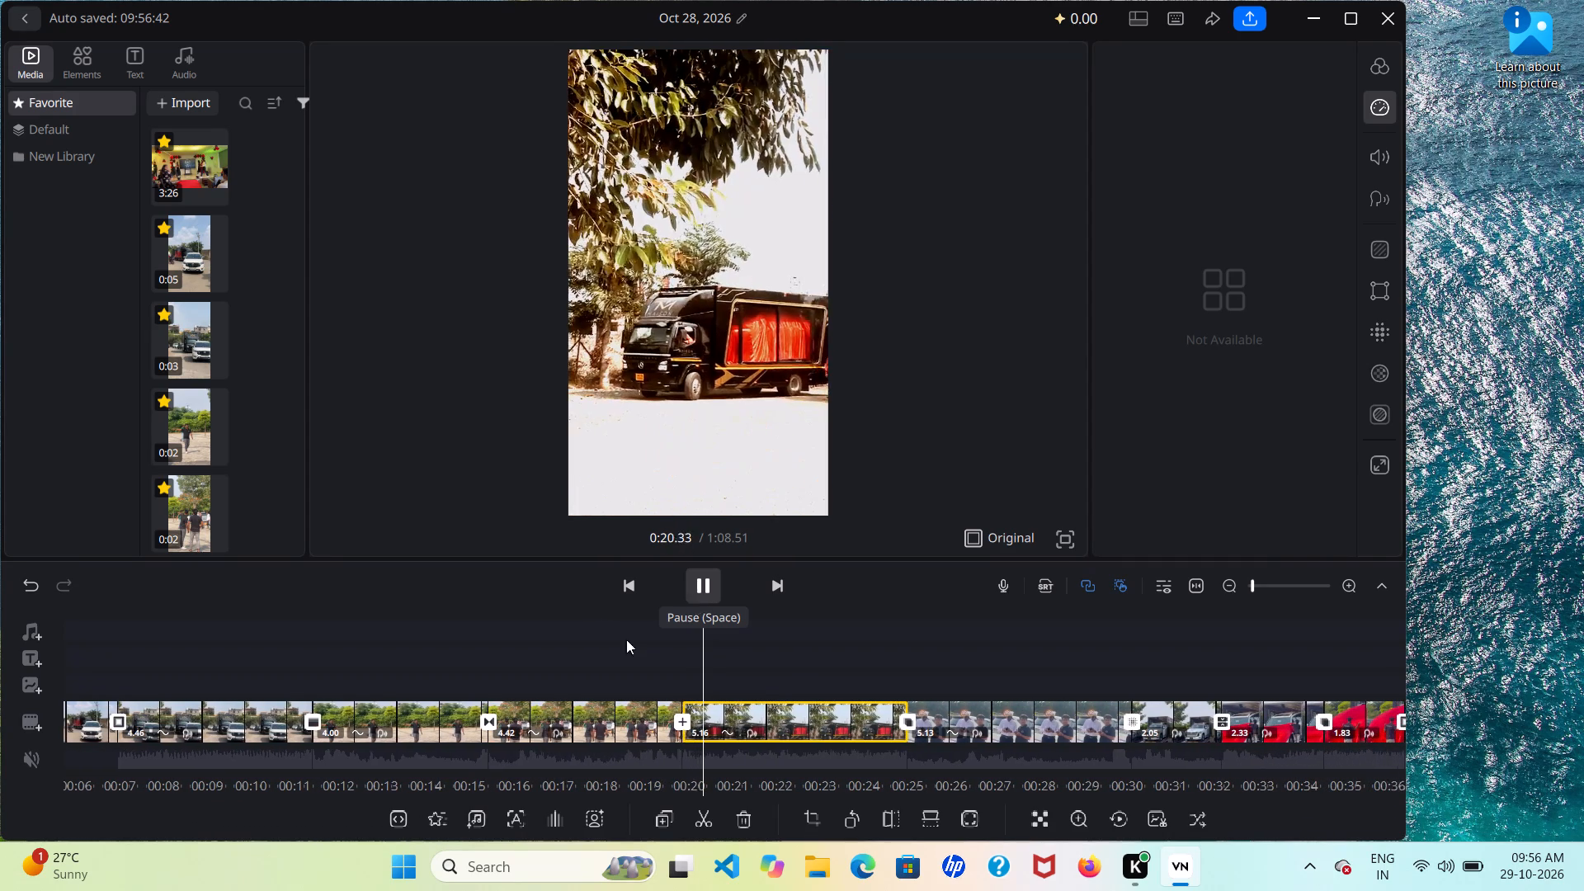
# On the fourth clip's custom speed curve, move the fourth point earlier at 1.00x and lower the endpoint to the level of the dip.
pyautogui.hscroll(2, 610, 731)
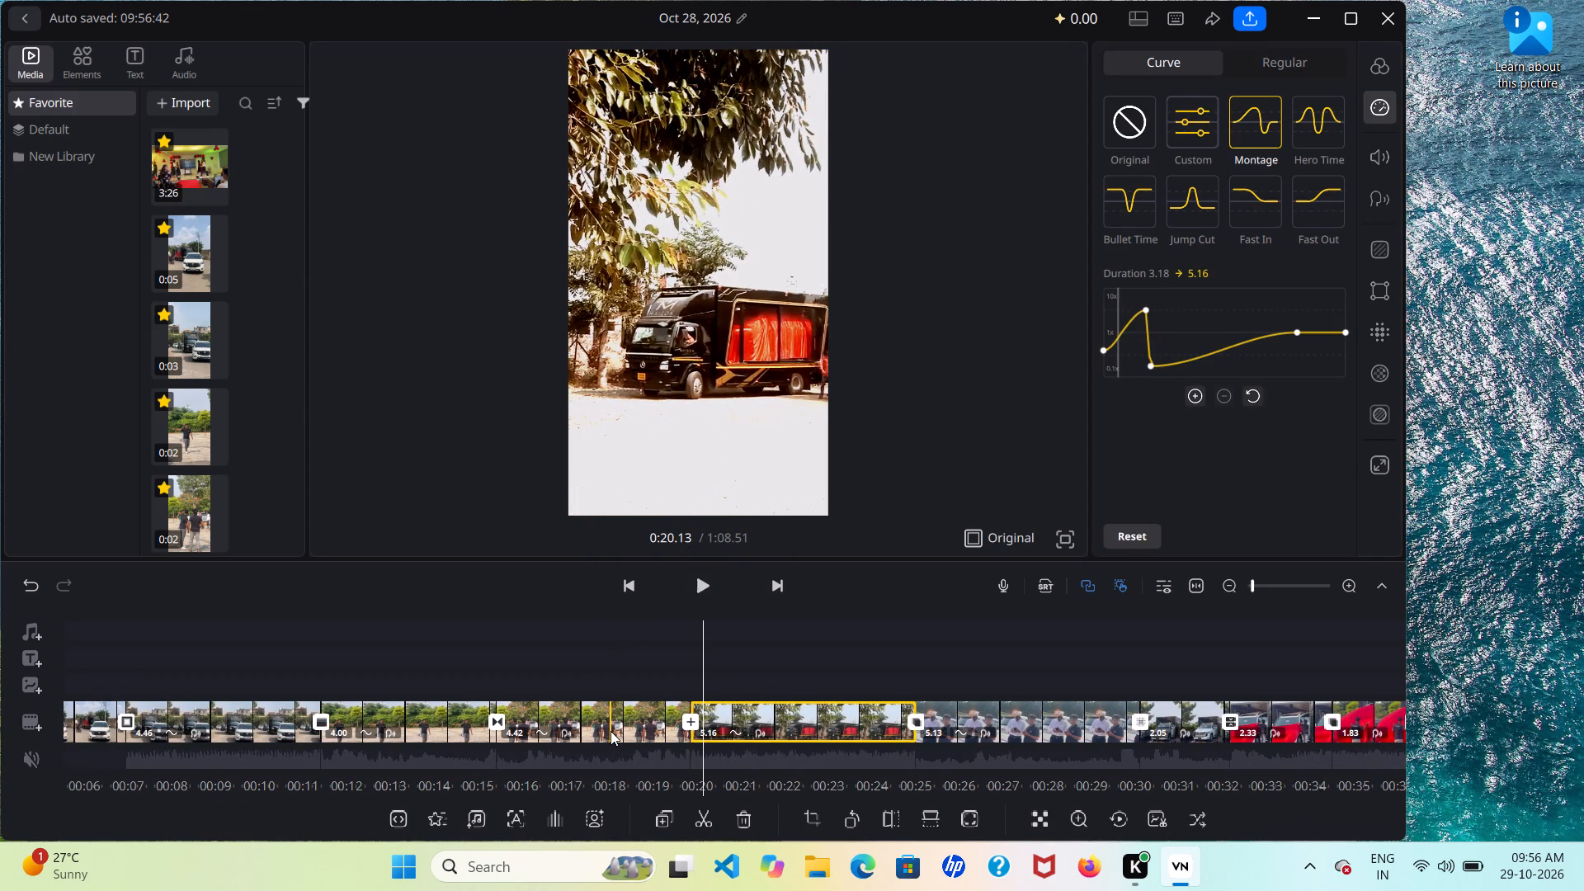
pyautogui.hscroll(2, 610, 731)
pyautogui.click(634, 717)
pyautogui.hscroll(4, 700, 720)
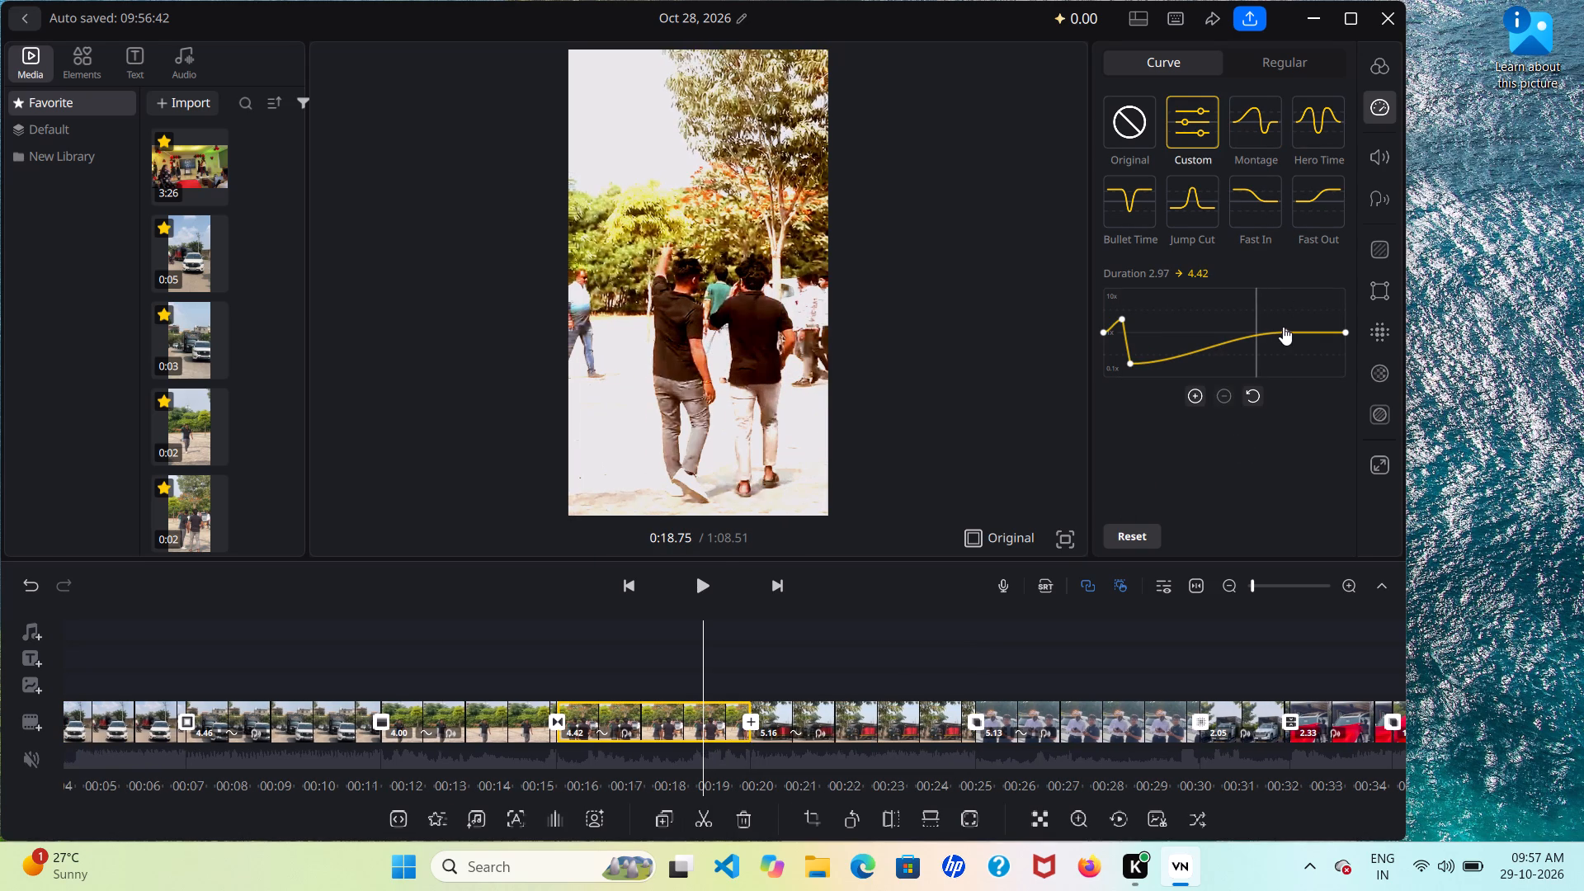
pyautogui.moveTo(1285, 332); pyautogui.dragTo(1256, 335)
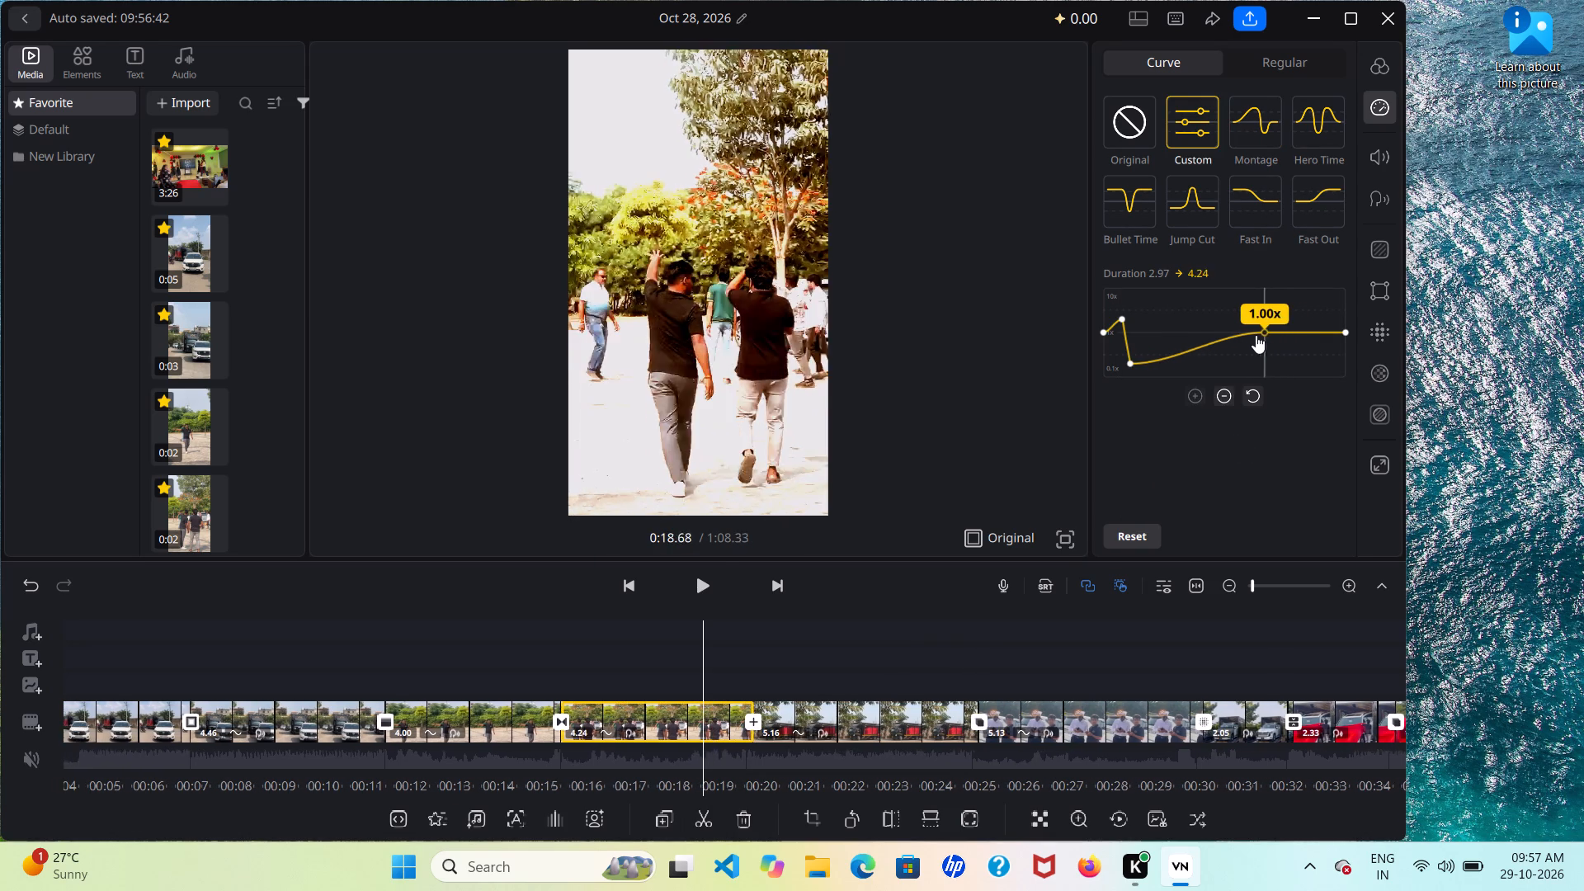
pyautogui.moveTo(1256, 335); pyautogui.dragTo(1229, 332)
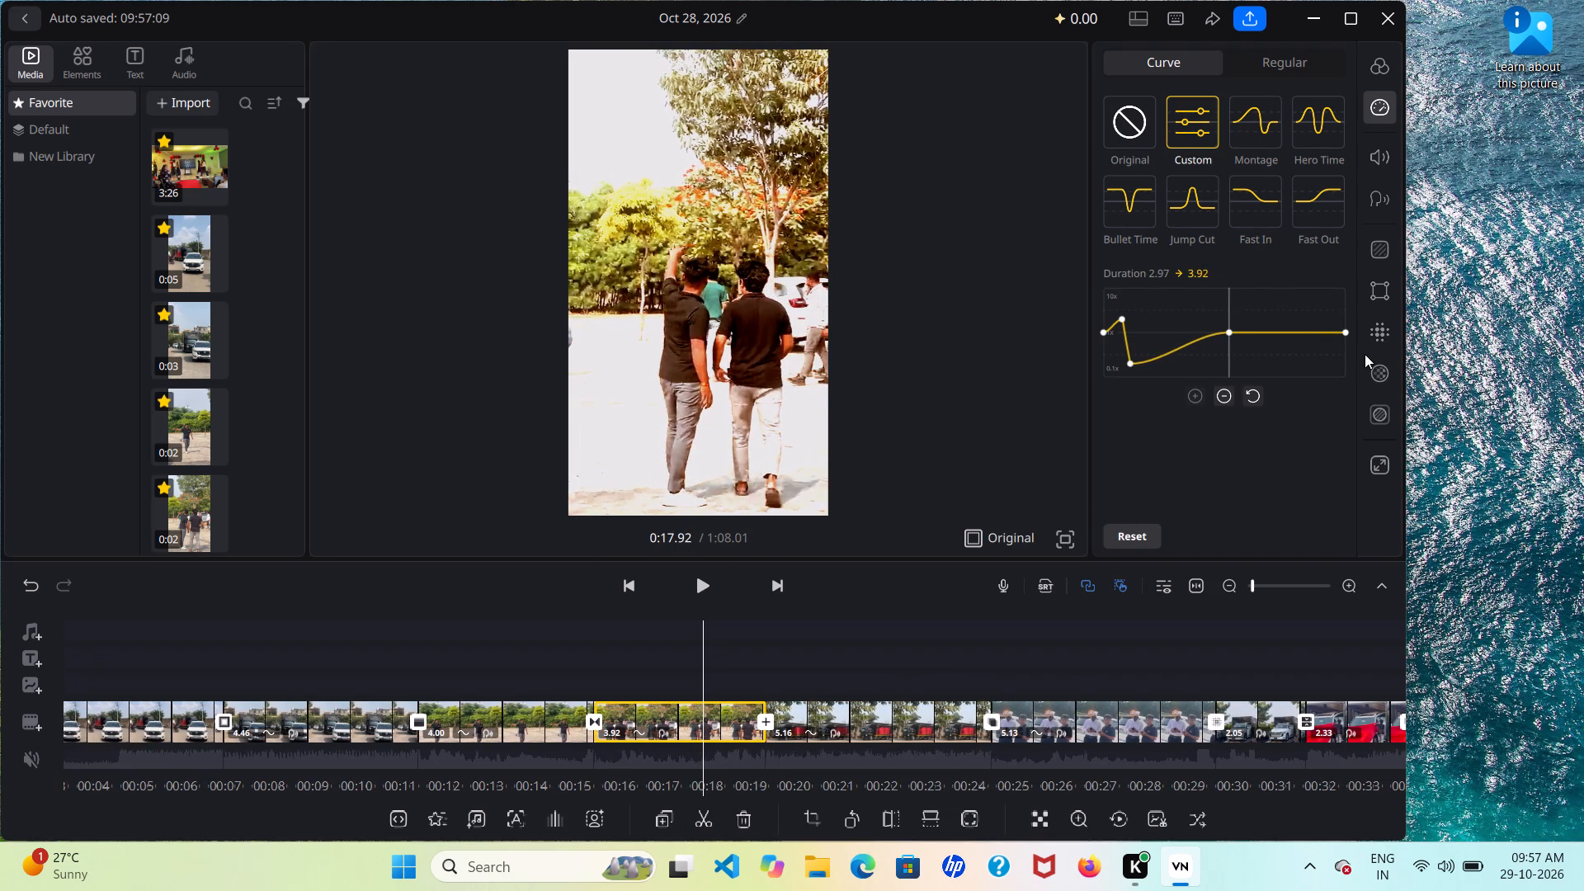
pyautogui.moveTo(1344, 333); pyautogui.dragTo(1344, 357)
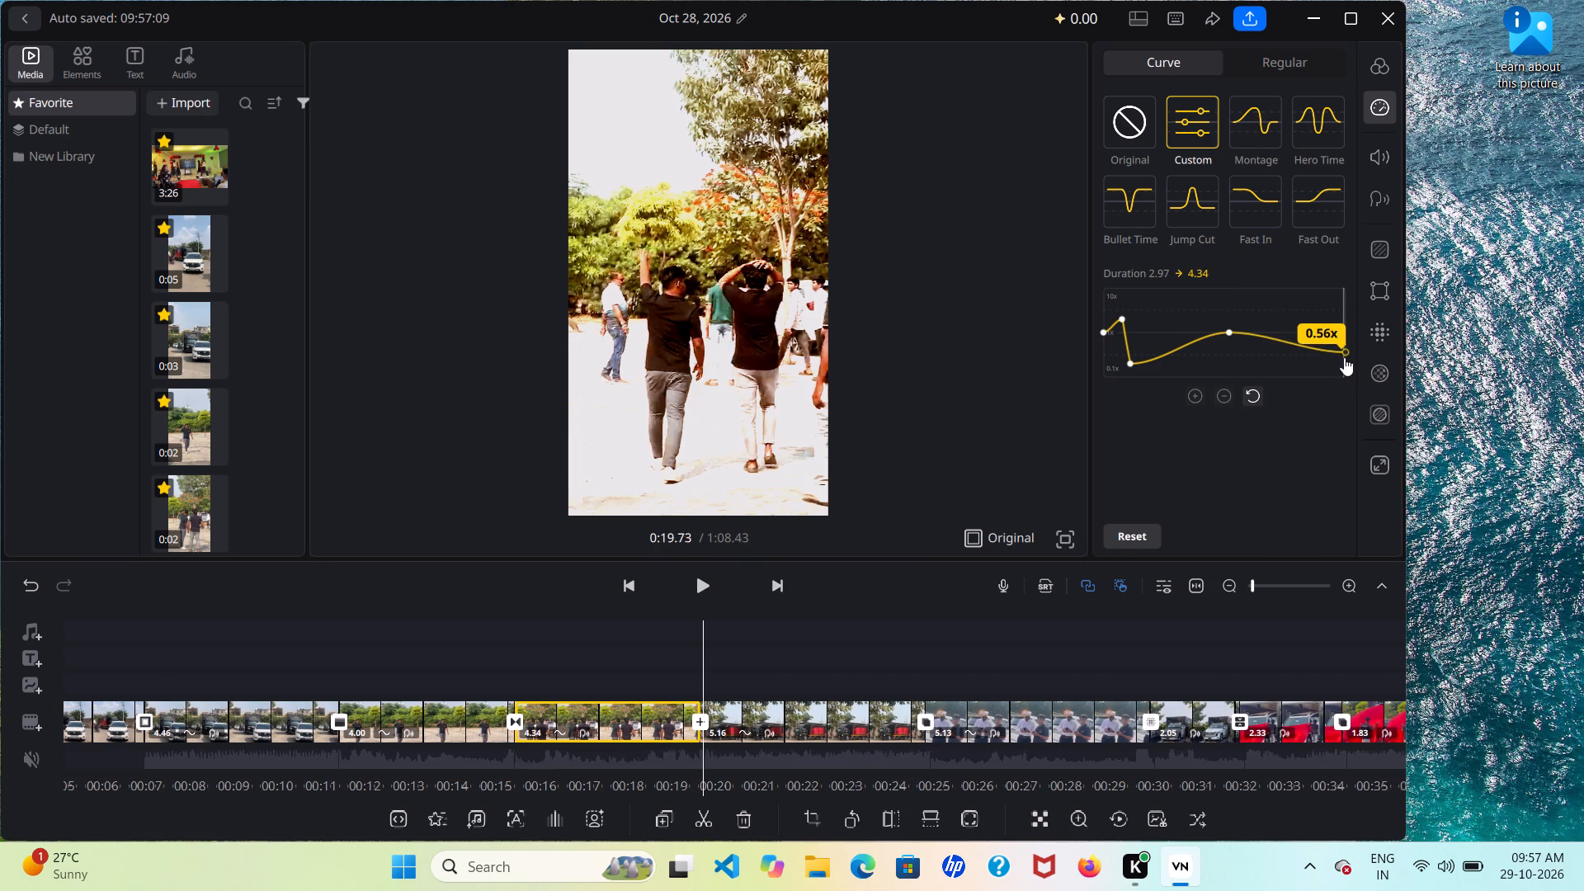
pyautogui.moveTo(1344, 357); pyautogui.dragTo(1344, 364)
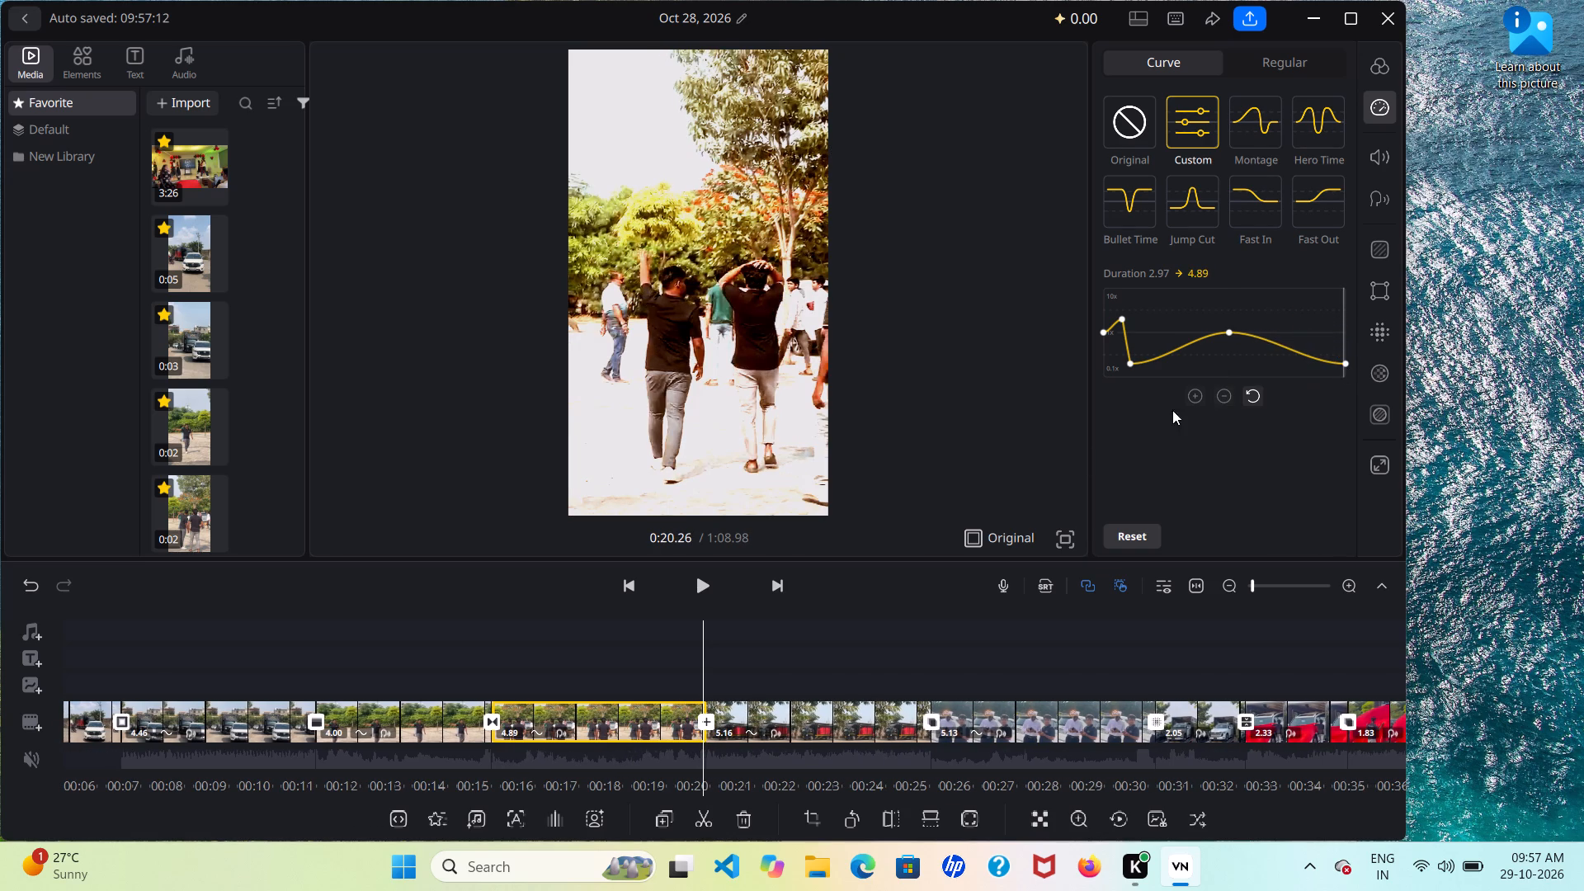
# Play back from near the start of the third clip through the fourth into the truck clip to review both speed curves.
pyautogui.hscroll(5, 733, 695)
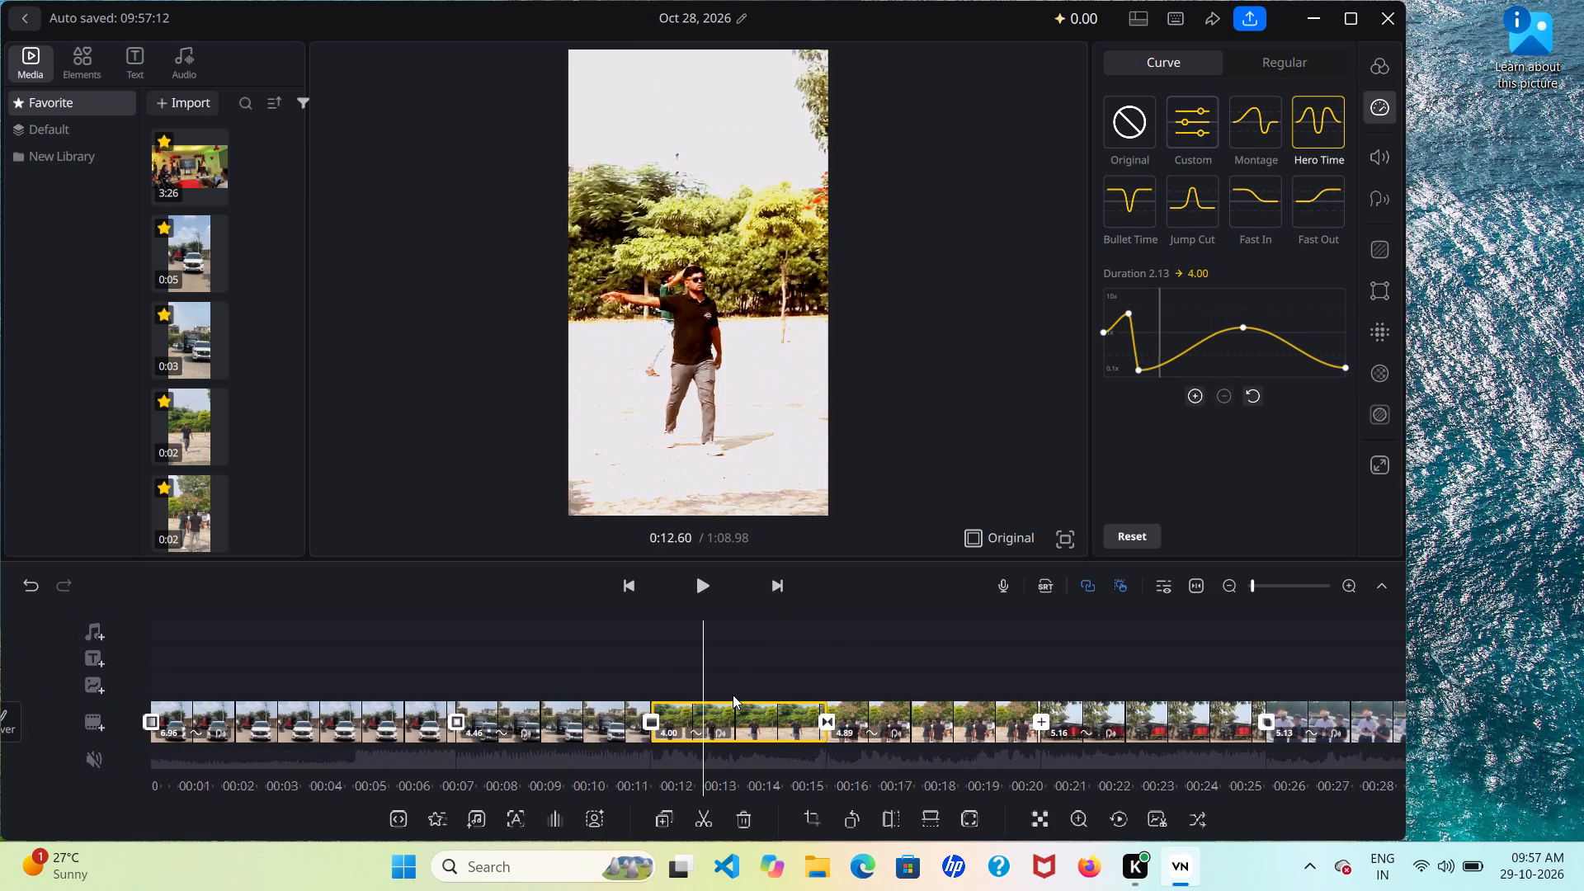
pyautogui.hscroll(3, 733, 695)
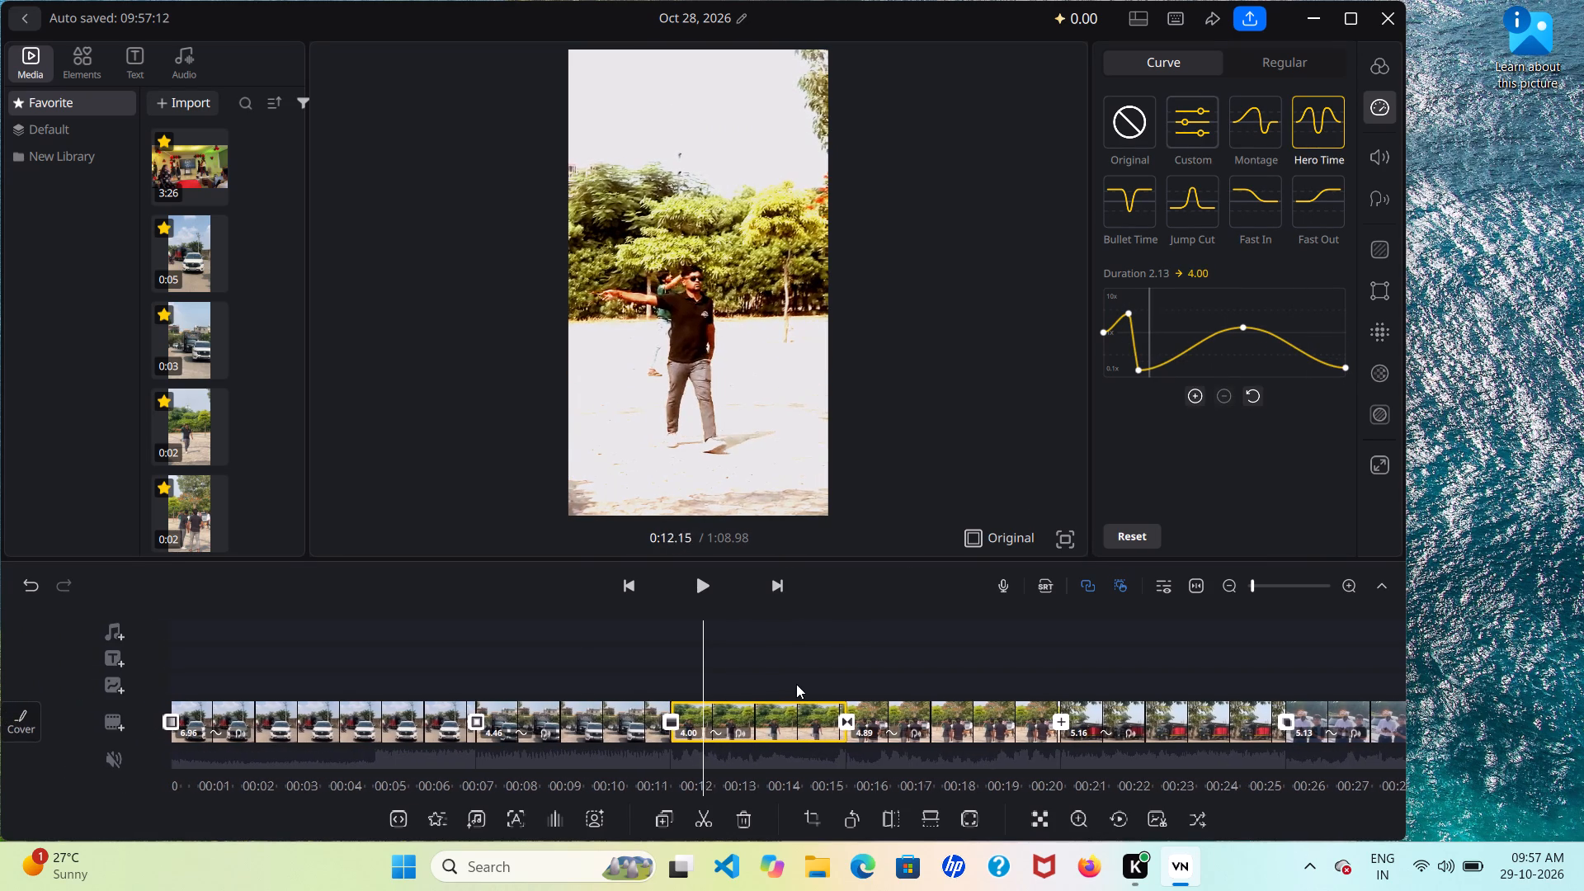
pyautogui.hscroll(2, 796, 684)
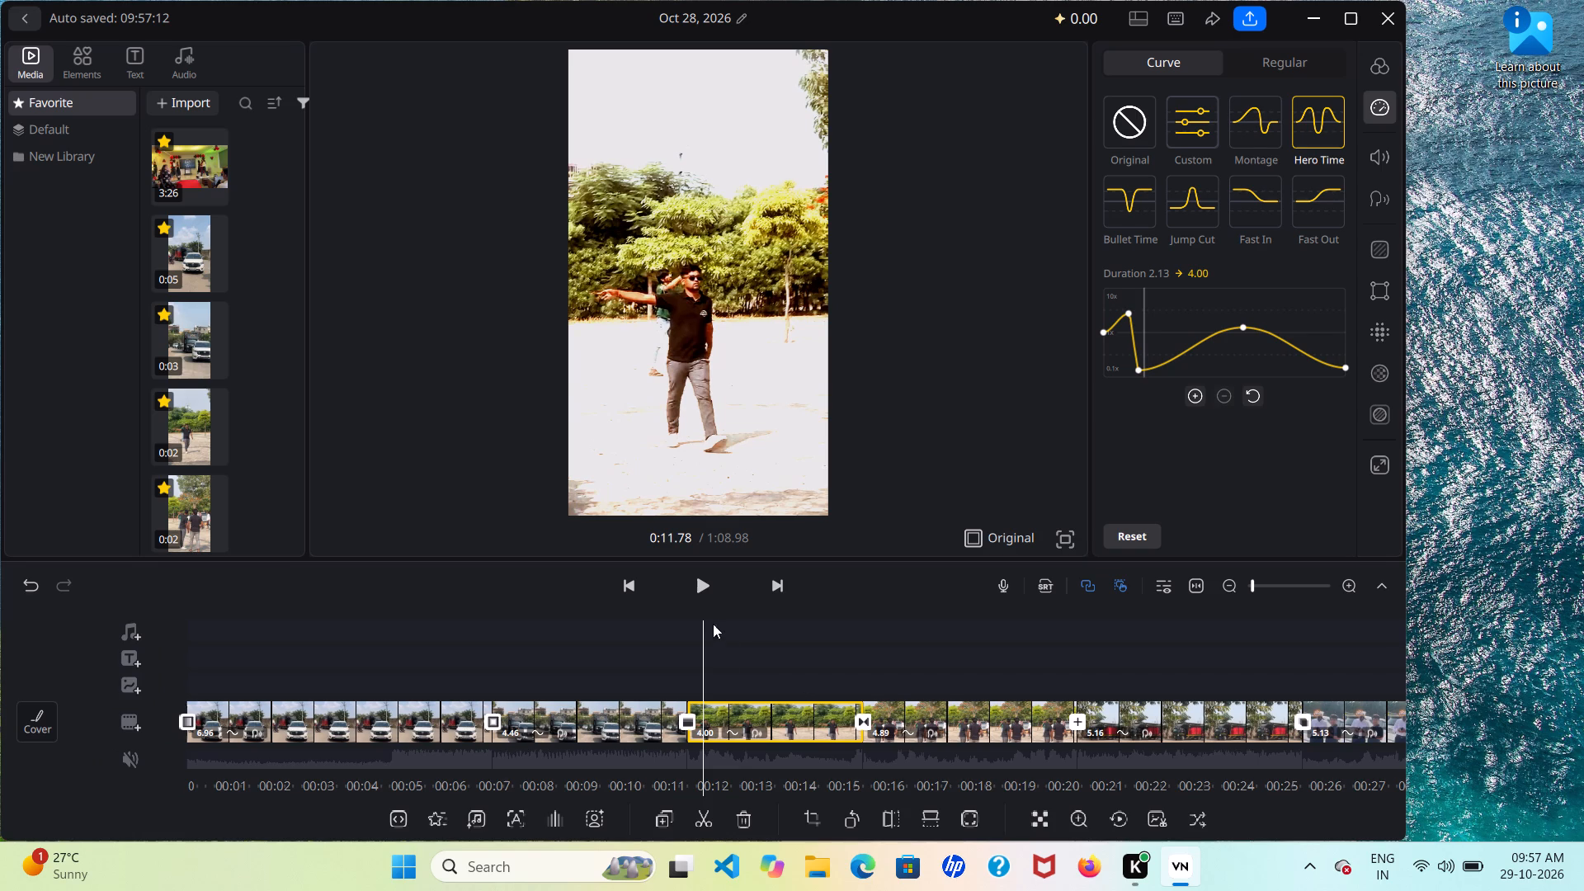
pyautogui.click(712, 577)
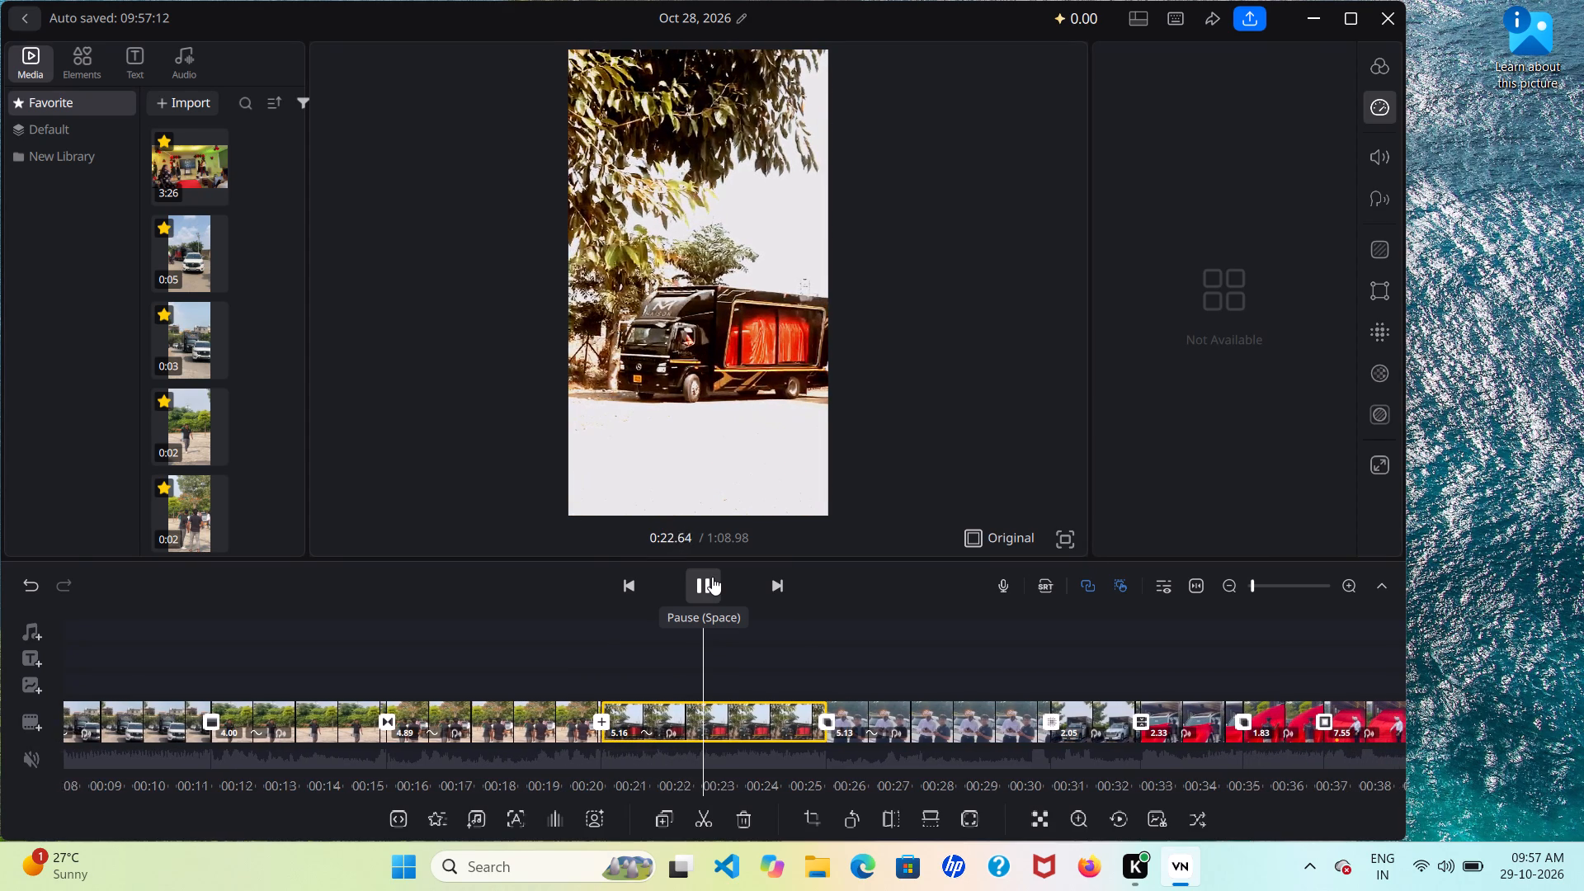
# On the truck clip's Montage speed curve, move the fourth point earlier at 1.00x and lower the endpoint to about 0.2x.
pyautogui.hscroll(2, 639, 713)
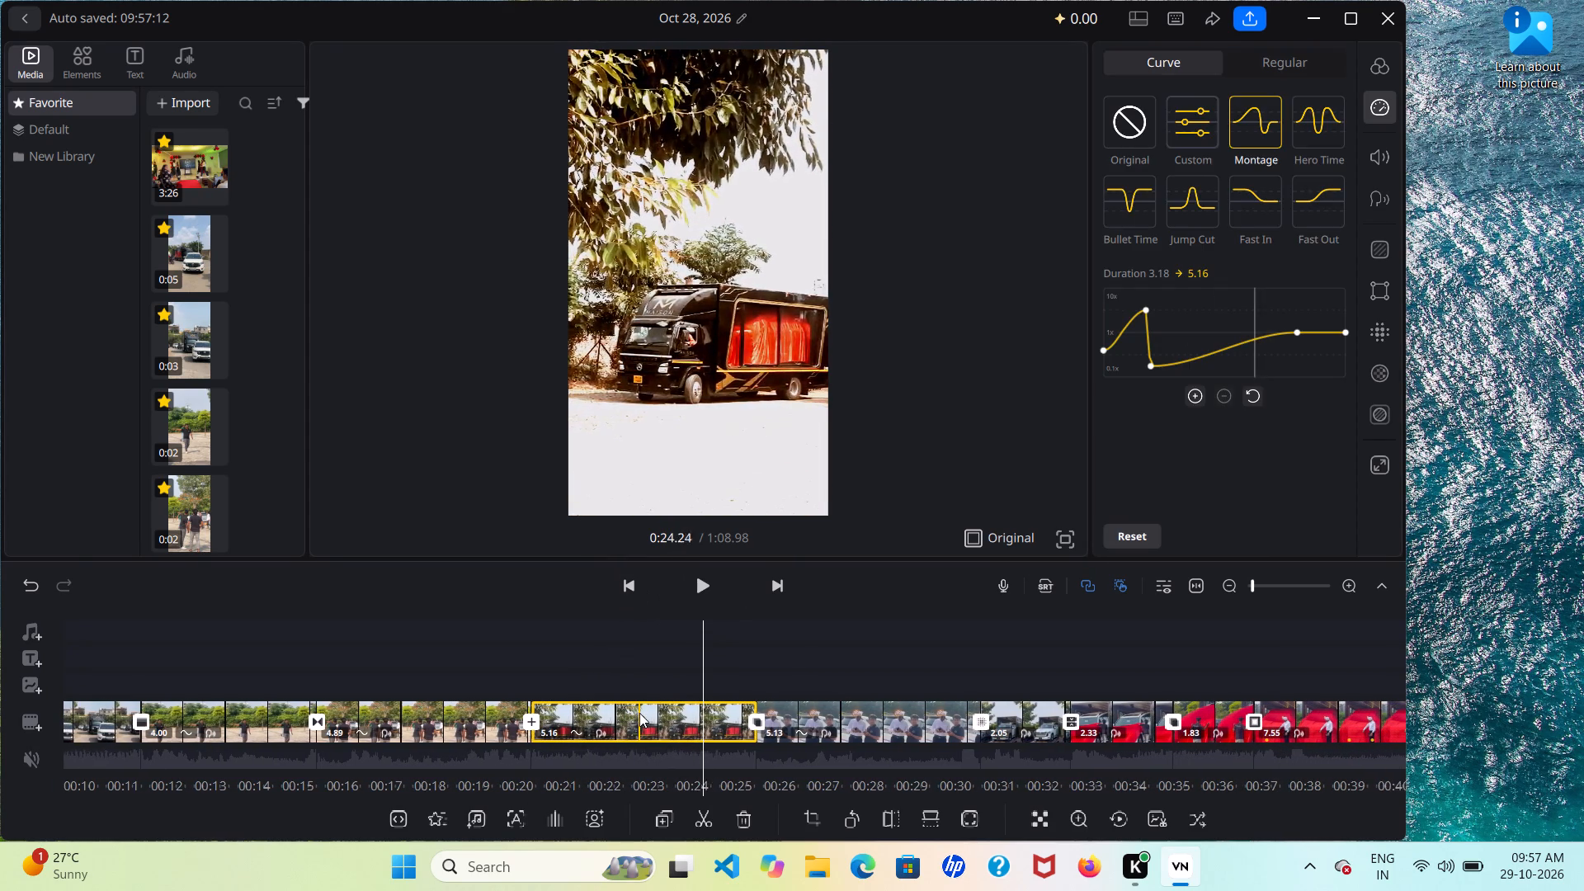
pyautogui.hscroll(5, 639, 713)
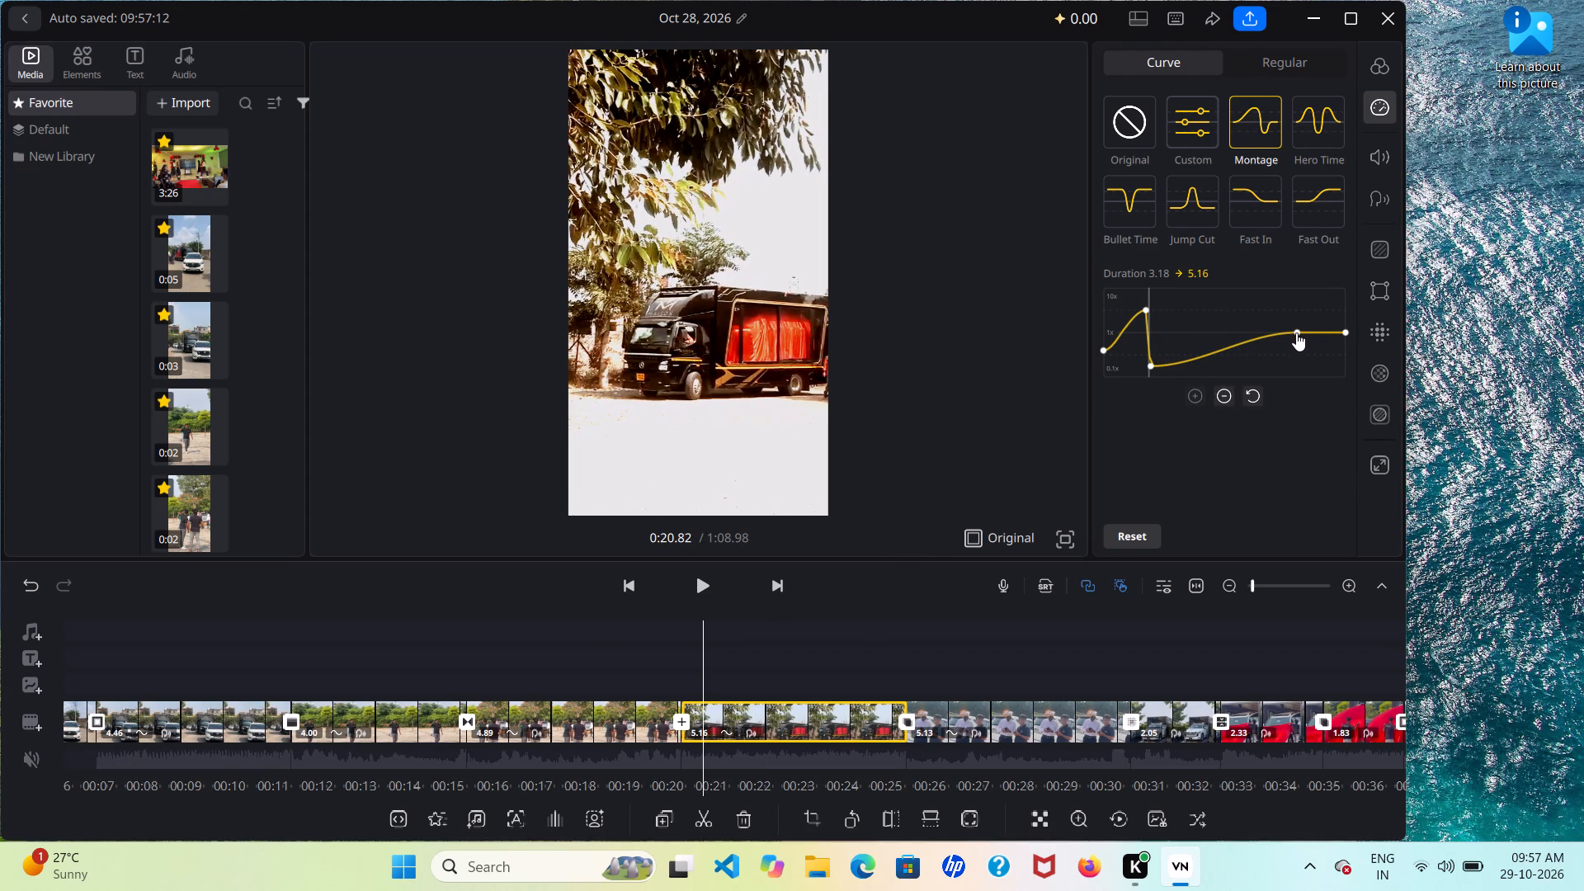
pyautogui.moveTo(1296, 332); pyautogui.dragTo(1233, 333)
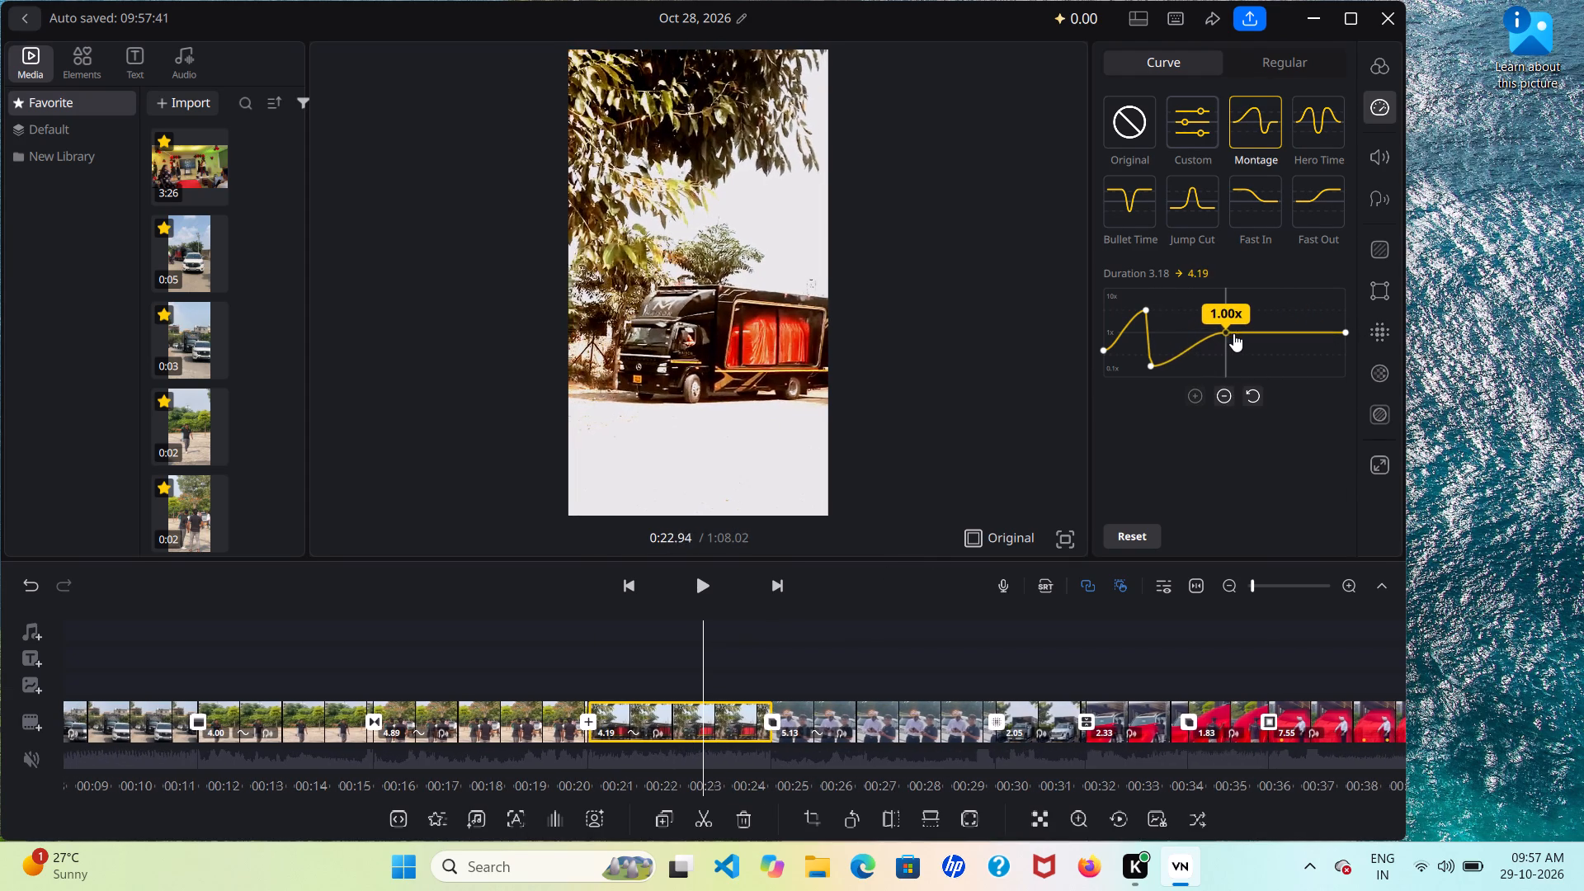
pyautogui.moveTo(1233, 333); pyautogui.dragTo(1238, 333)
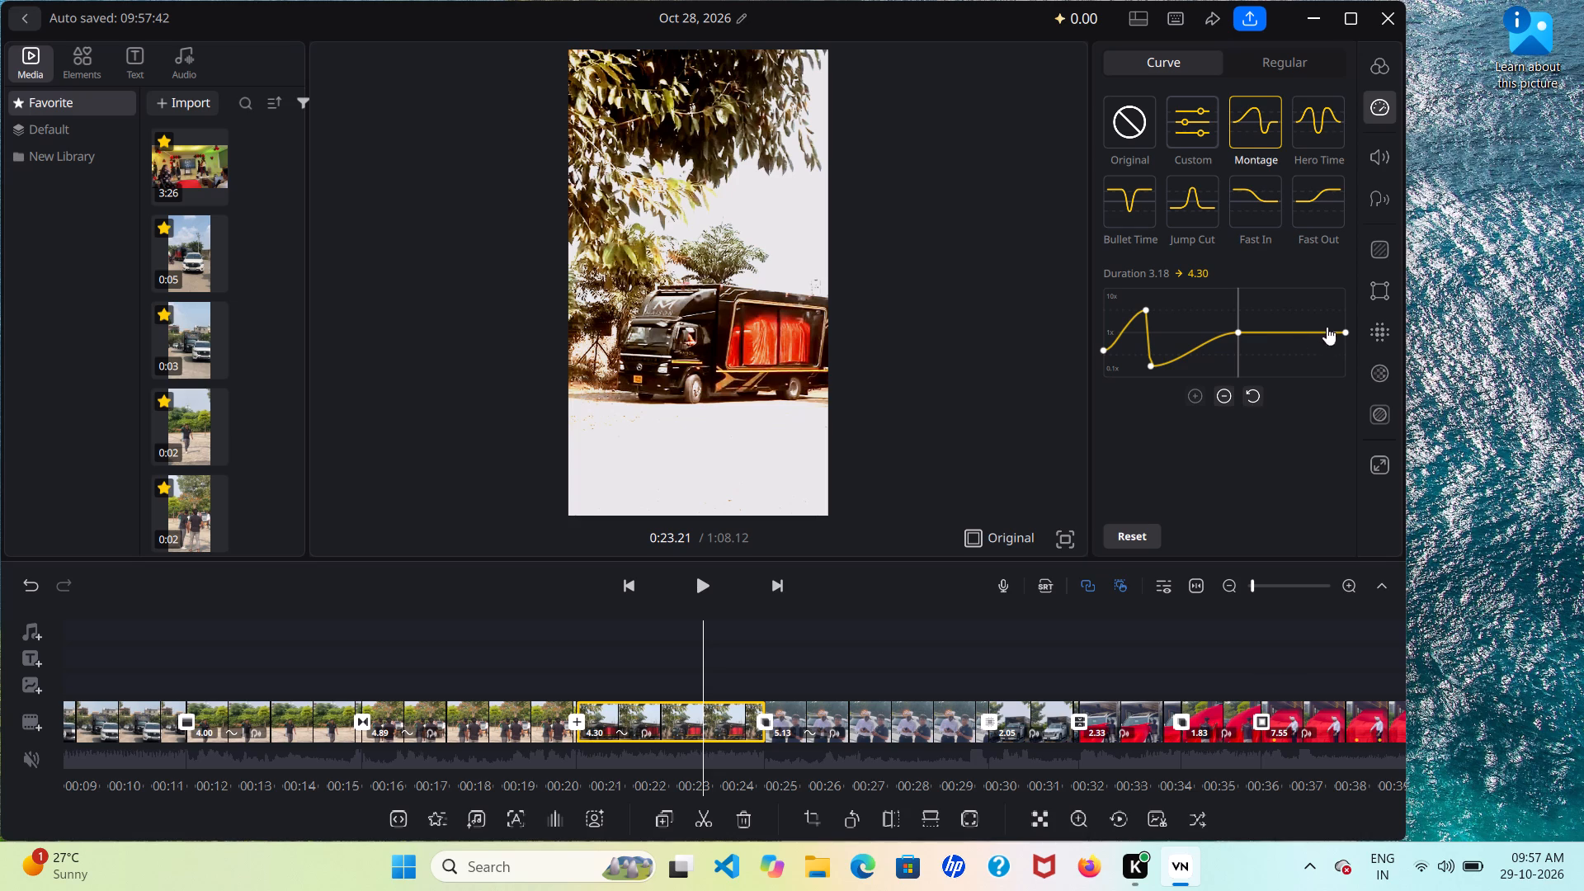
pyautogui.moveTo(1346, 338); pyautogui.dragTo(1343, 369)
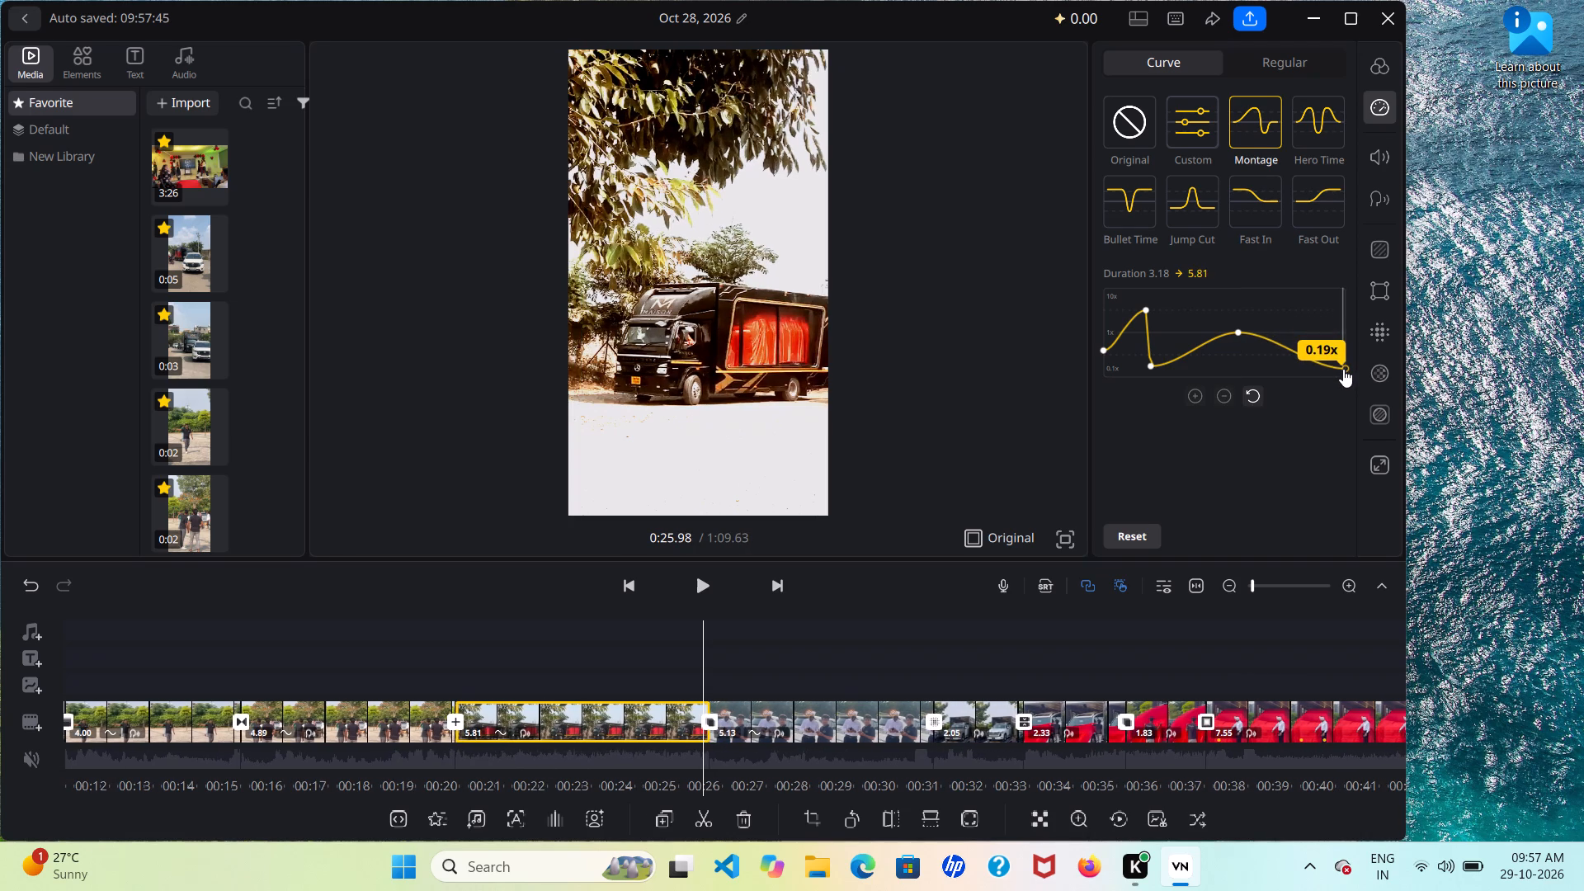
pyautogui.moveTo(1343, 369); pyautogui.dragTo(1343, 366)
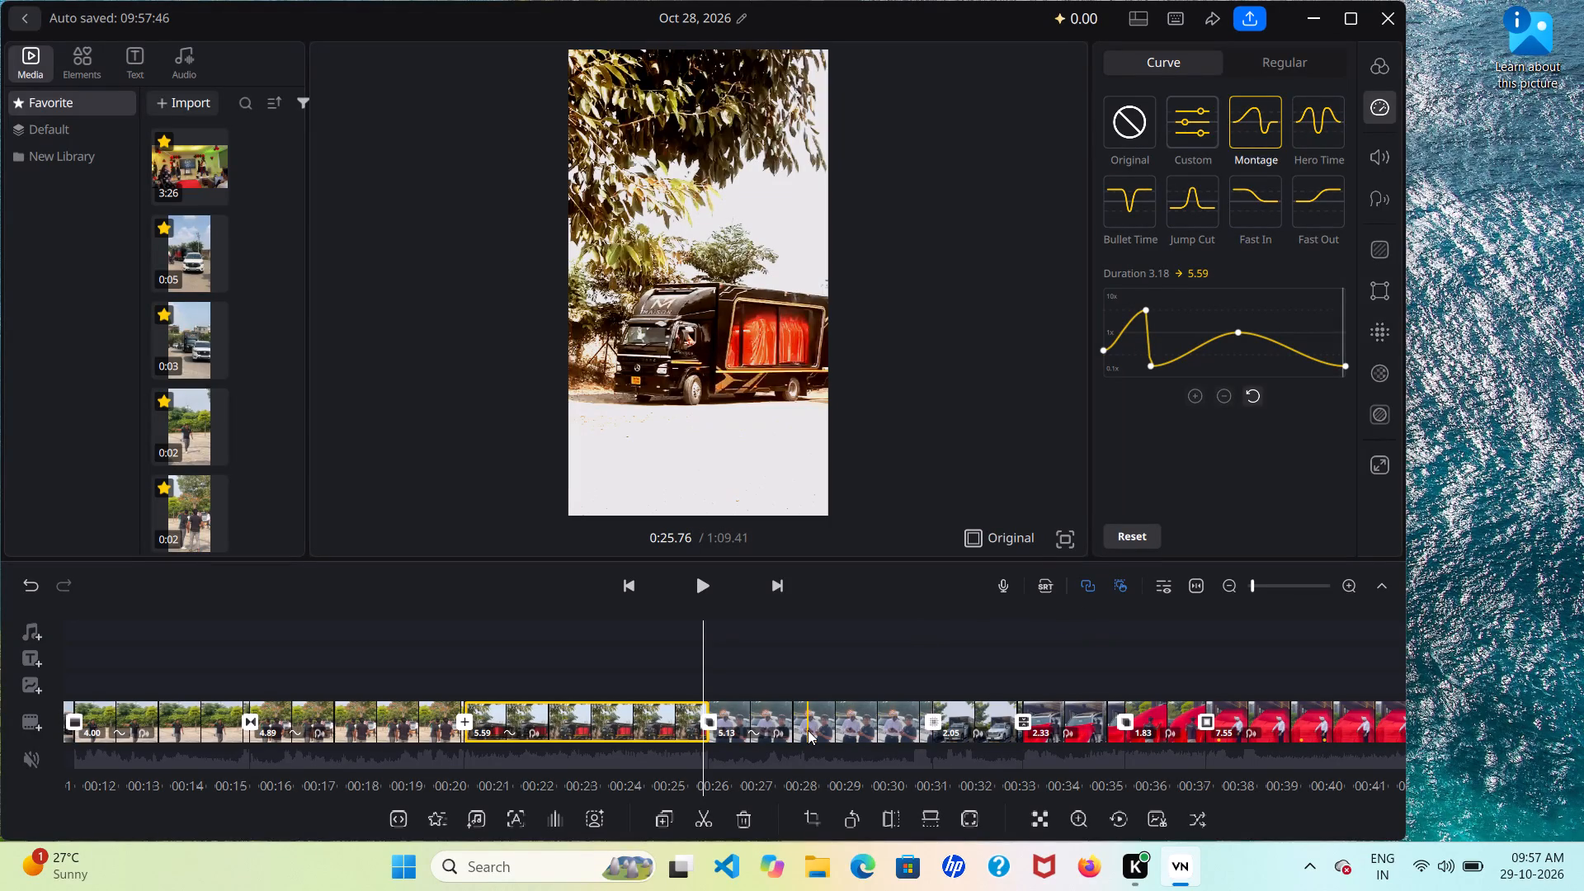
# Play back the truck clip from its start into the sixth clip to review the adjusted curve.
pyautogui.hscroll(7, 808, 730)
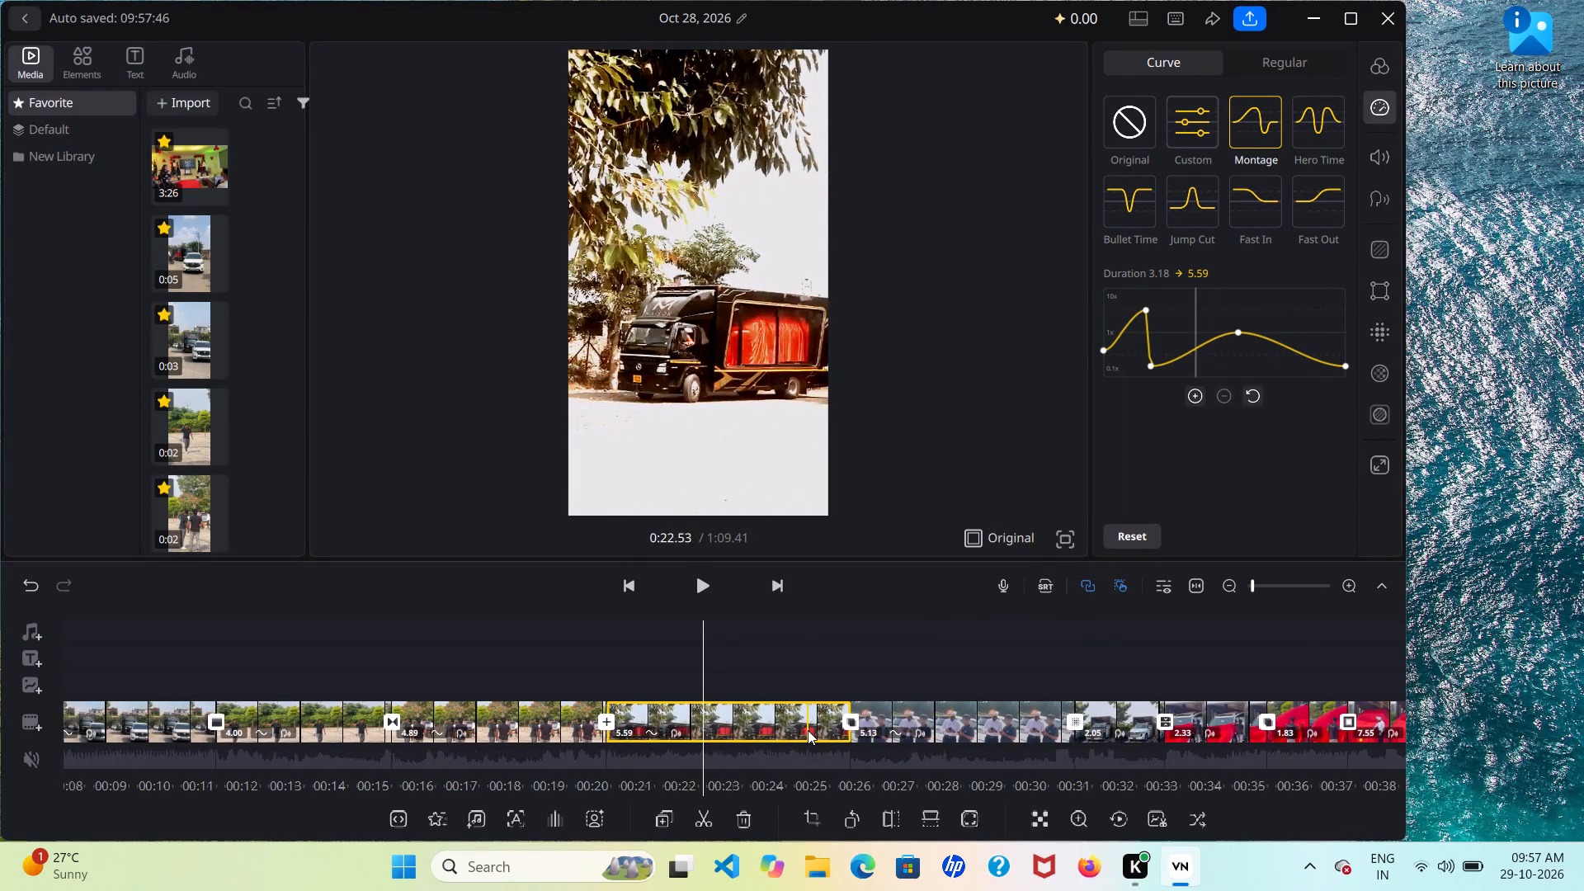
pyautogui.hscroll(2, 808, 730)
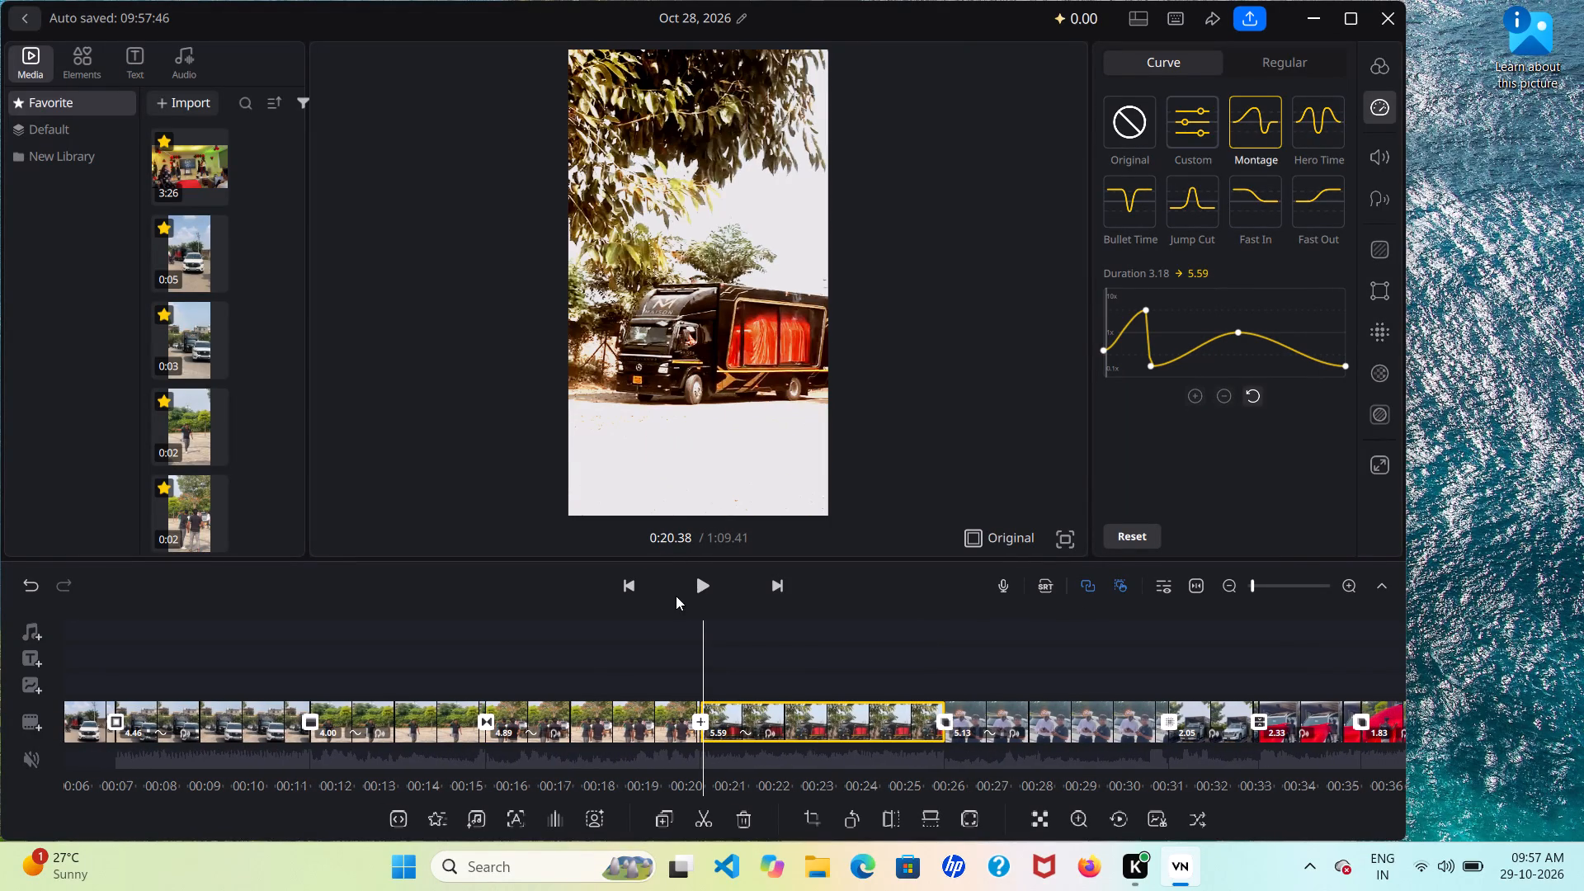
pyautogui.click(693, 580)
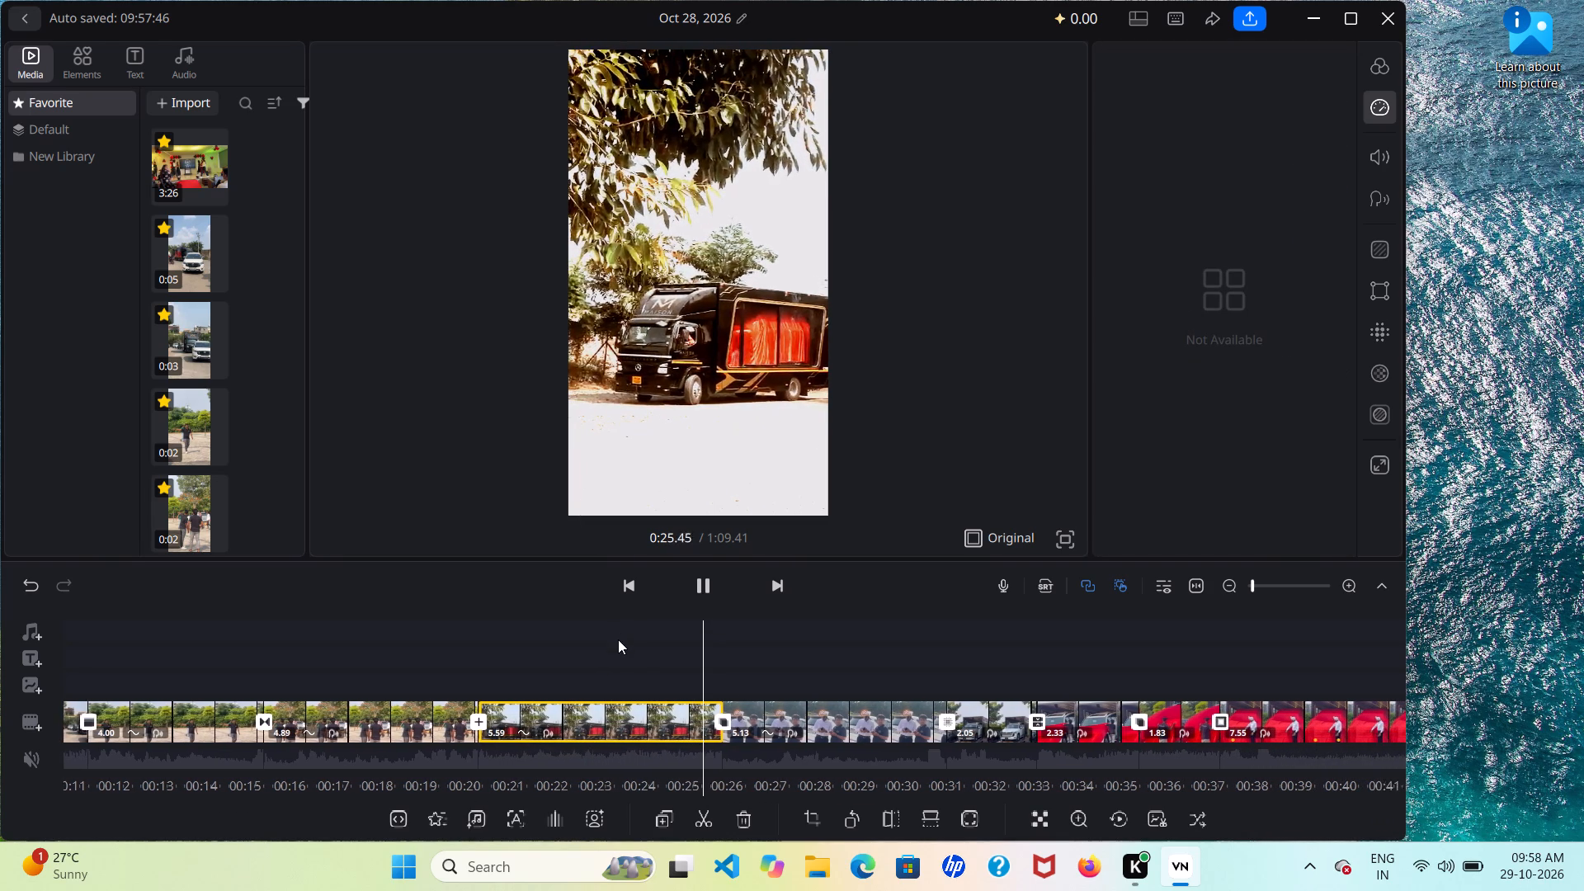
pyautogui.hscroll(2, 615, 754)
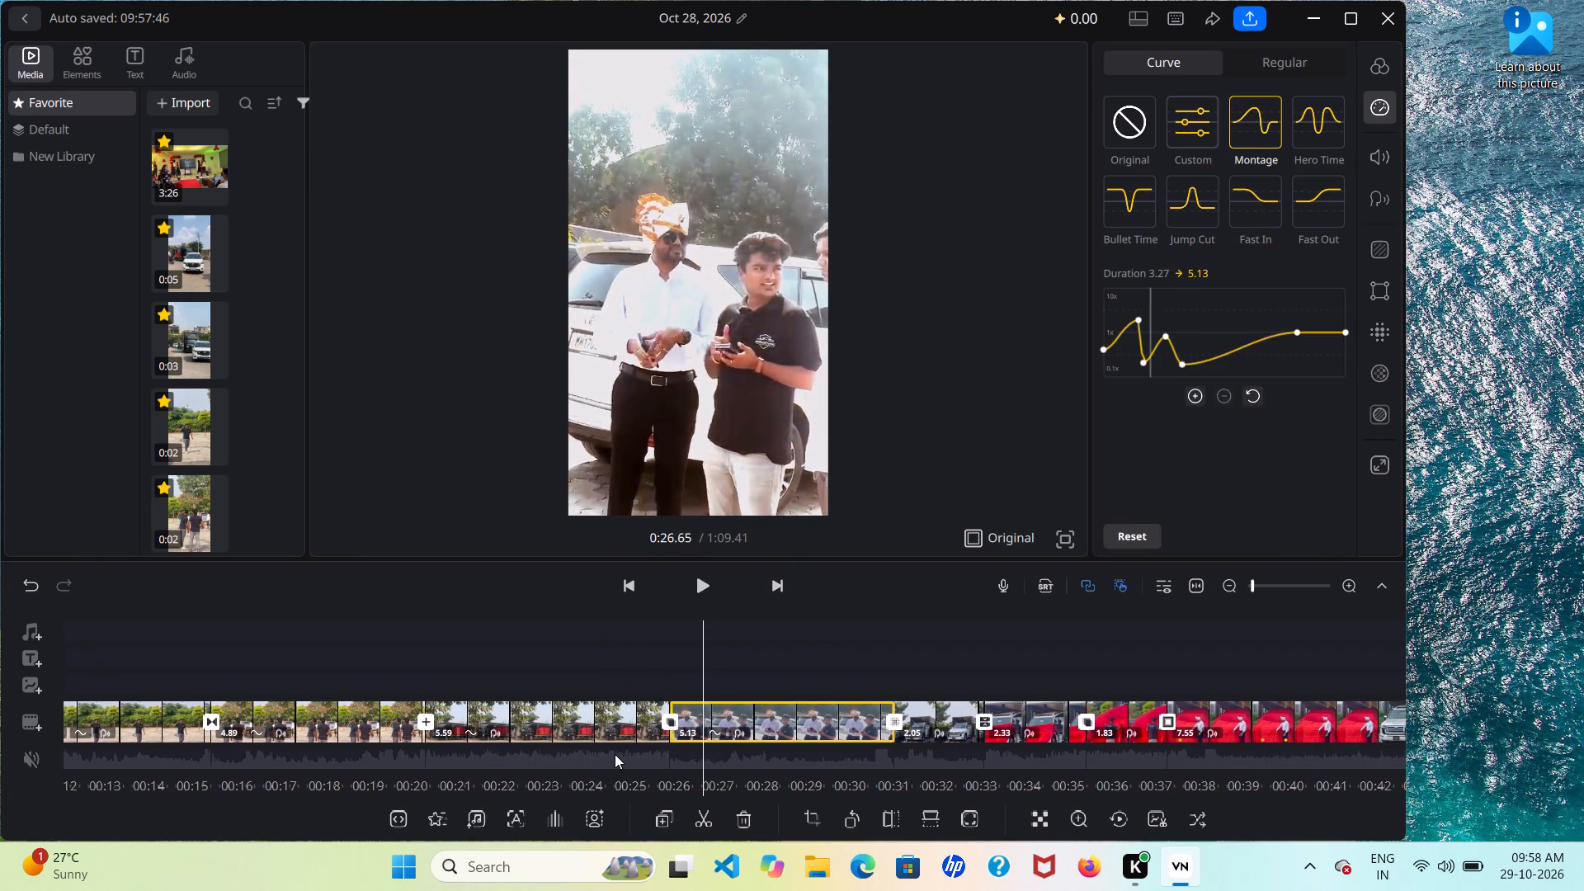
# Play back from near the start of the third clip into the sixth clip to review the adjusted speed curves.
pyautogui.hscroll(7, 615, 754)
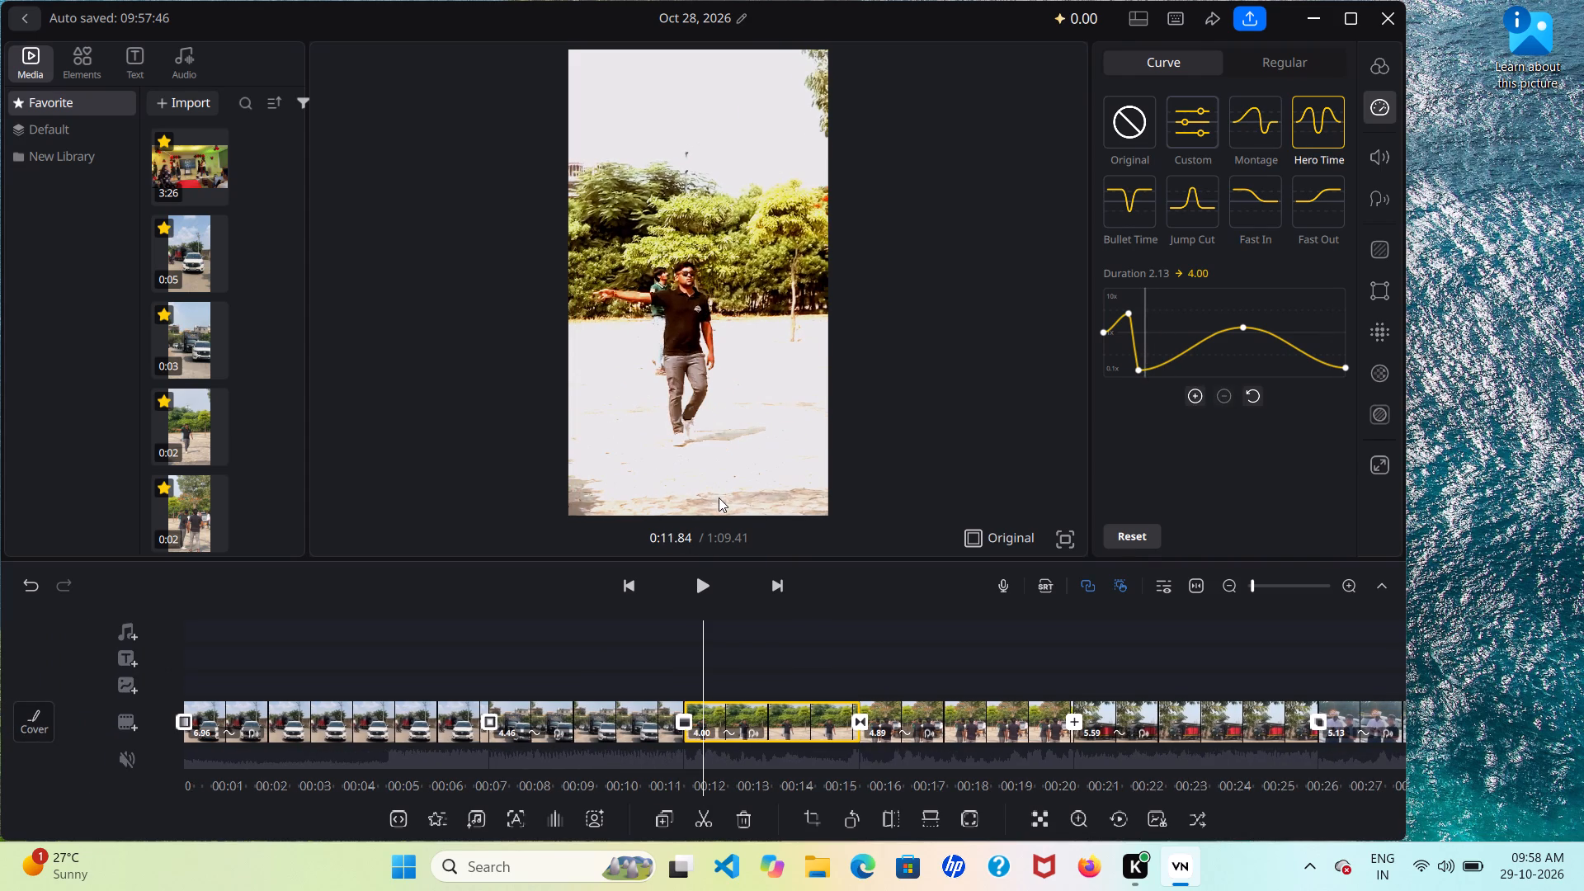
pyautogui.click(695, 585)
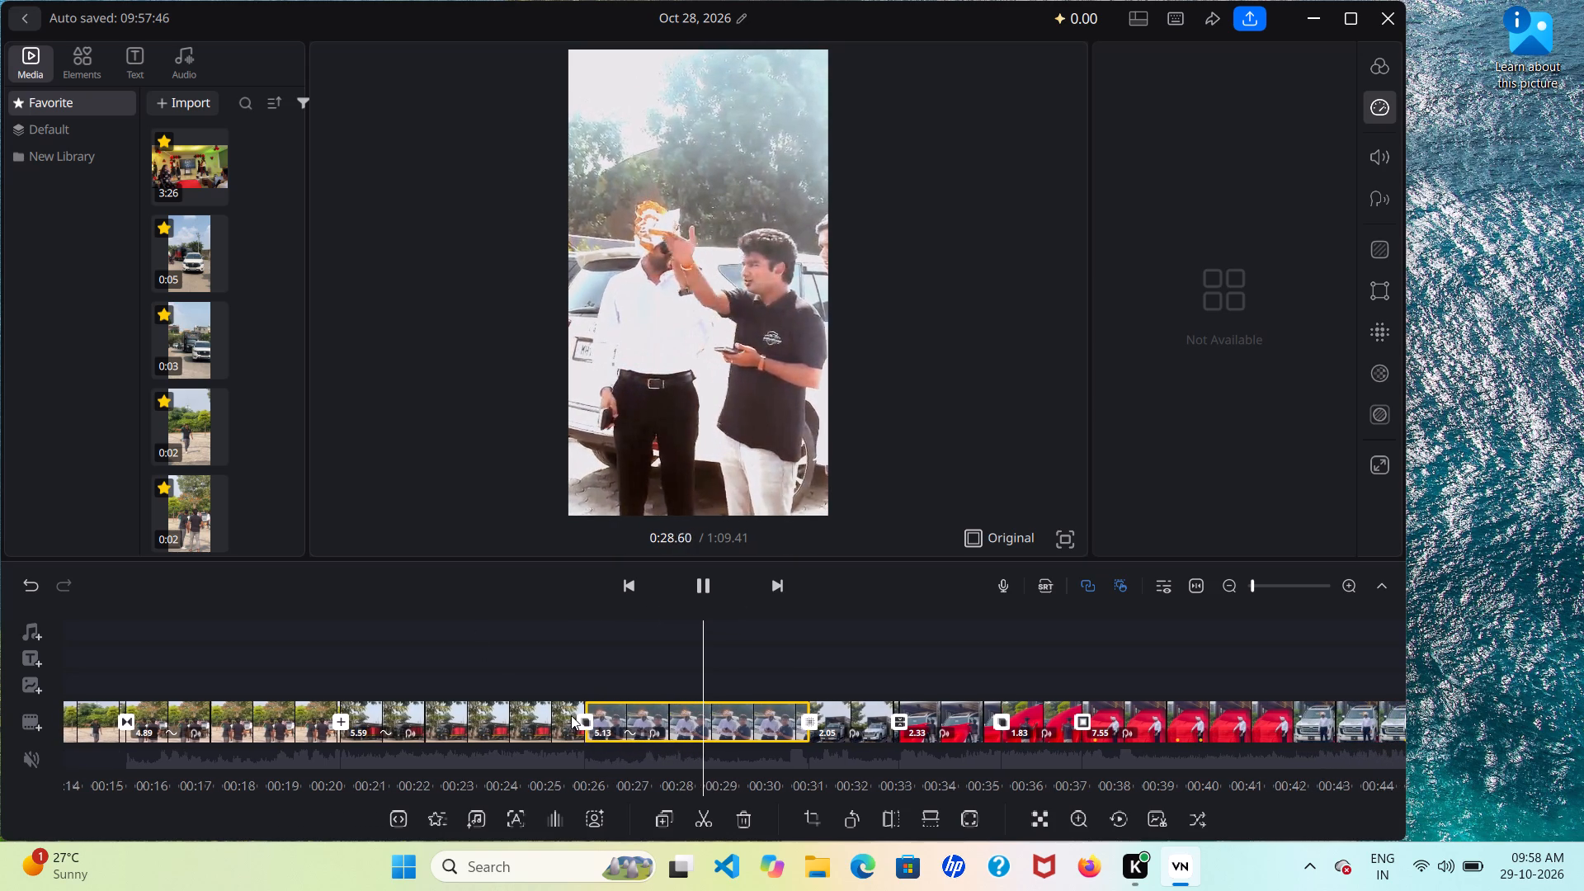
# Set the duration of the Shake 1 transition between the truck clip and the sixth clip to 2.1.
pyautogui.hscroll(5, 545, 717)
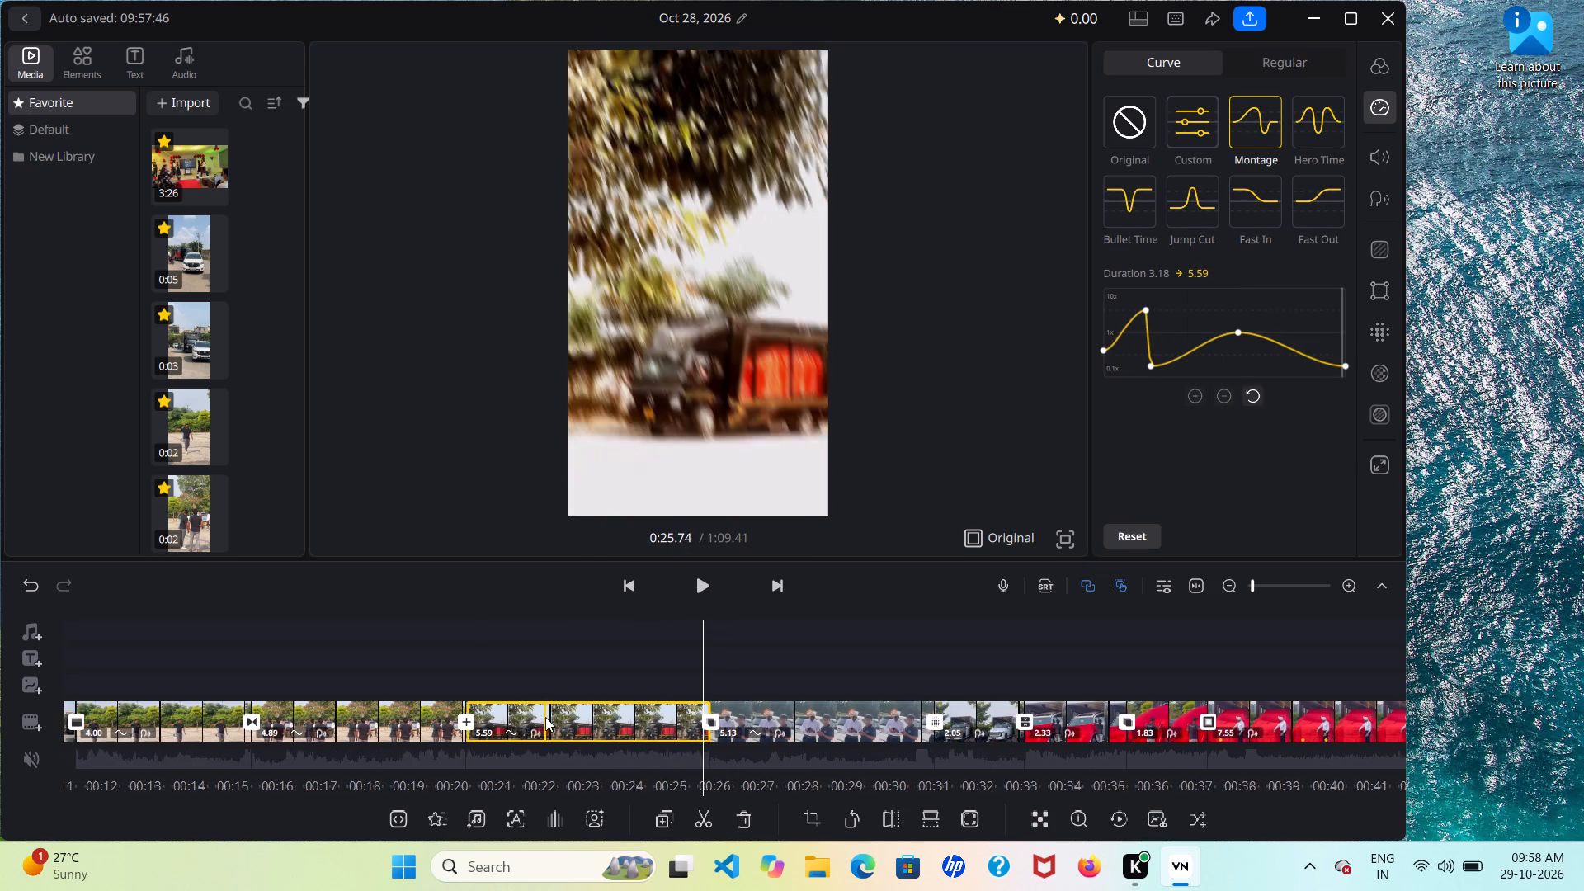
pyautogui.hscroll(2, 545, 717)
pyautogui.click(739, 723)
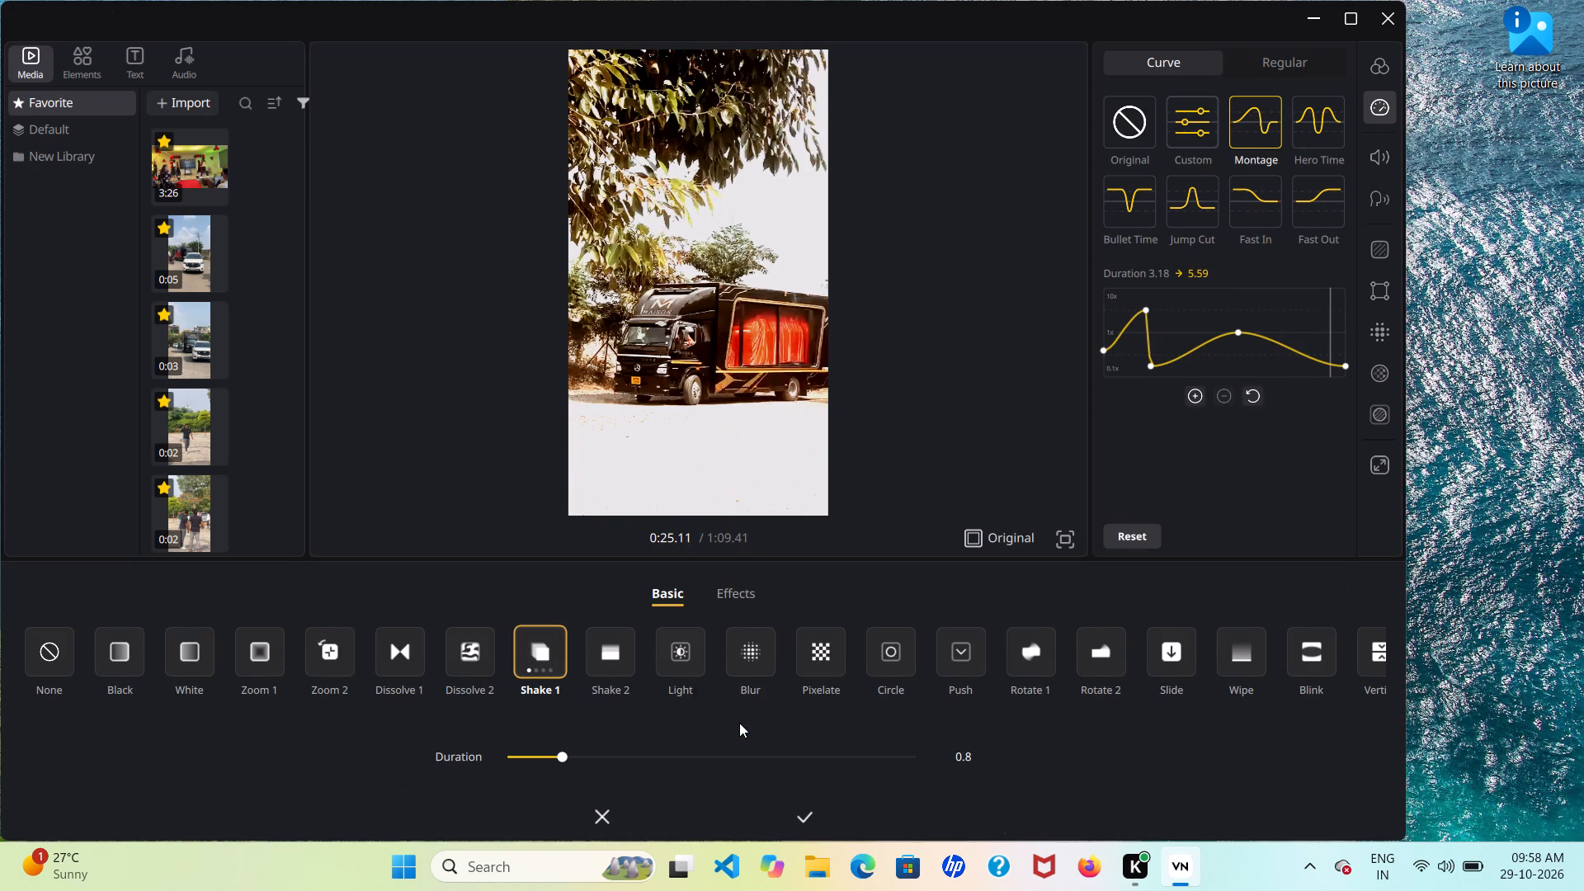
pyautogui.click(596, 753)
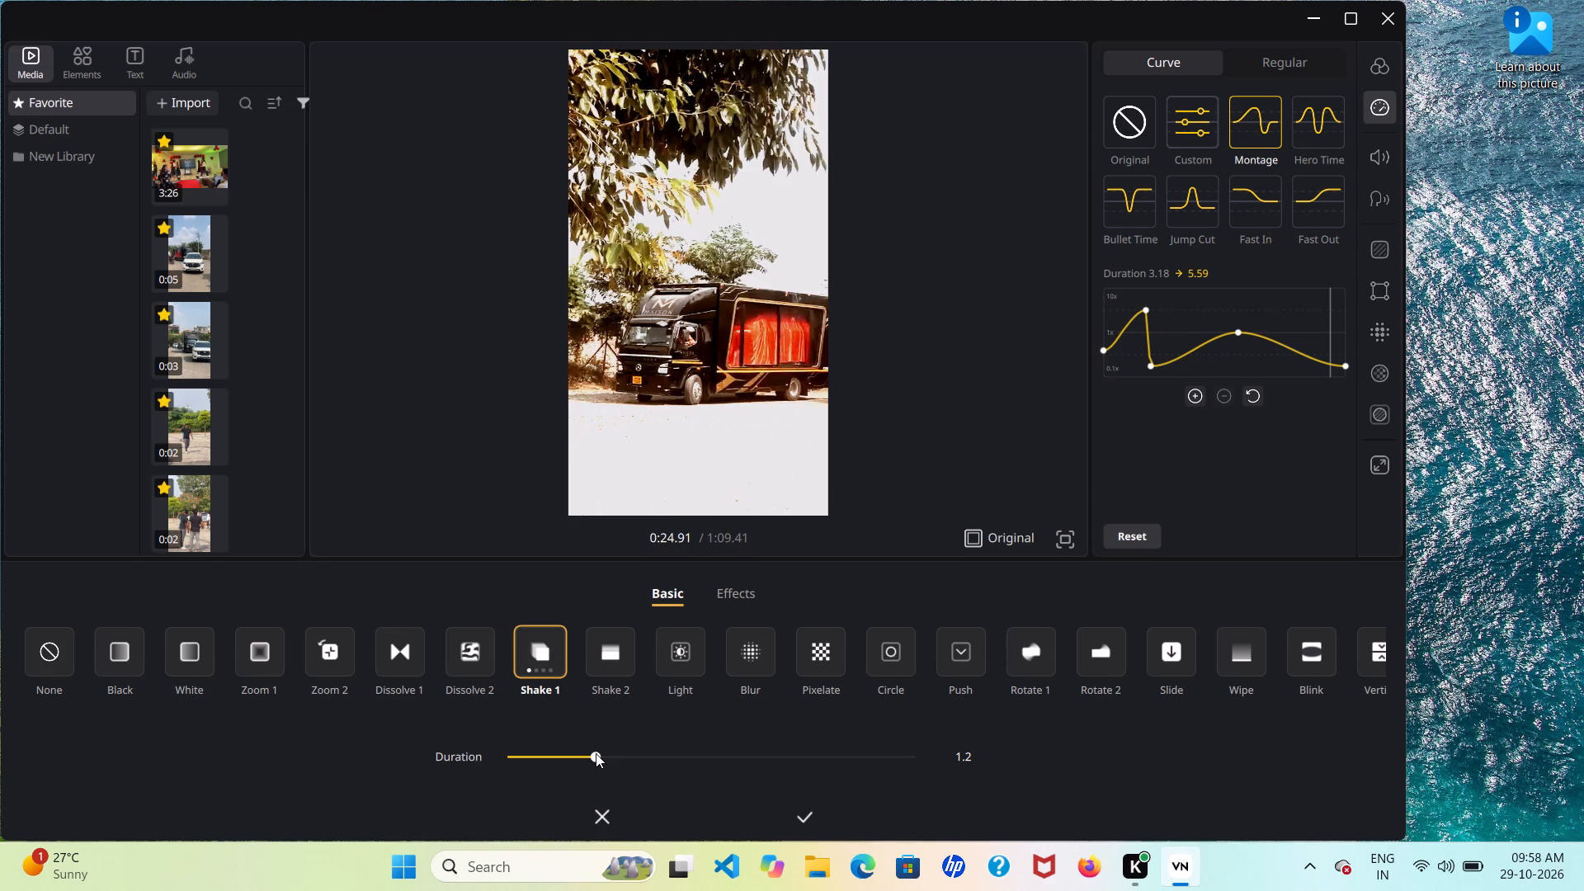
pyautogui.click(670, 766)
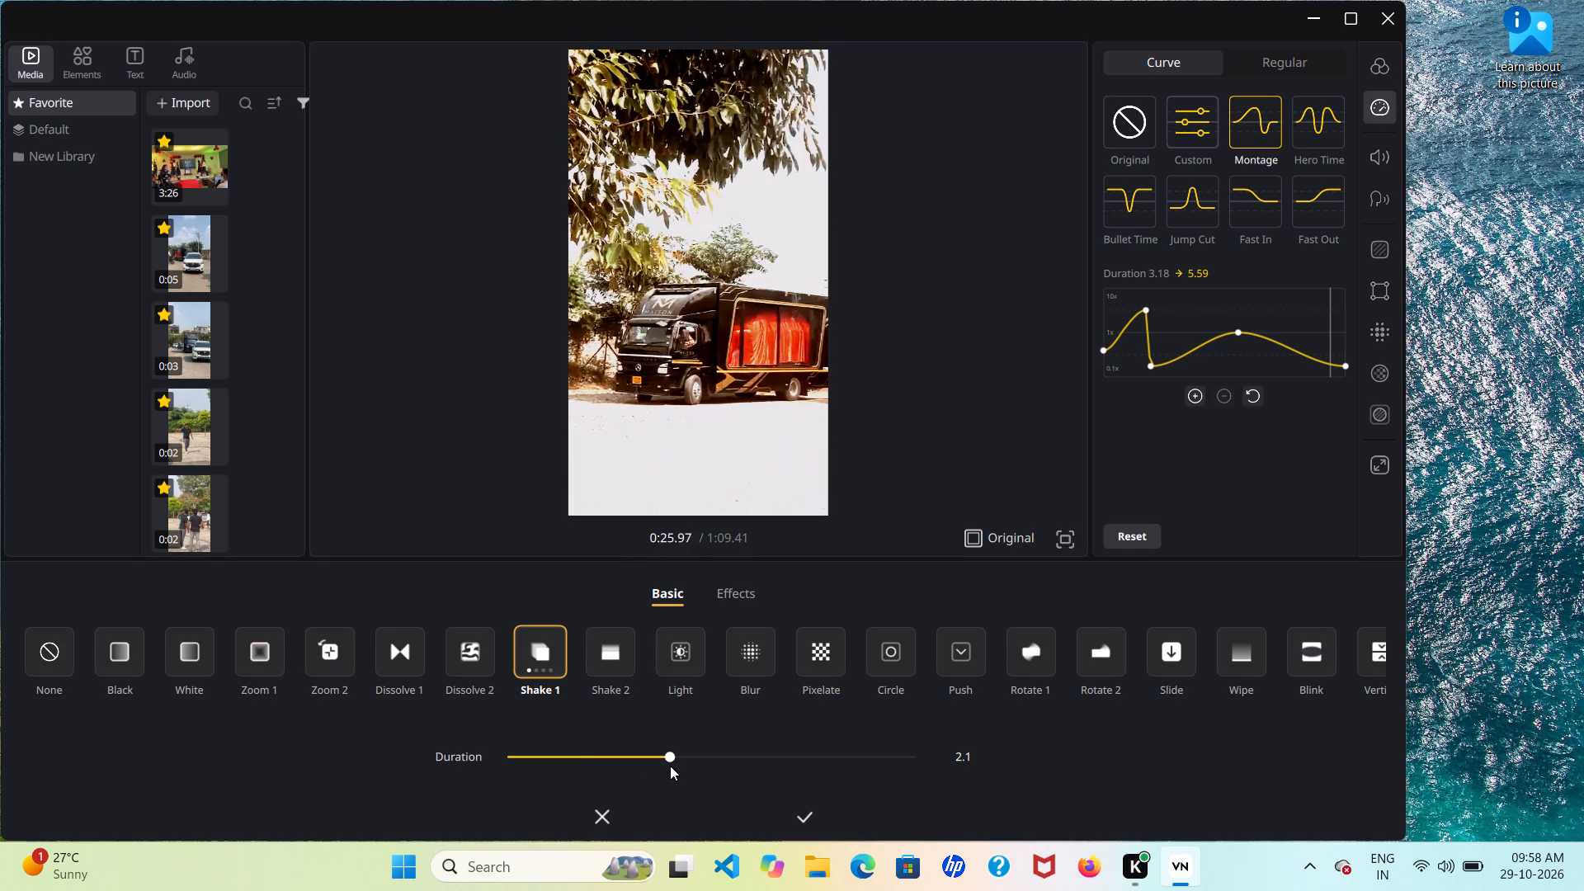
pyautogui.click(802, 811)
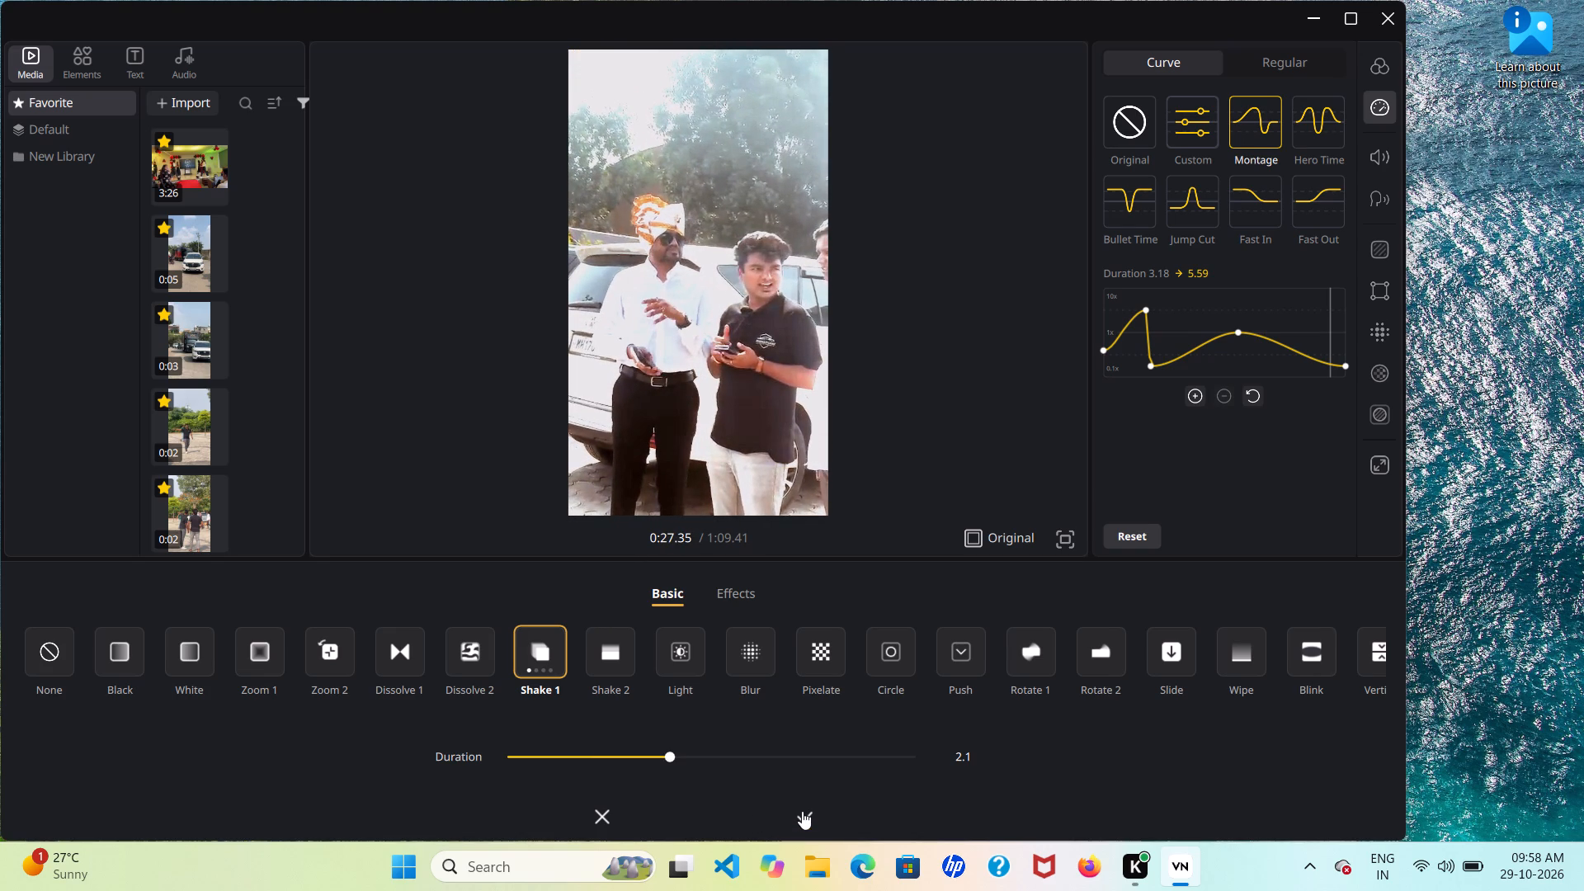
# Lower the endpoint of the sixth clip's Montage speed curve below 1x, giving the clip a duration of 5.31.
pyautogui.hscroll(-2, 879, 718)
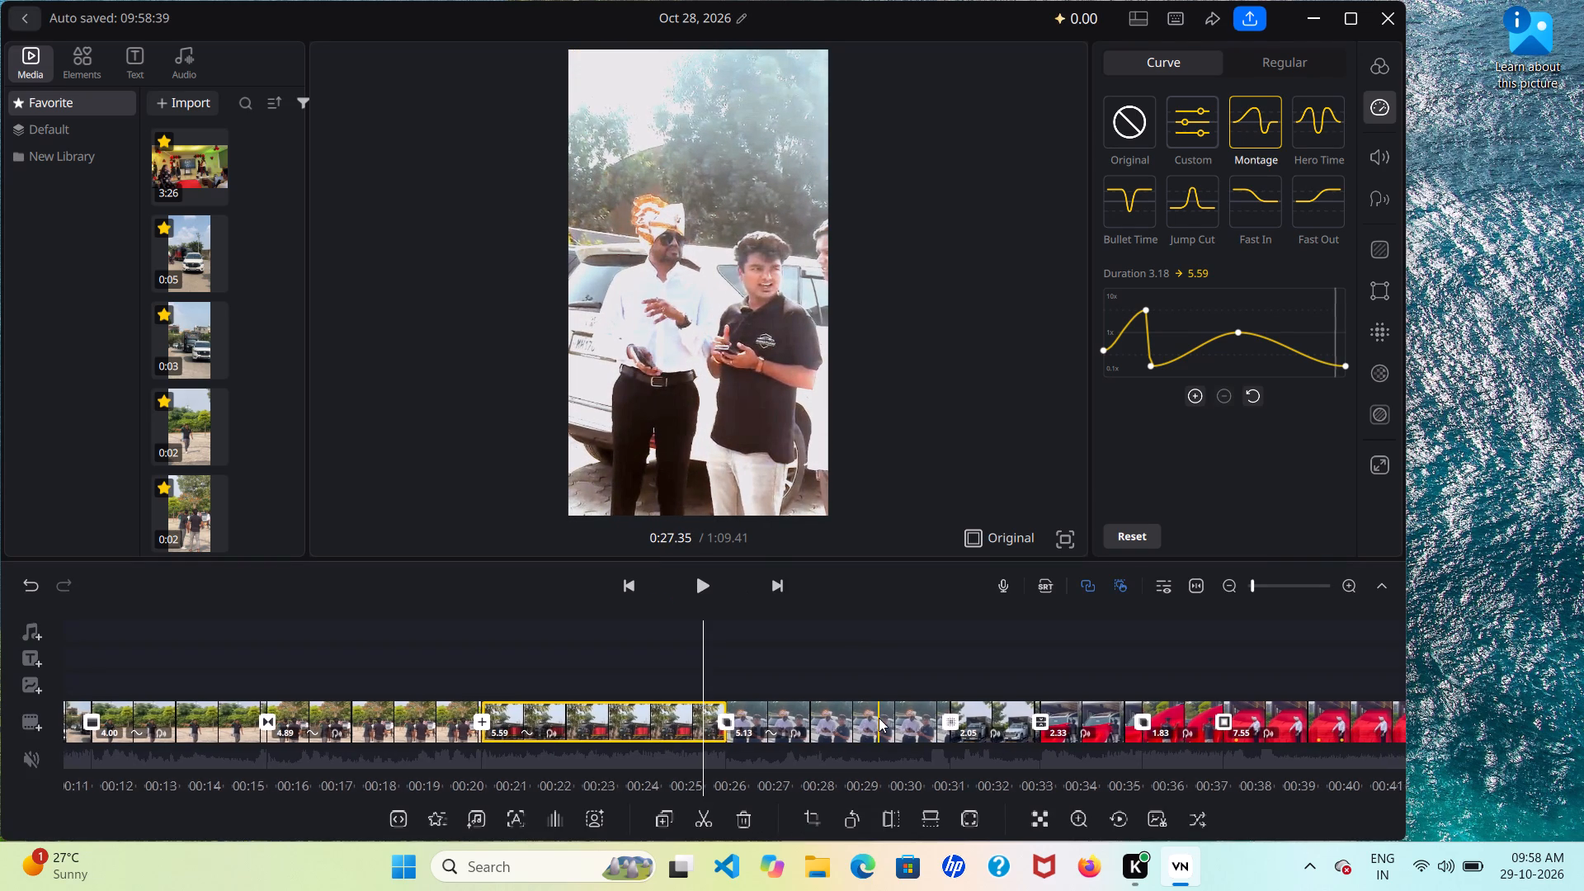
pyautogui.hscroll(-3, 879, 718)
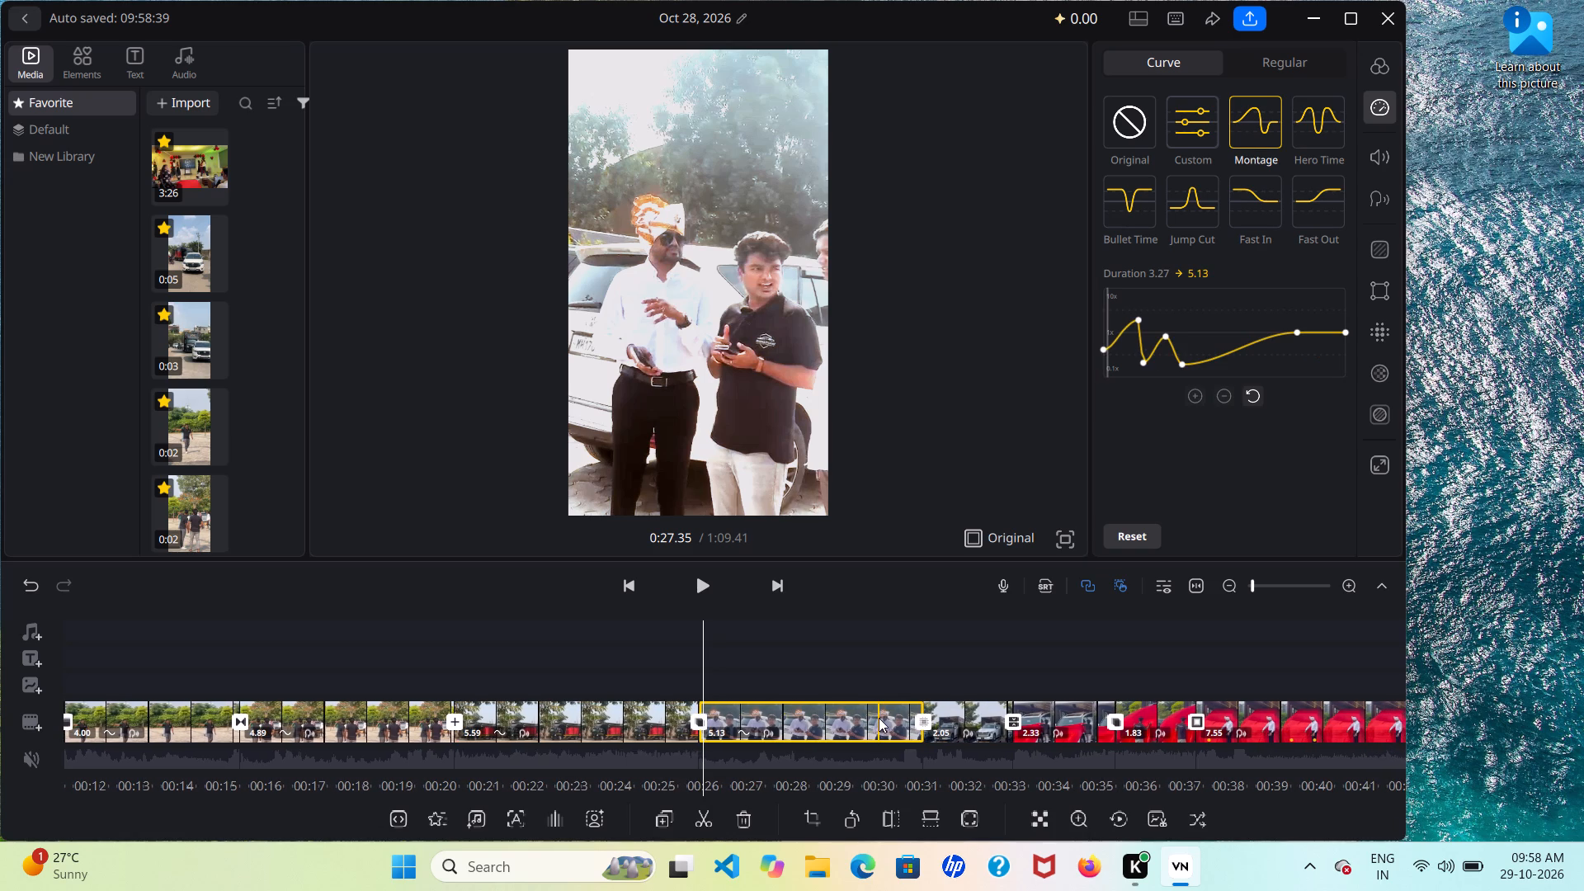
pyautogui.hscroll(-5, 879, 718)
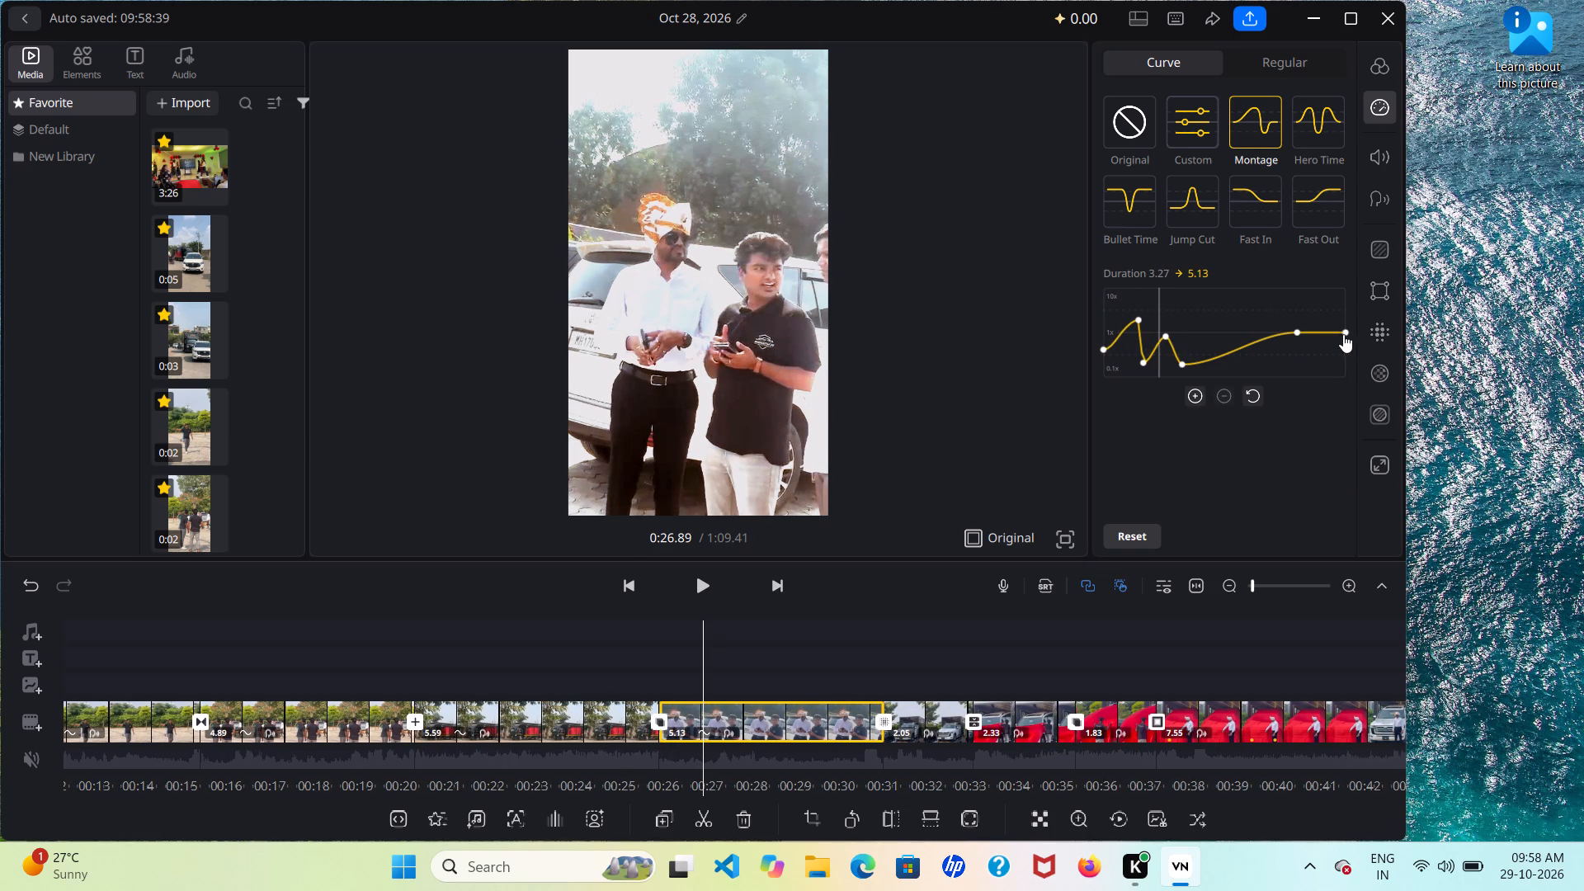
pyautogui.moveTo(1345, 333); pyautogui.dragTo(1345, 352)
# Apply the Montage speed curve to the seventh clip and move its peak and dip close to the start, deepening the dip nearly to the minimum.
pyautogui.hscroll(-1, 789, 742)
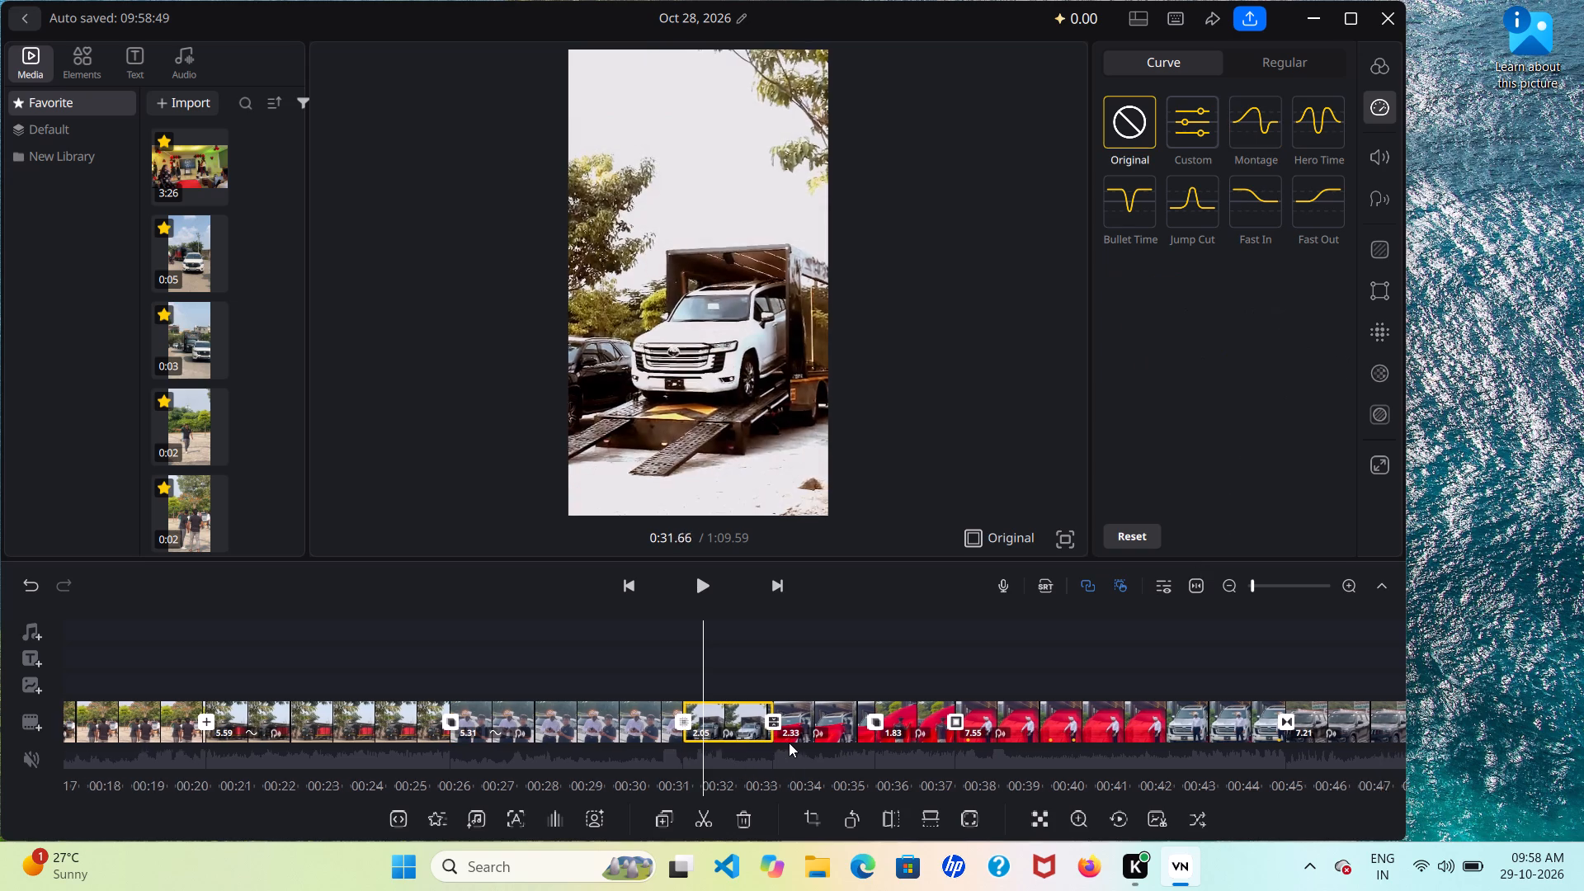
pyautogui.hscroll(-1, 789, 742)
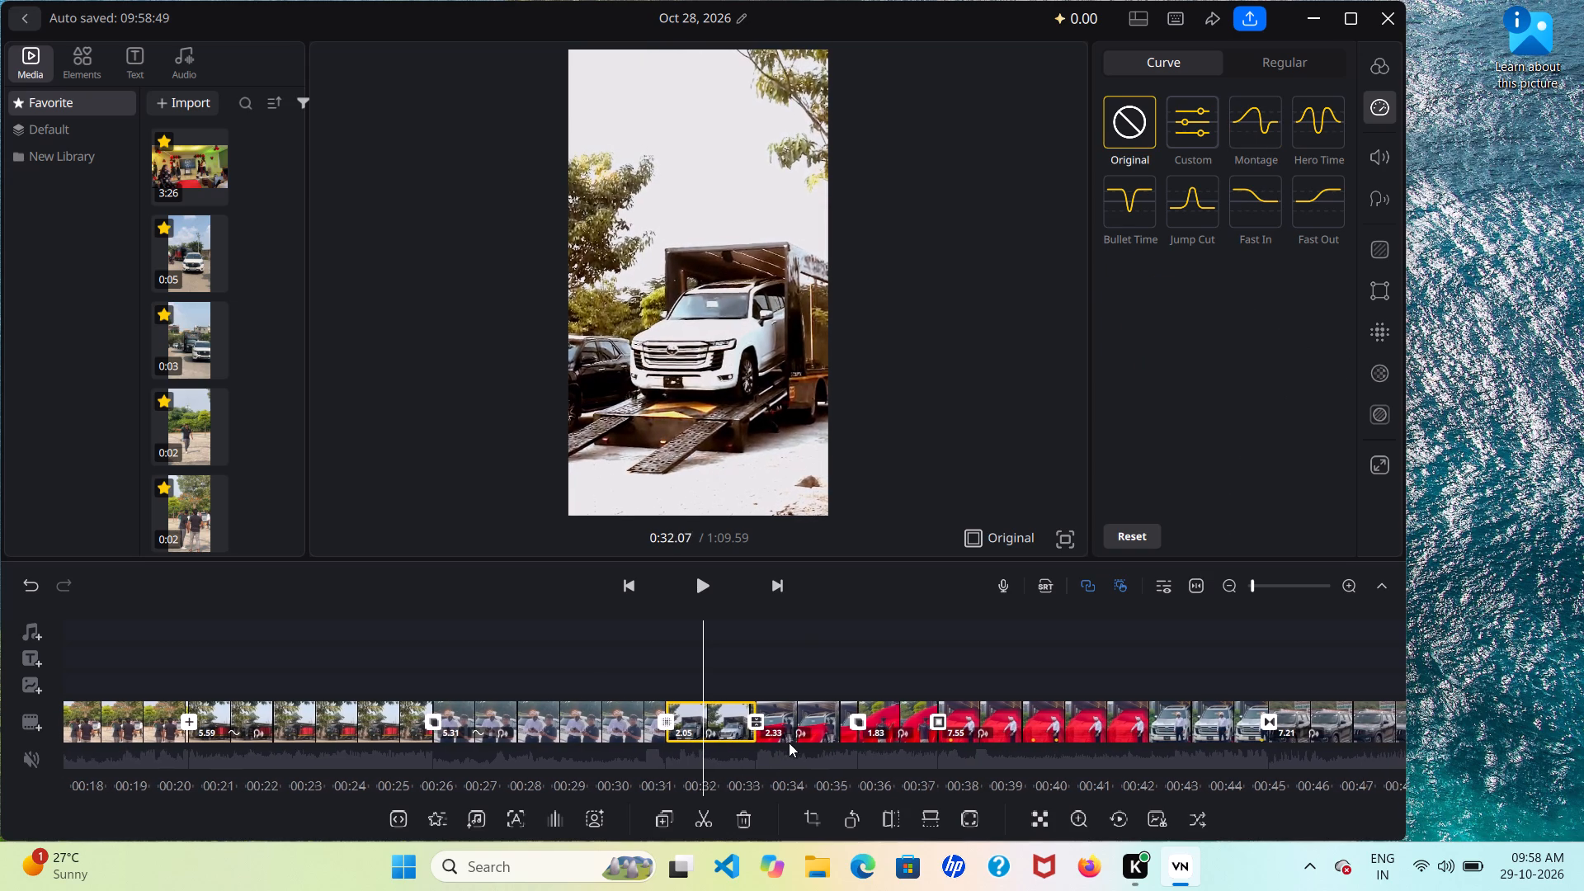
pyautogui.hscroll(-1, 789, 742)
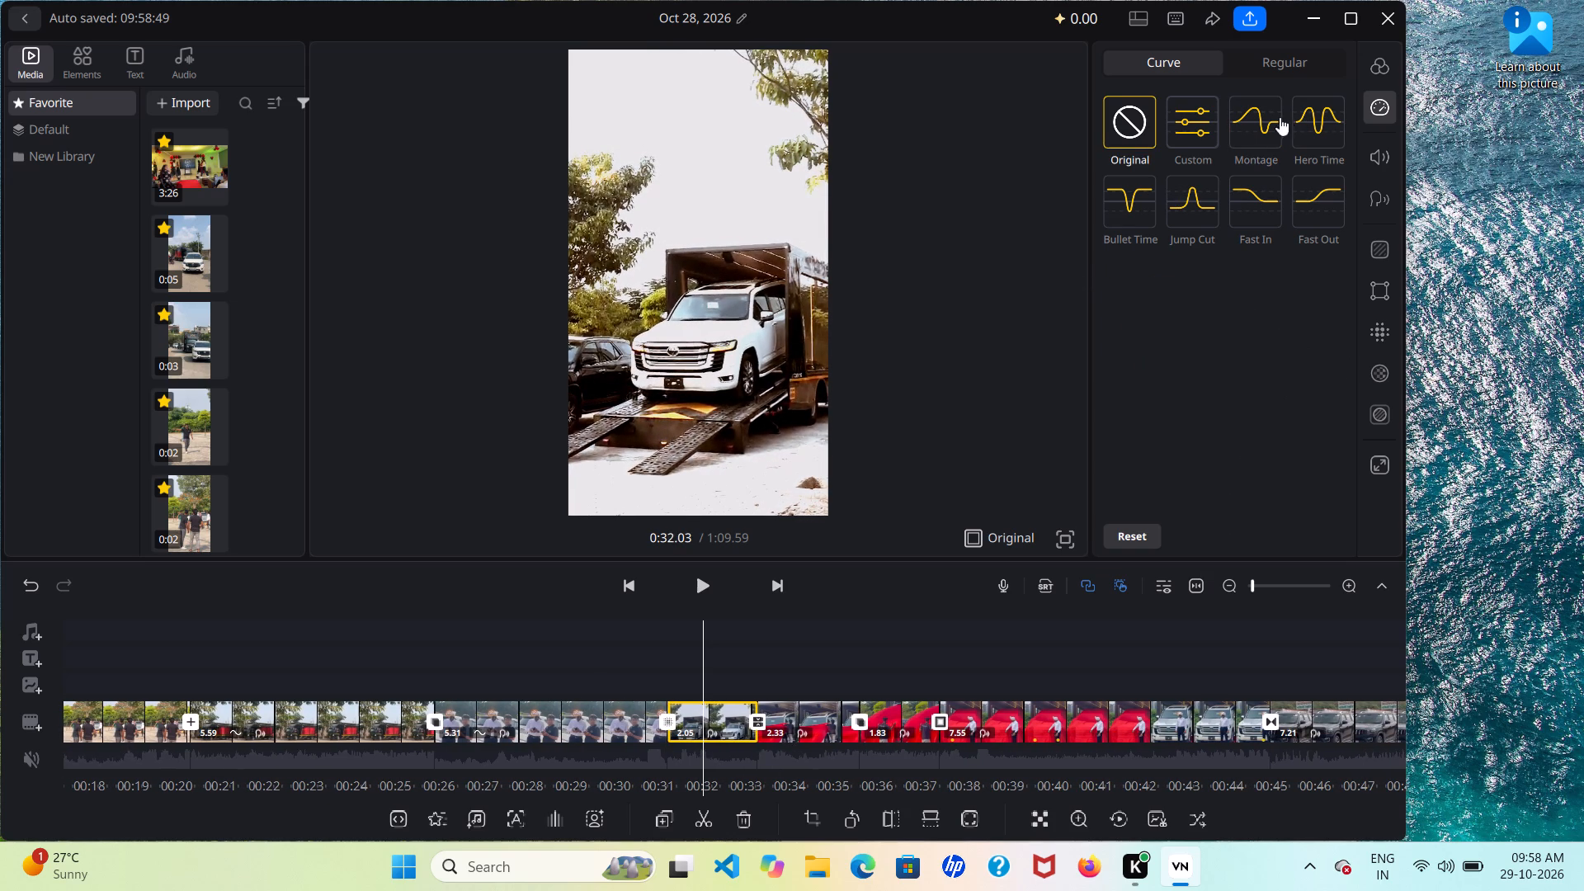
pyautogui.click(1256, 128)
pyautogui.click(1256, 128)
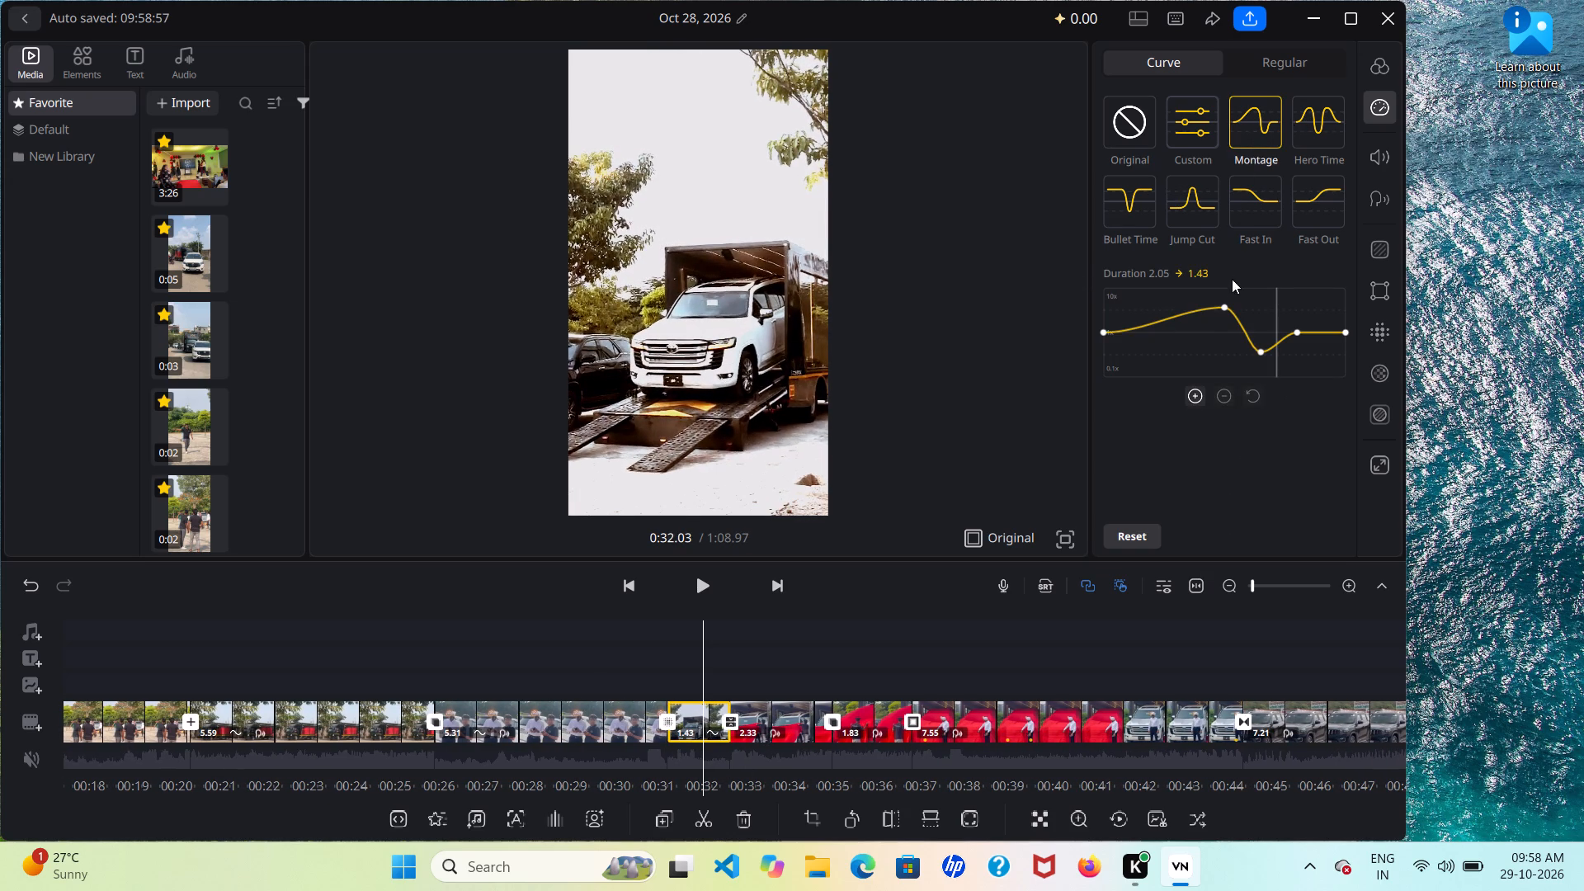
pyautogui.moveTo(1221, 307); pyautogui.dragTo(1113, 312)
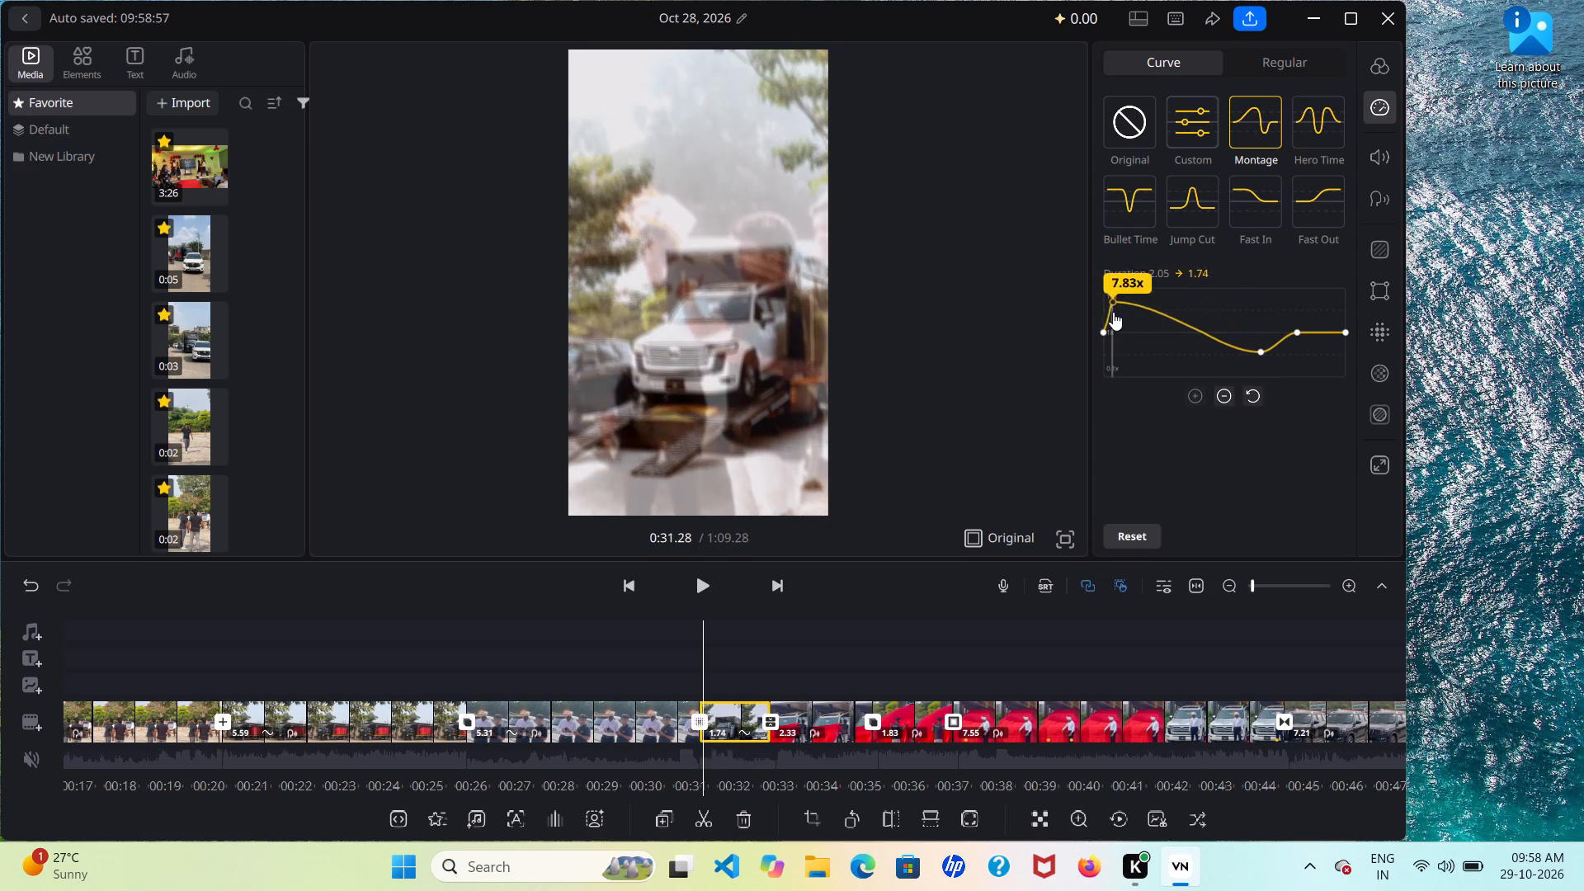
pyautogui.moveTo(1113, 312); pyautogui.dragTo(1118, 312)
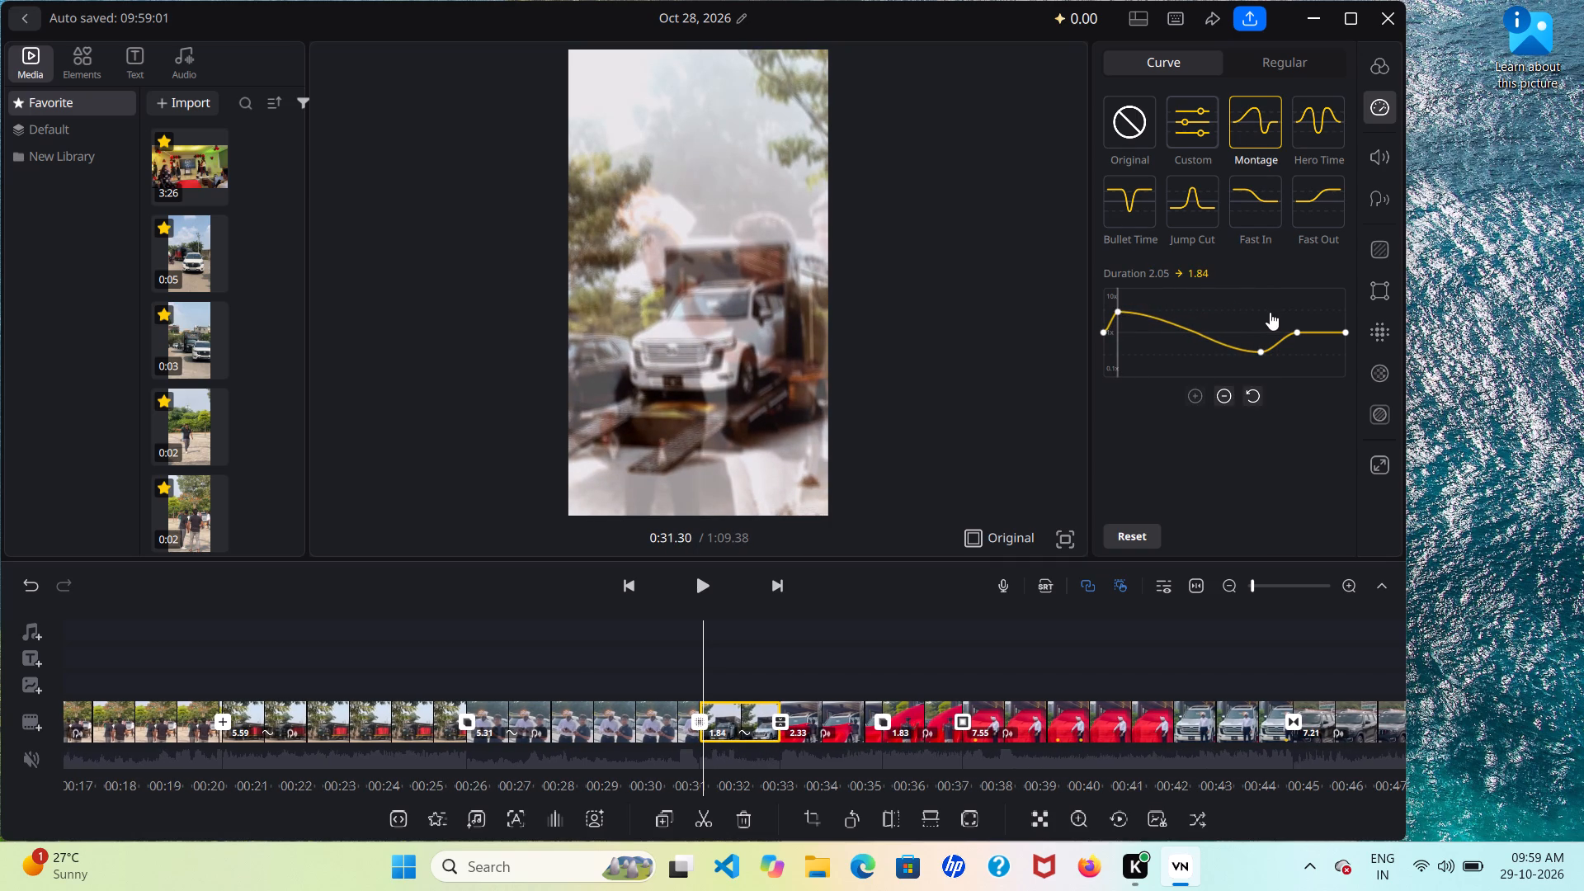
pyautogui.moveTo(1260, 353); pyautogui.dragTo(1130, 373)
# Add a point after the seventh clip's dip at 1x and pull the following point just behind it, below 0.19x, for a second dip.
pyautogui.click(1187, 365)
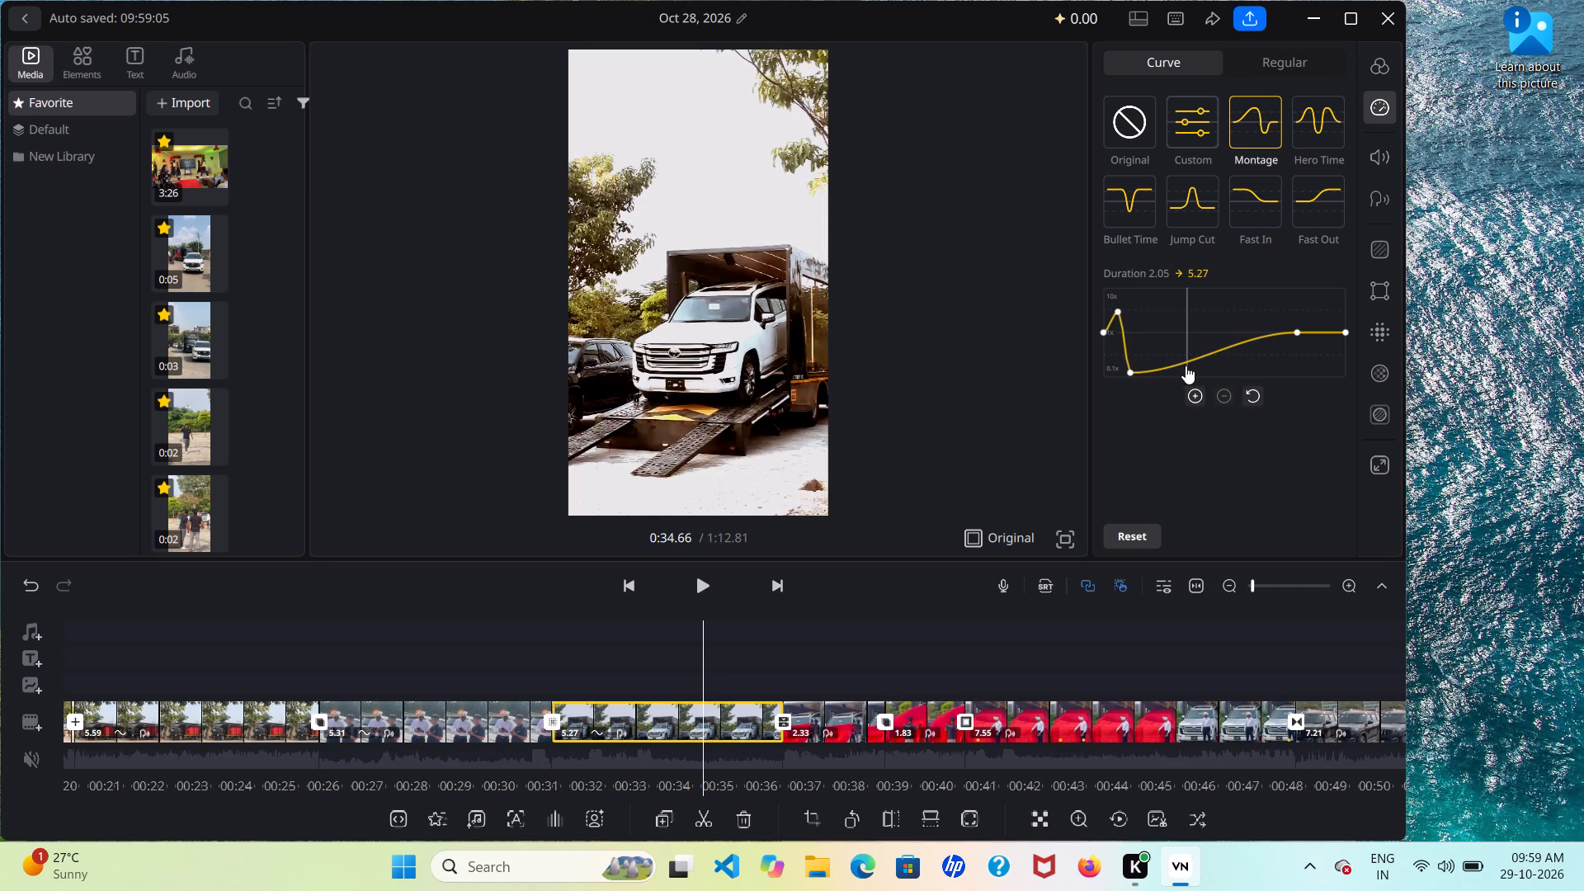
pyautogui.click(1192, 389)
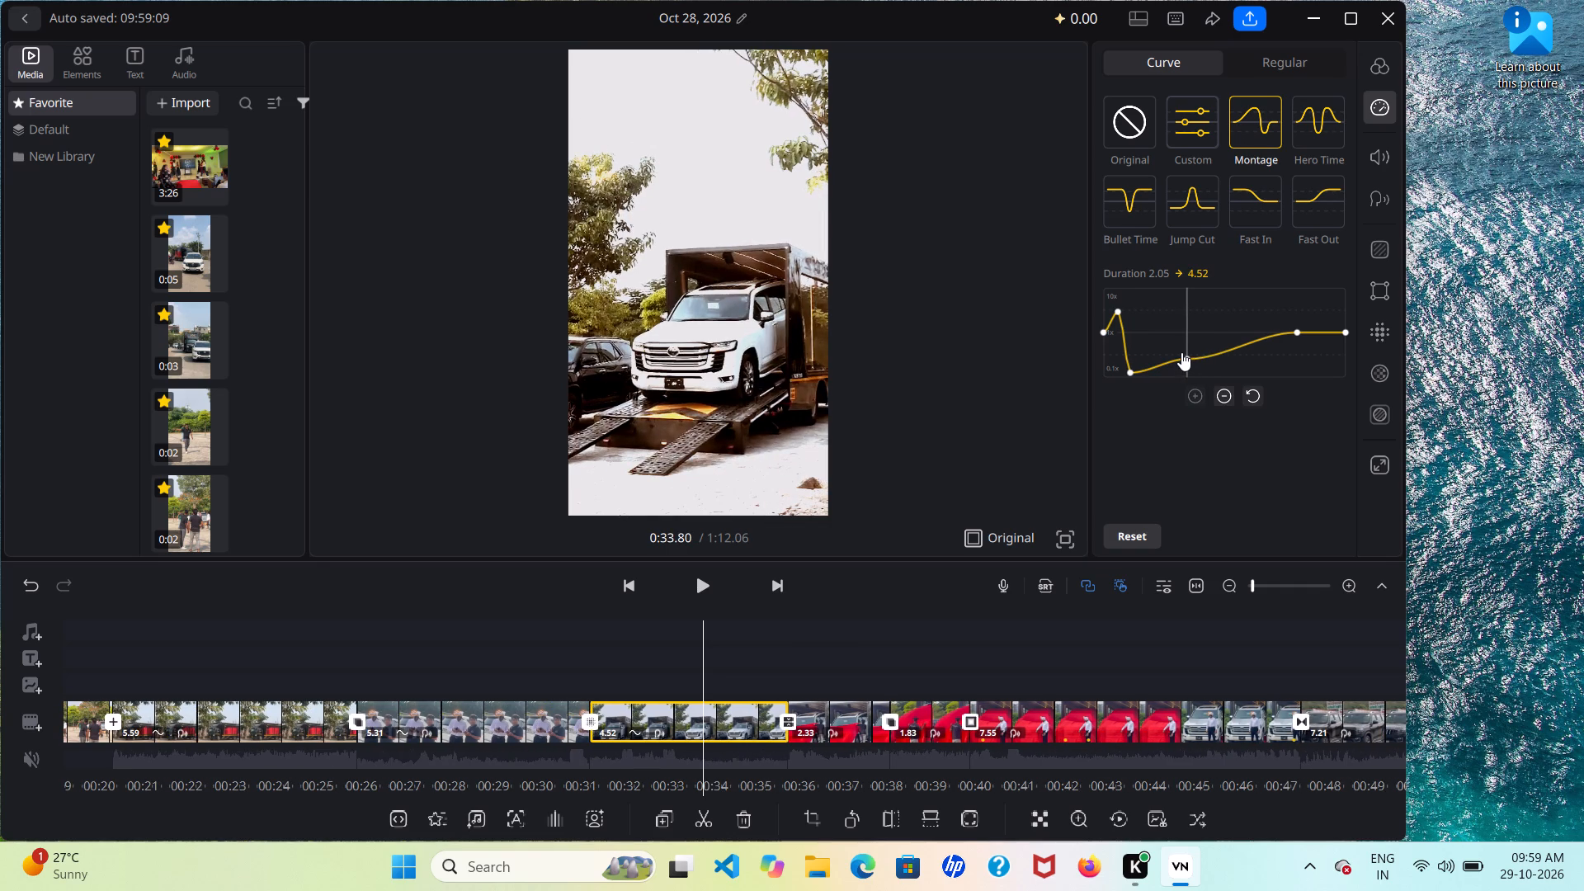
pyautogui.hscroll(-1, 1181, 352)
pyautogui.moveTo(1186, 356); pyautogui.dragTo(1159, 333)
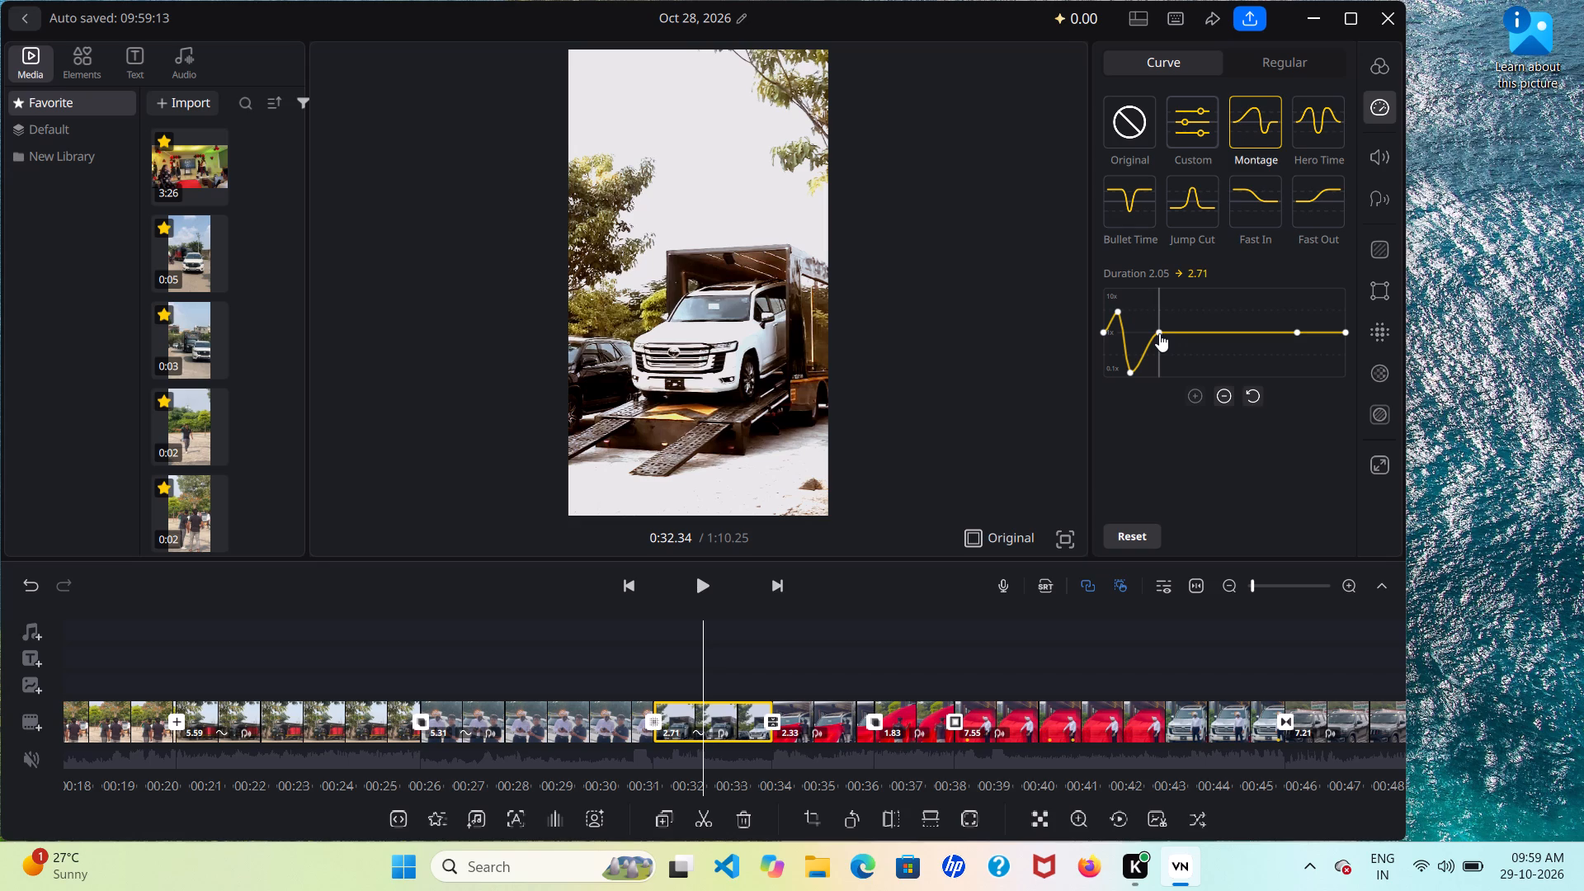
pyautogui.moveTo(1300, 327); pyautogui.dragTo(1157, 365)
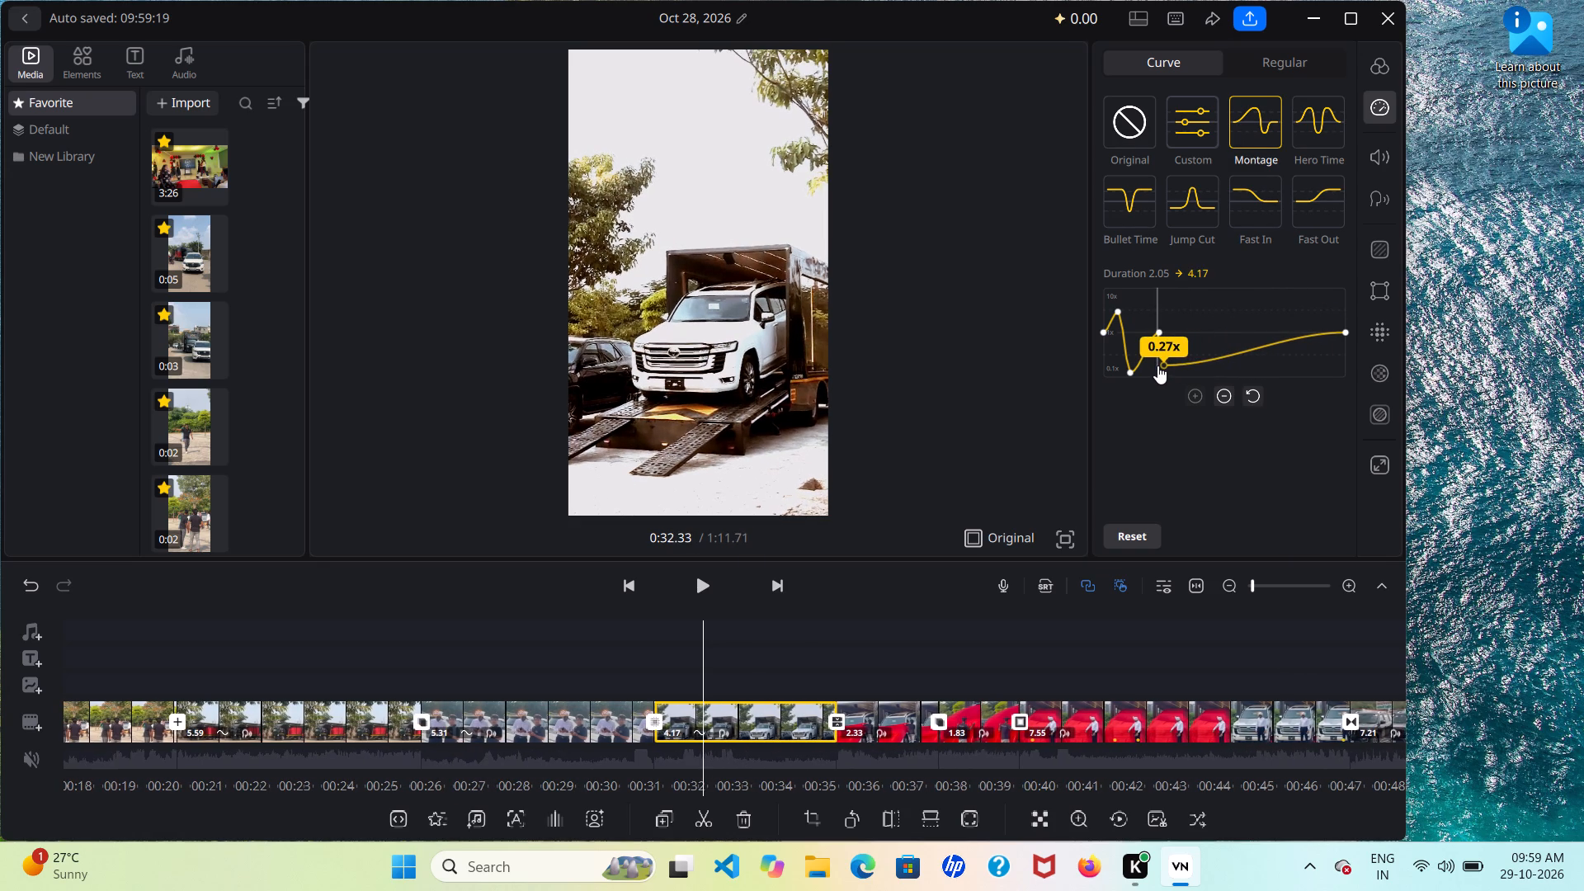
pyautogui.moveTo(1157, 365); pyautogui.dragTo(1161, 370)
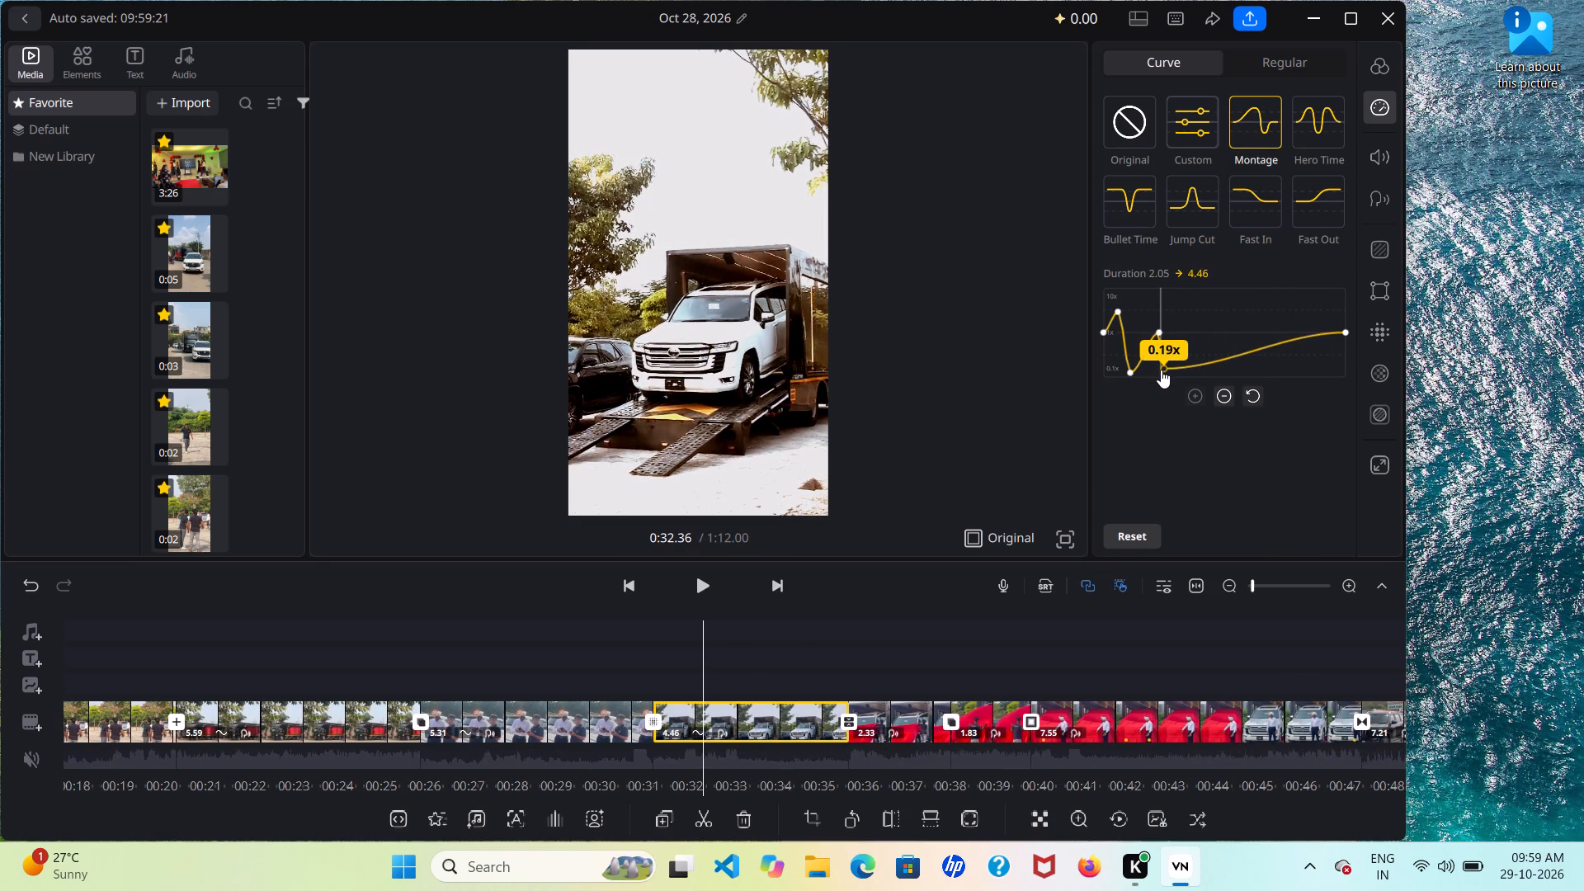
pyautogui.moveTo(1161, 370); pyautogui.dragTo(1161, 371)
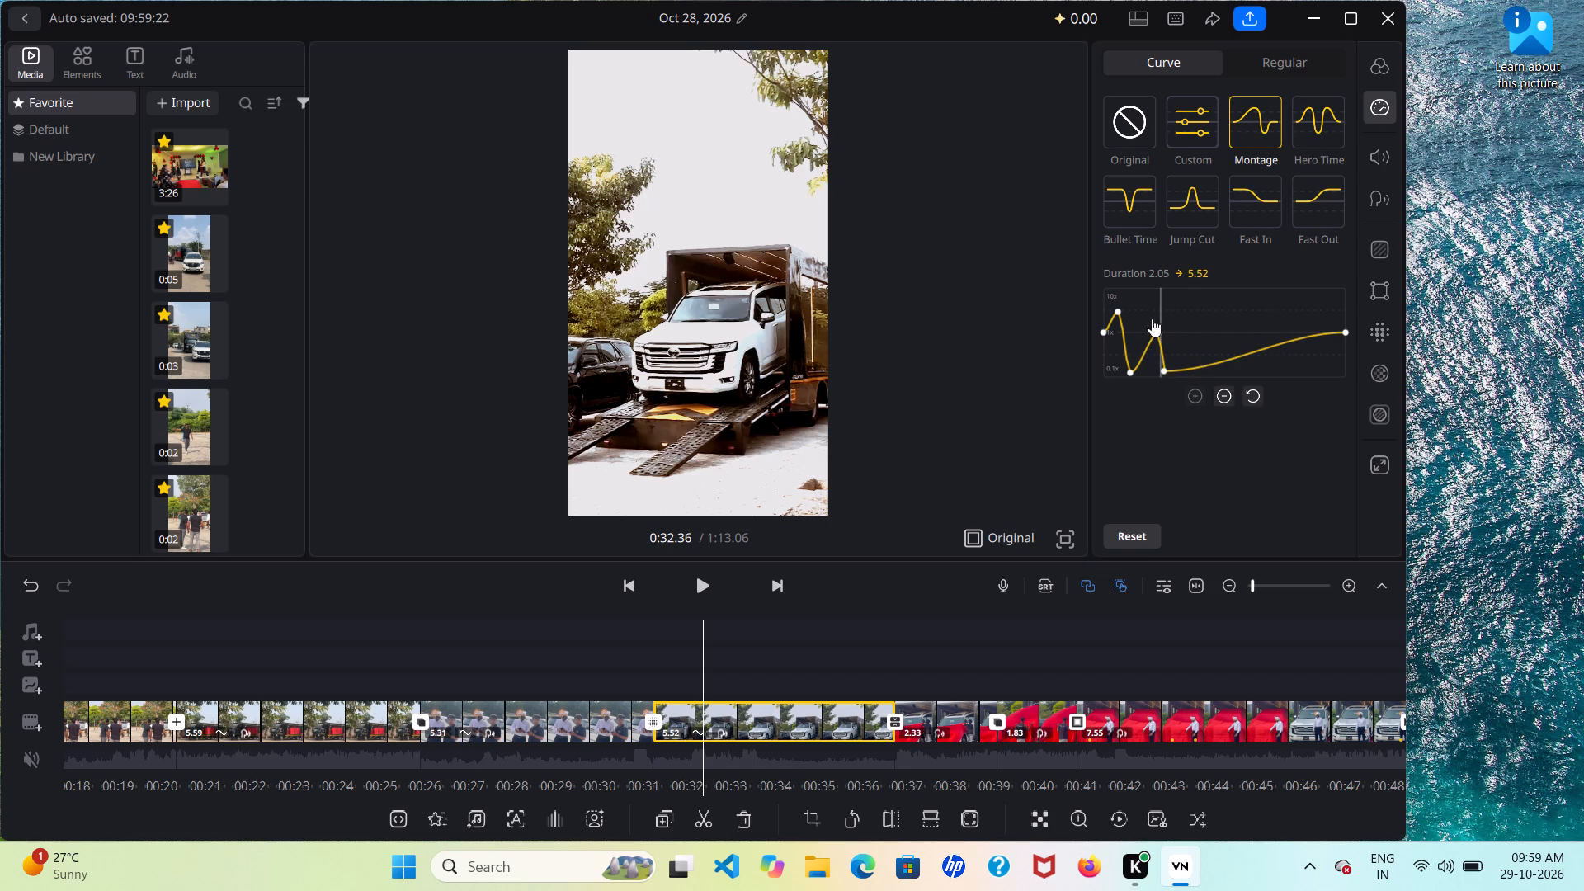
# Play back the seventh clip from near its start into the eighth clip to review the new curve.
pyautogui.hscroll(1, 856, 676)
pyautogui.hscroll(2, 702, 772)
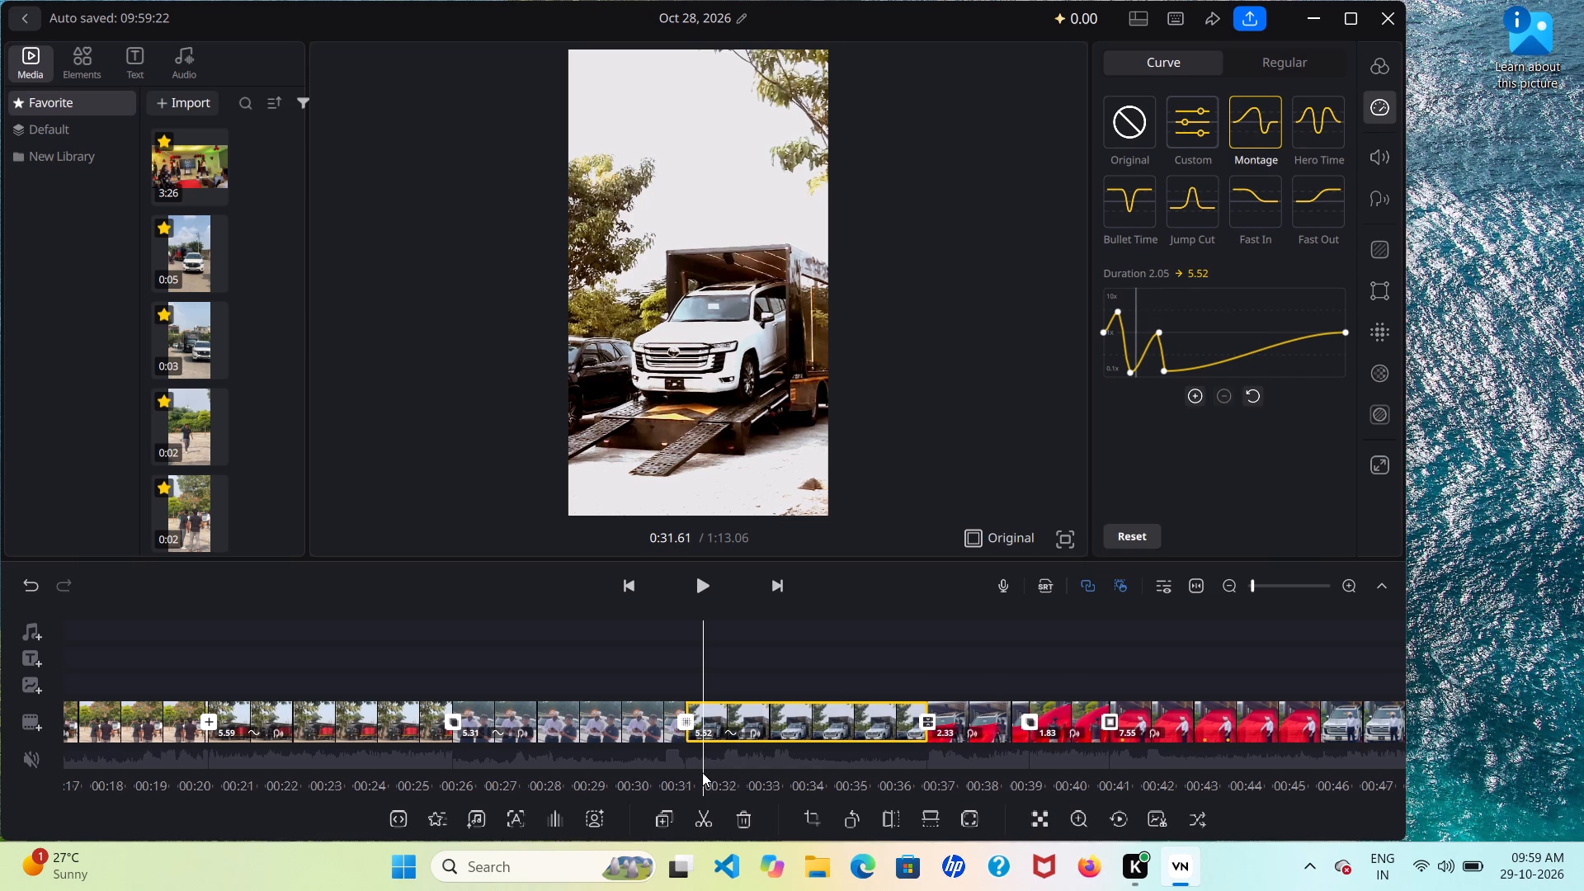
pyautogui.hscroll(1, 702, 772)
pyautogui.click(690, 589)
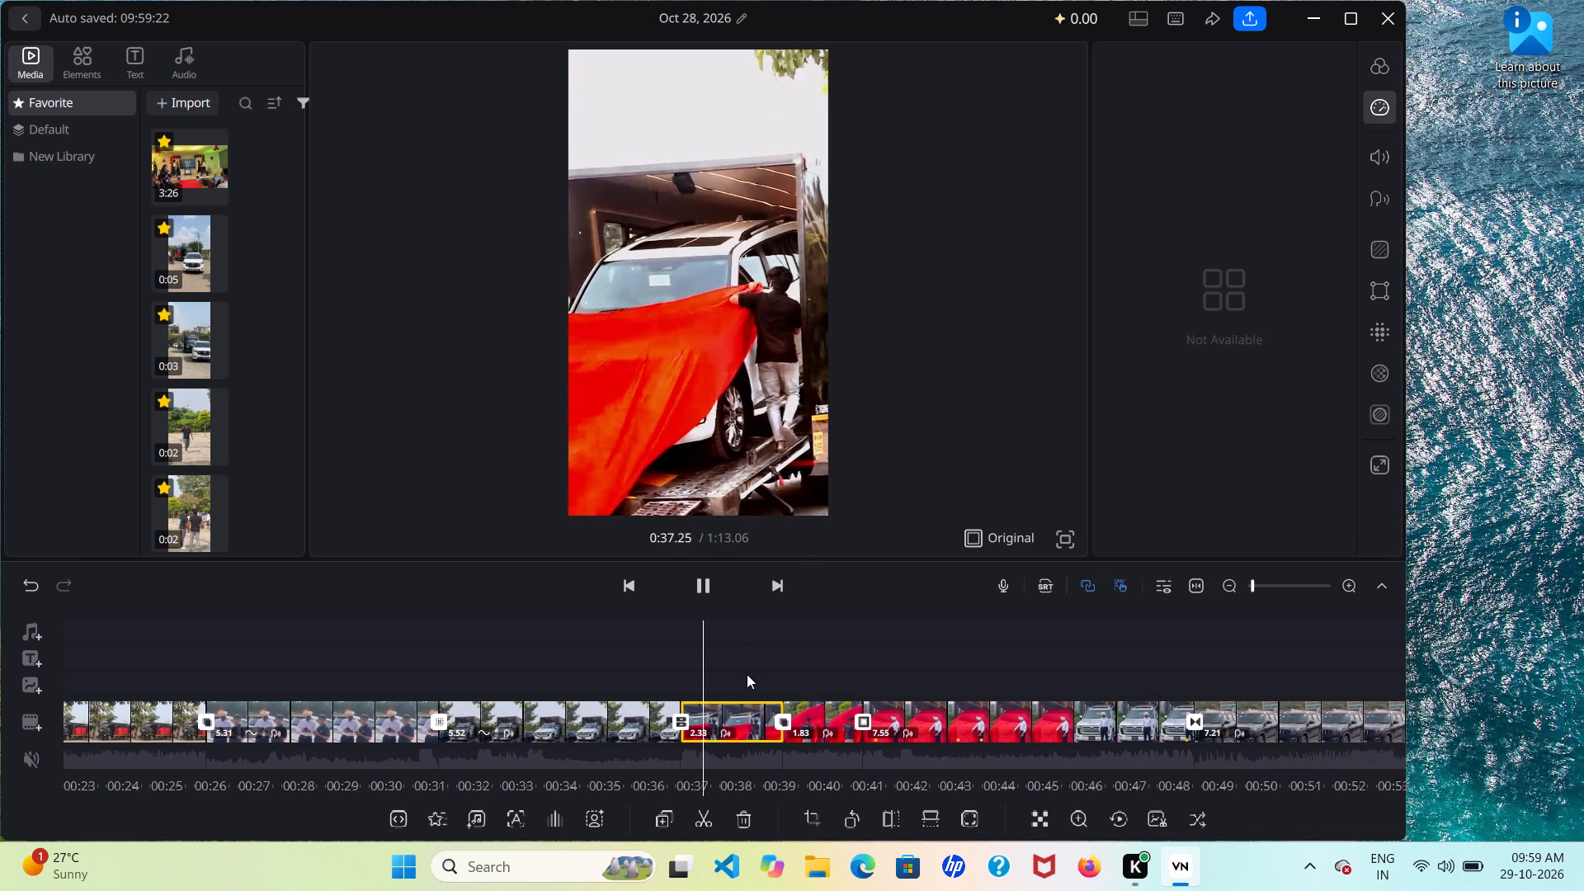
# Apply the Custom speed curve to the eighth clip and move its second point close to the start, raised to about 4x.
pyautogui.hscroll(2, 706, 700)
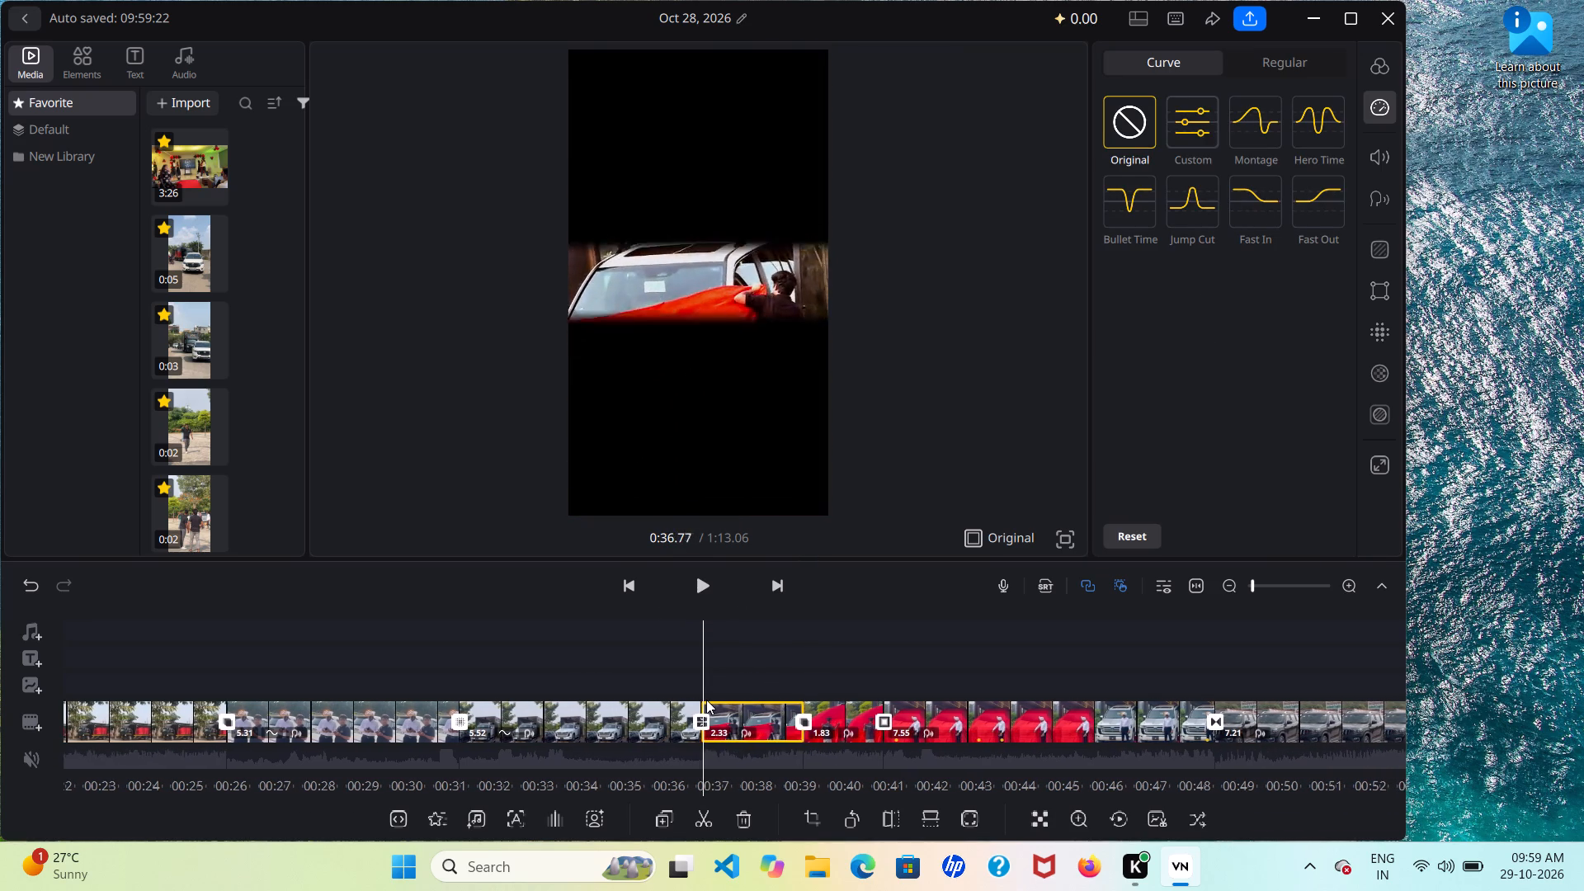
pyautogui.hscroll(1, 706, 700)
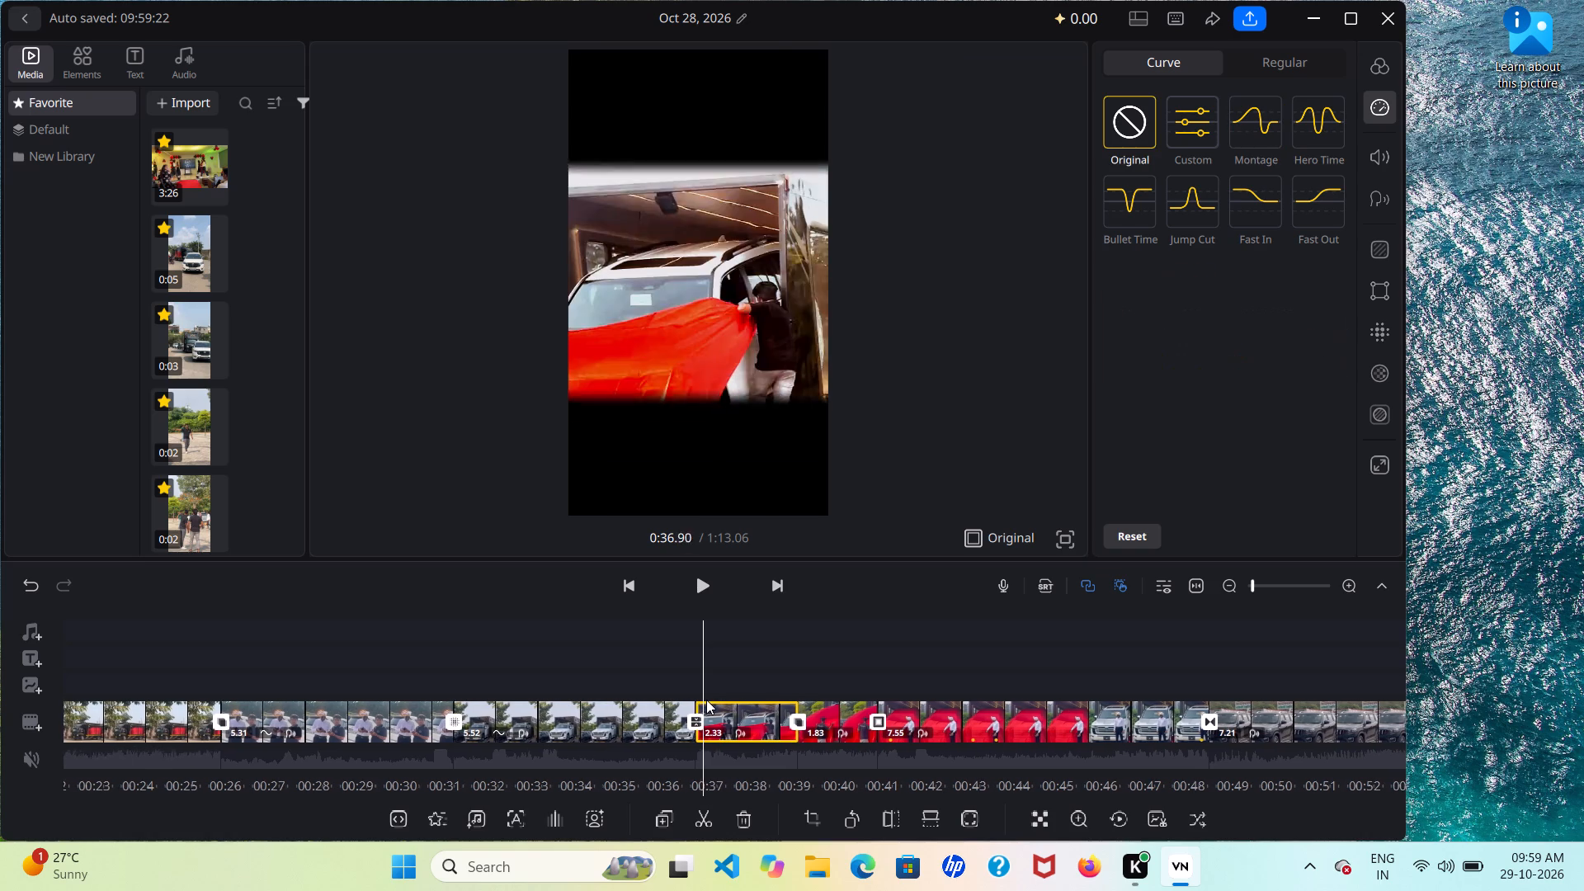
pyautogui.hscroll(1, 706, 700)
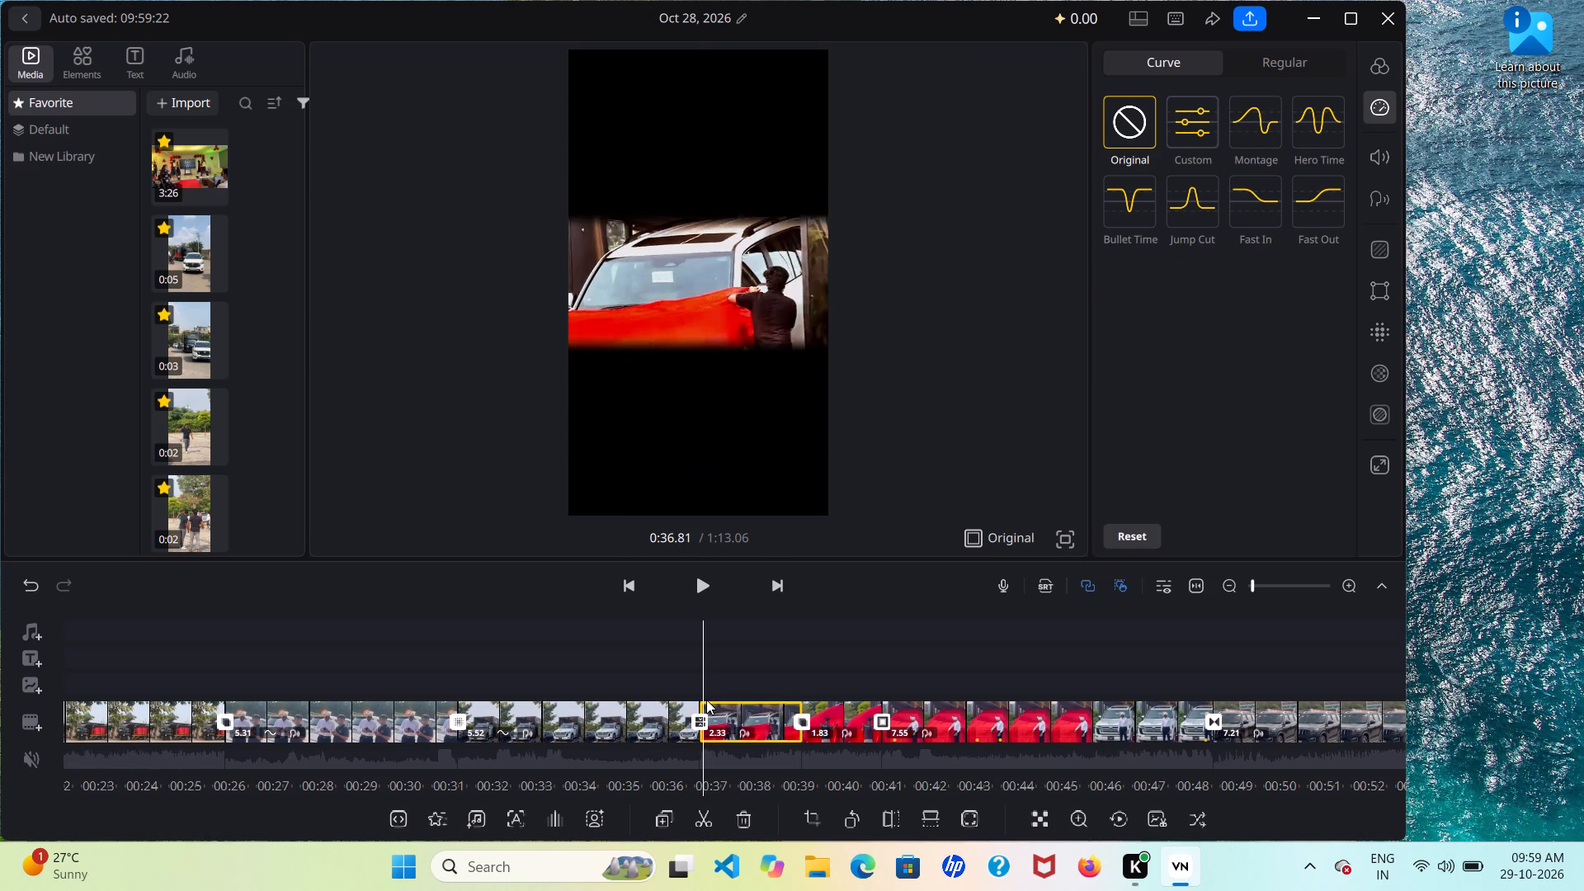
pyautogui.hscroll(-1, 706, 700)
pyautogui.hscroll(-1, 767, 732)
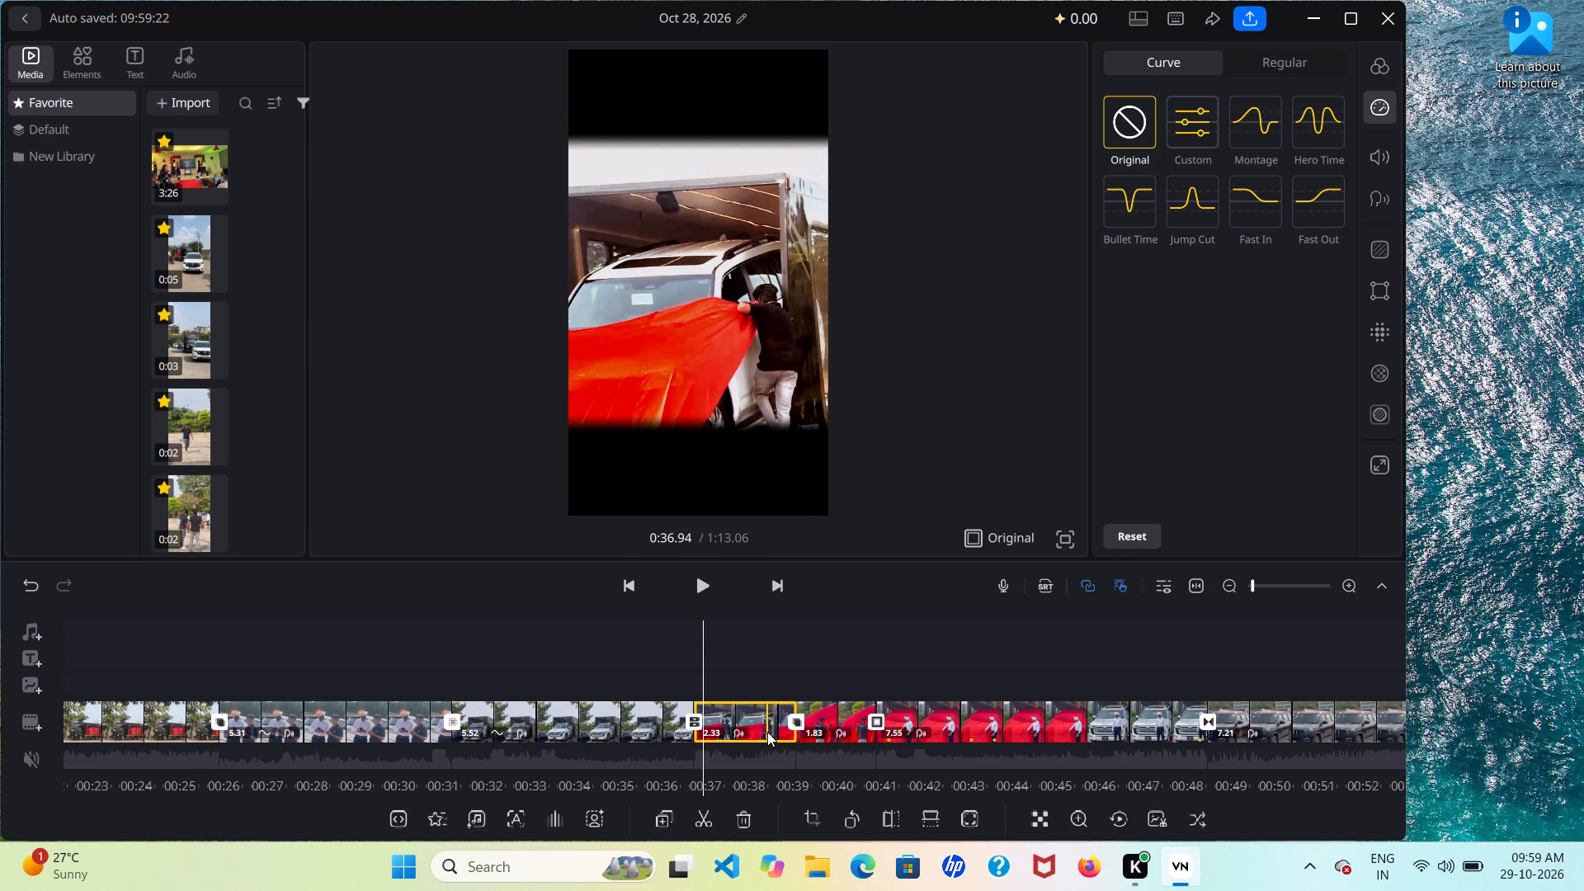
pyautogui.hscroll(-1, 767, 732)
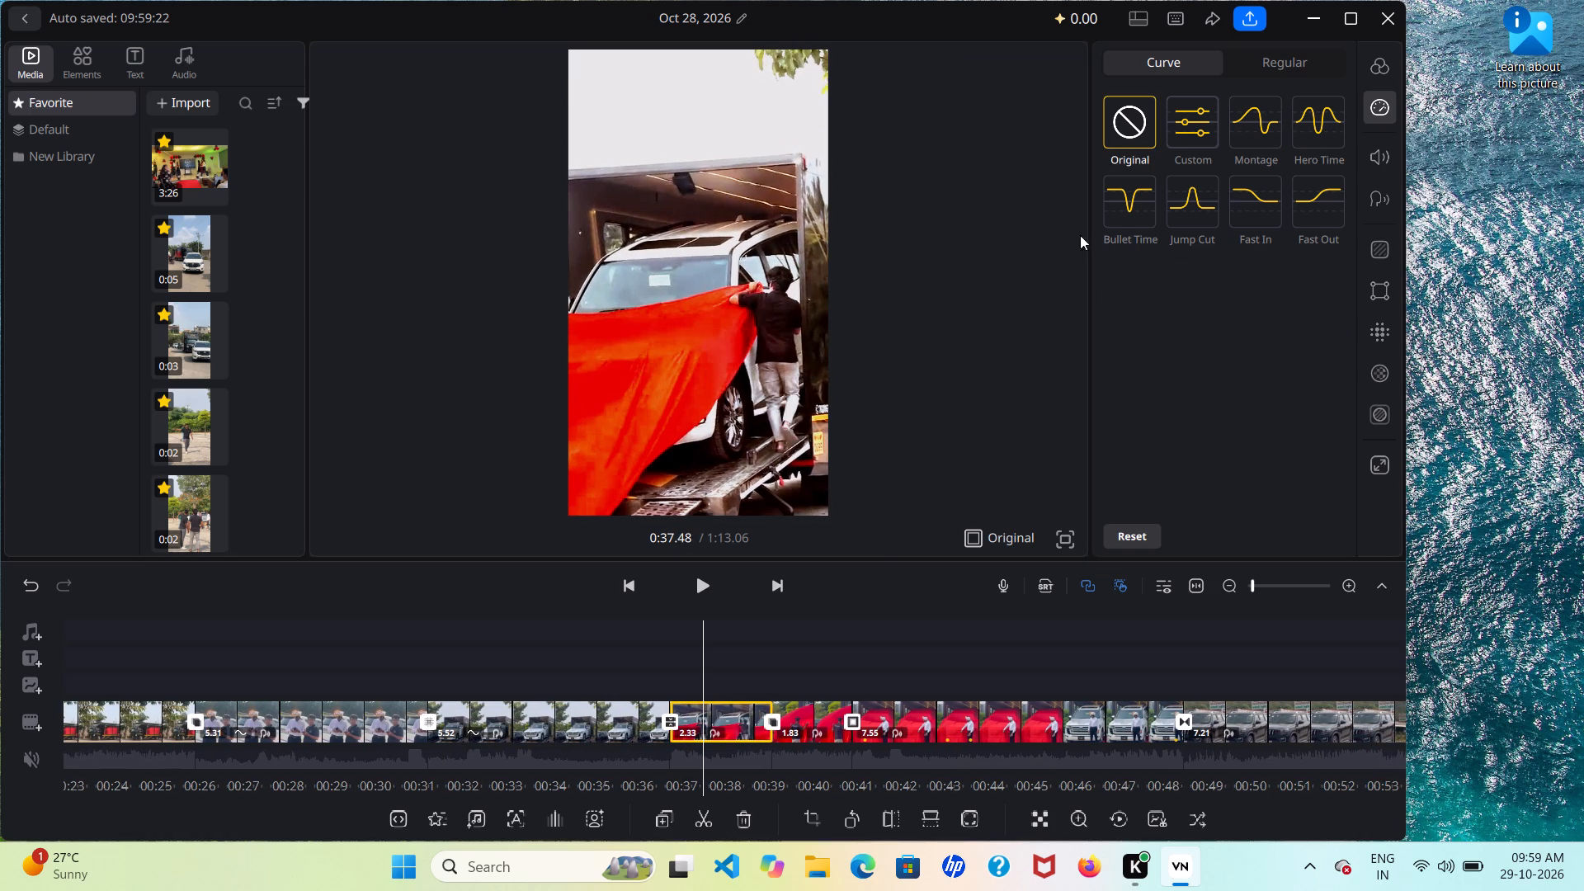
pyautogui.click(1216, 136)
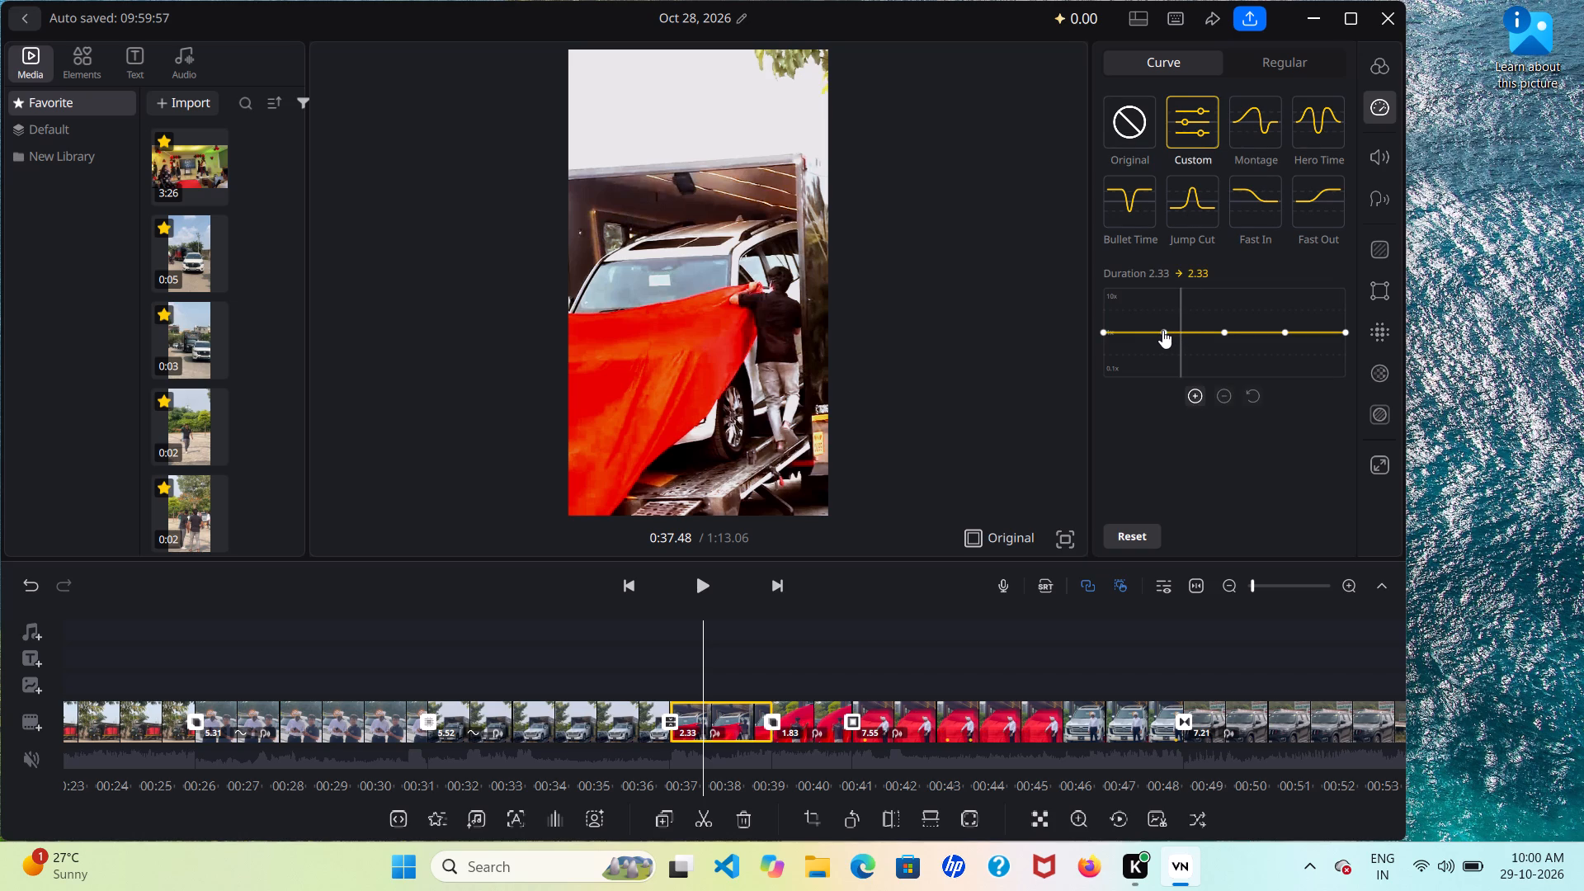
pyautogui.moveTo(1162, 330); pyautogui.dragTo(1134, 323)
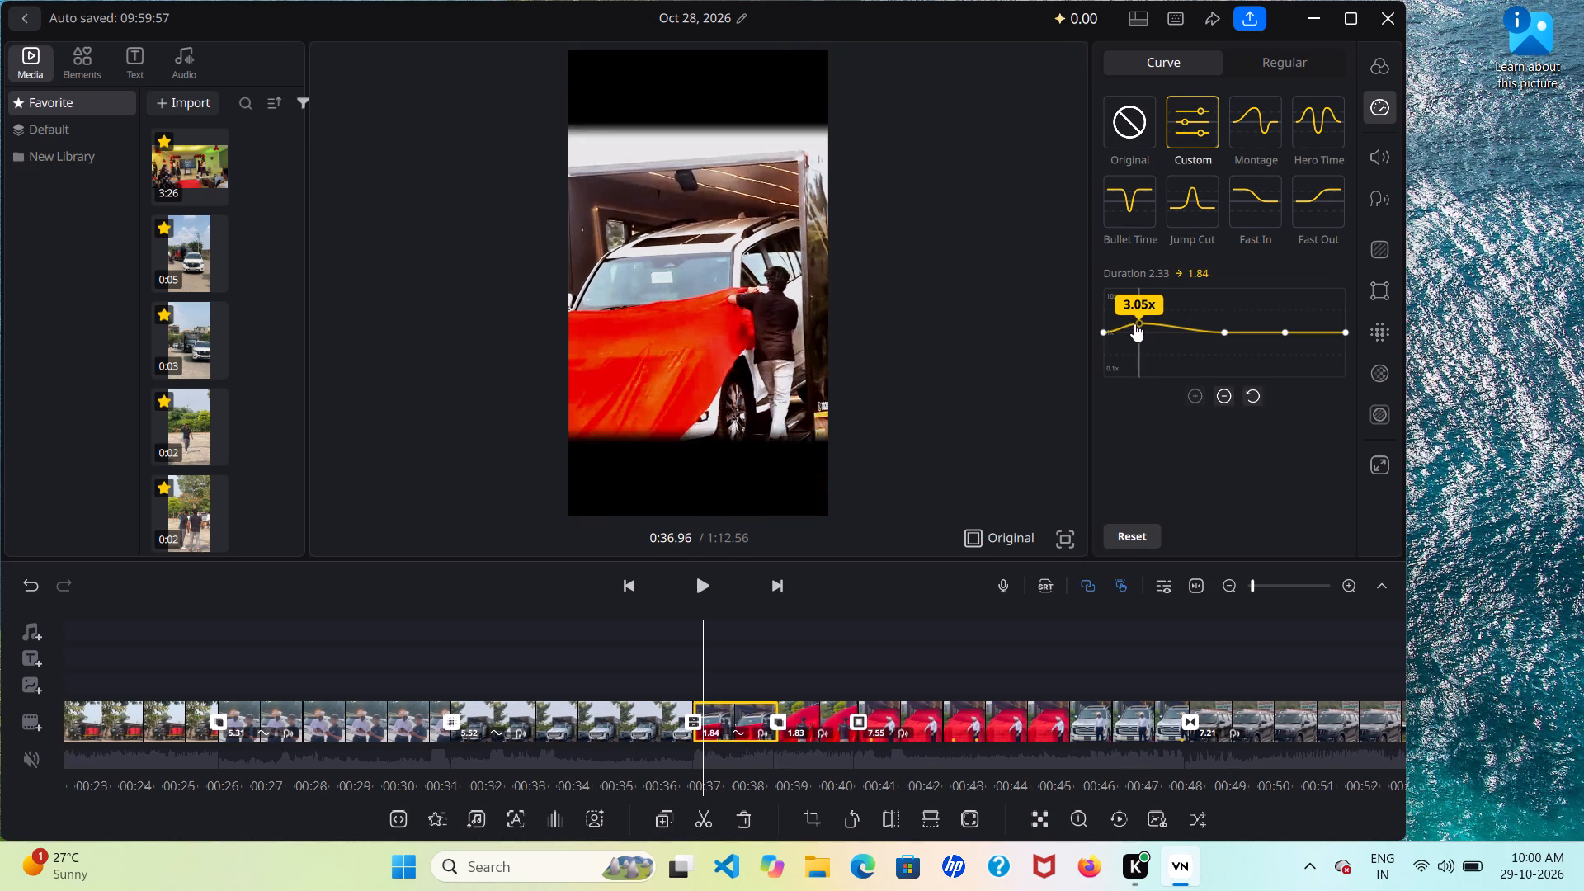
pyautogui.moveTo(1134, 323); pyautogui.dragTo(1118, 319)
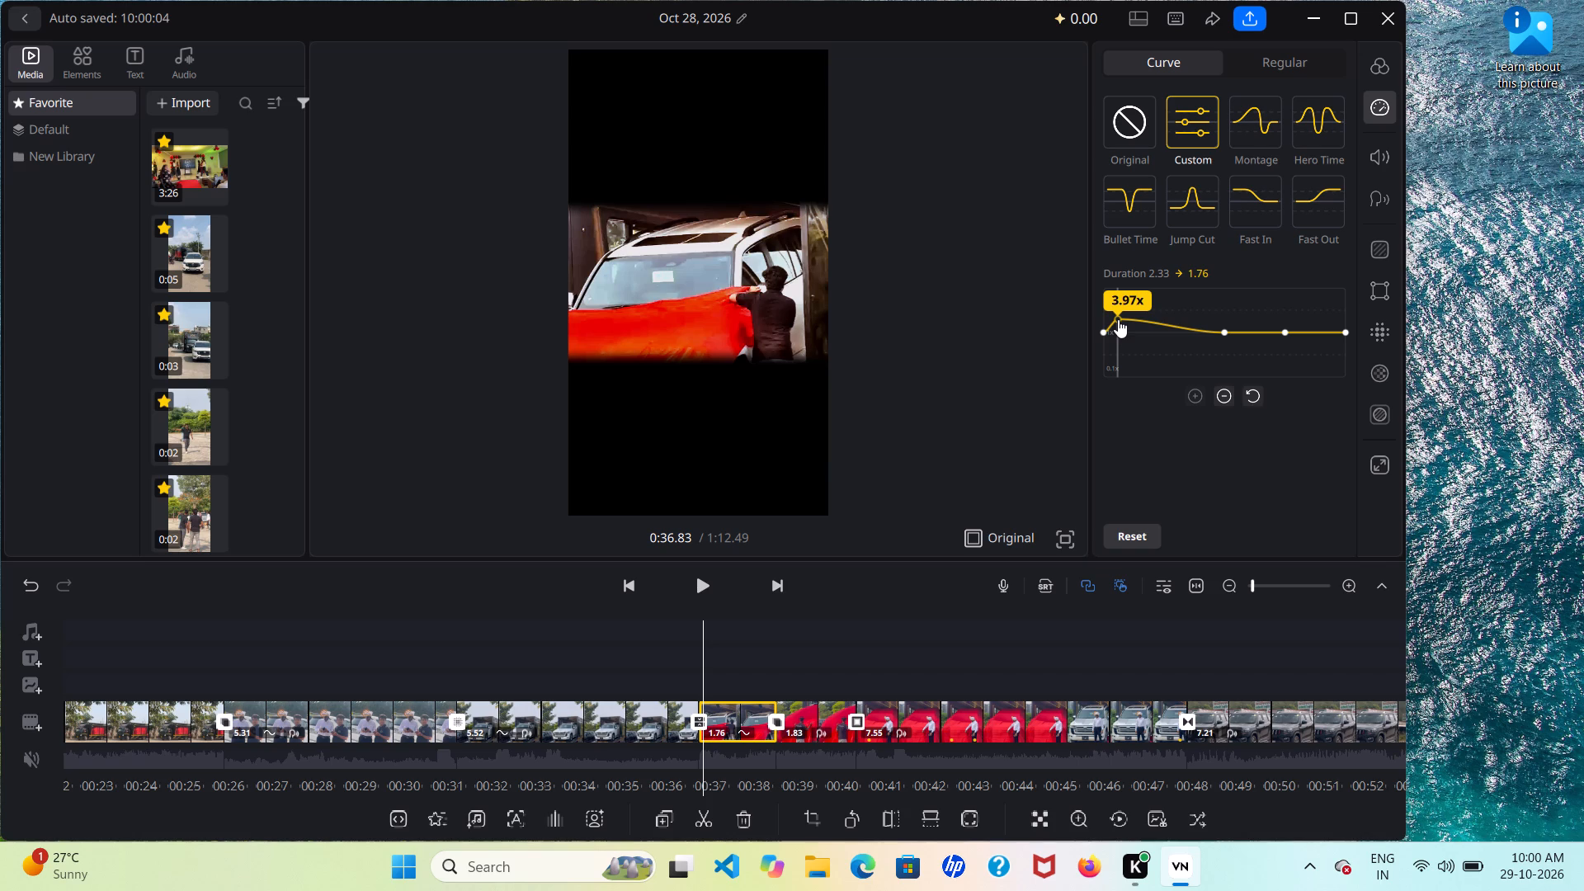
pyautogui.moveTo(1118, 319); pyautogui.dragTo(1118, 317)
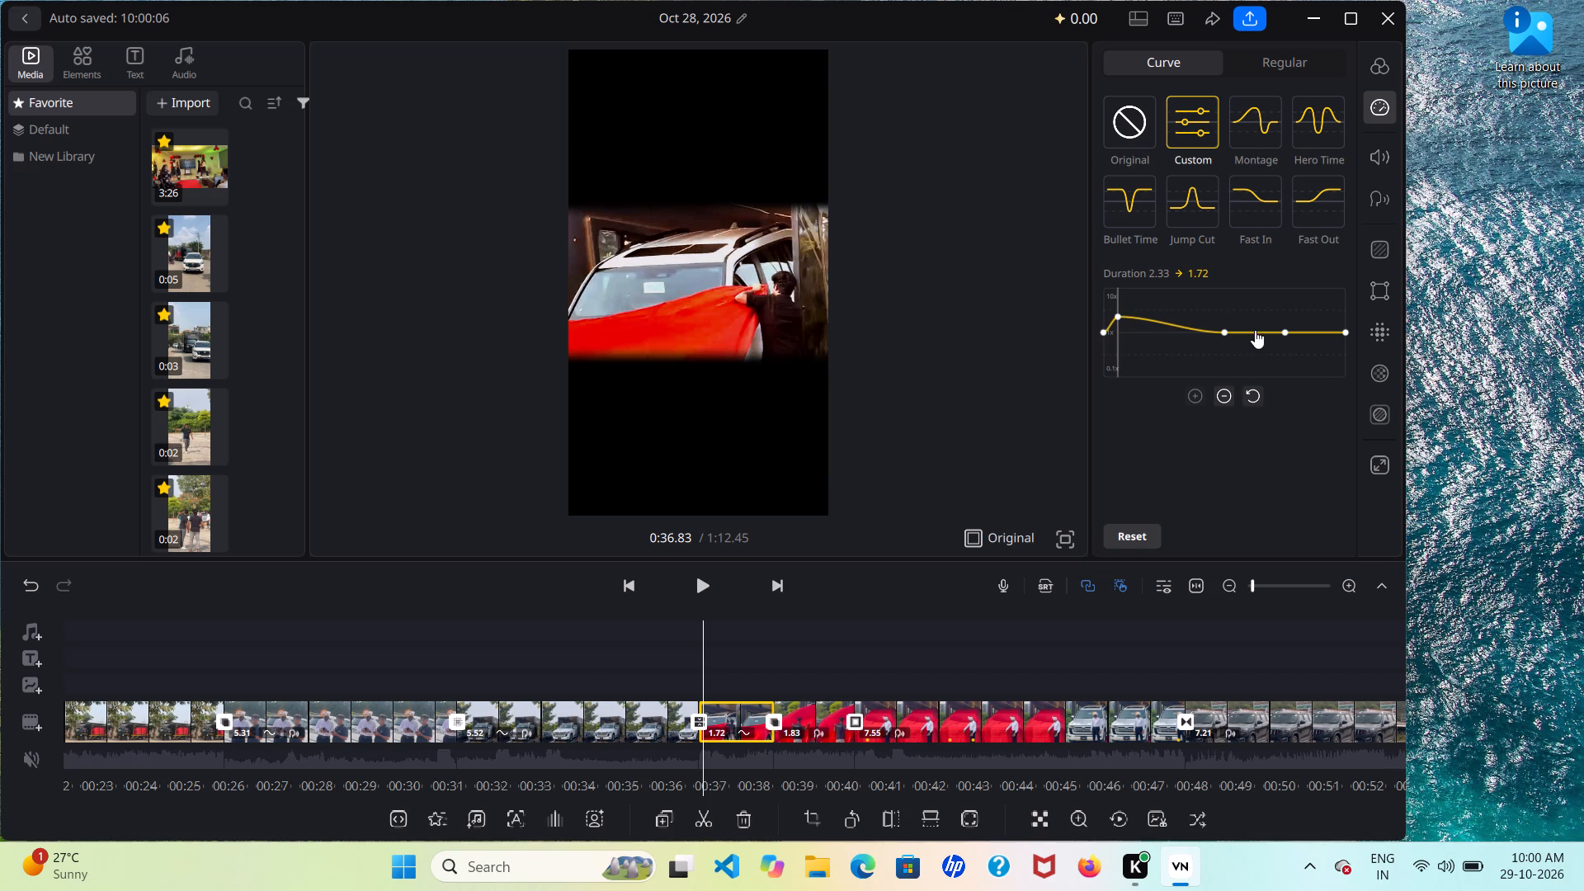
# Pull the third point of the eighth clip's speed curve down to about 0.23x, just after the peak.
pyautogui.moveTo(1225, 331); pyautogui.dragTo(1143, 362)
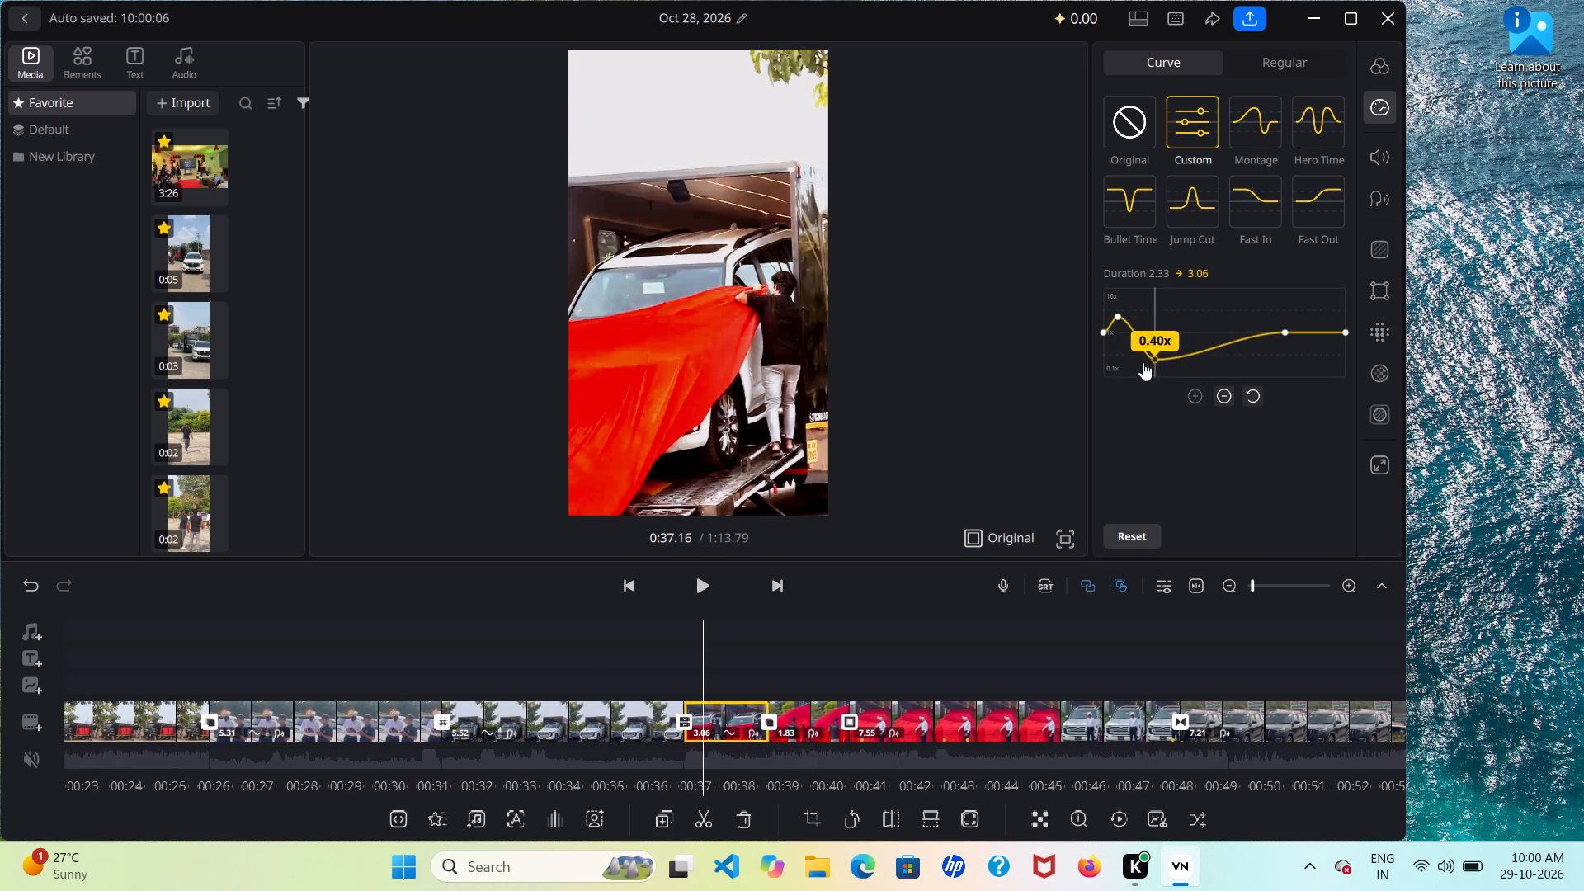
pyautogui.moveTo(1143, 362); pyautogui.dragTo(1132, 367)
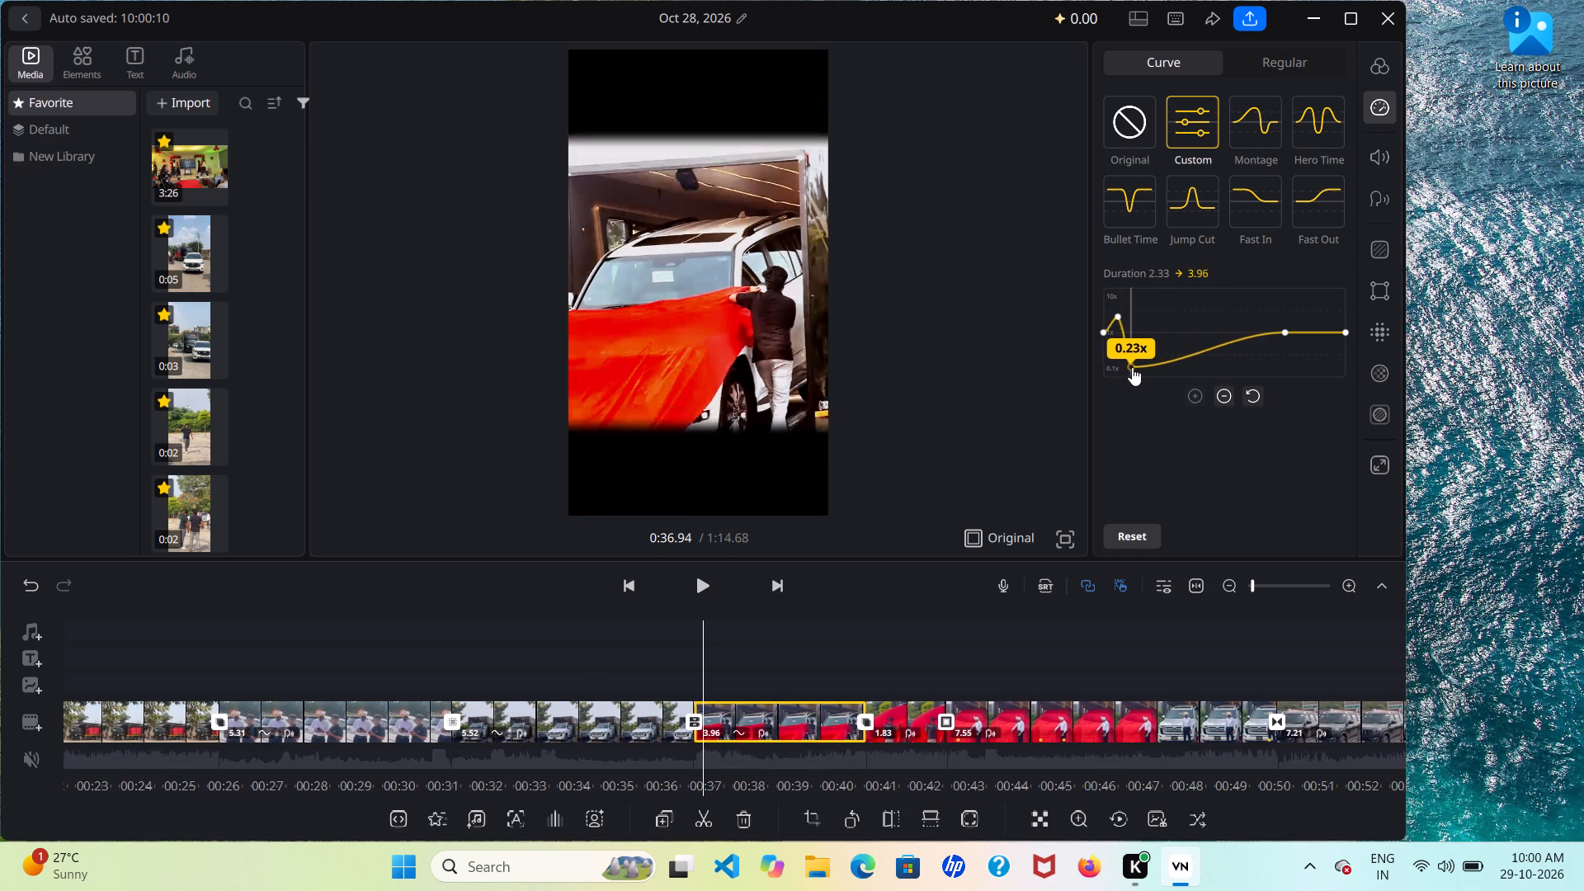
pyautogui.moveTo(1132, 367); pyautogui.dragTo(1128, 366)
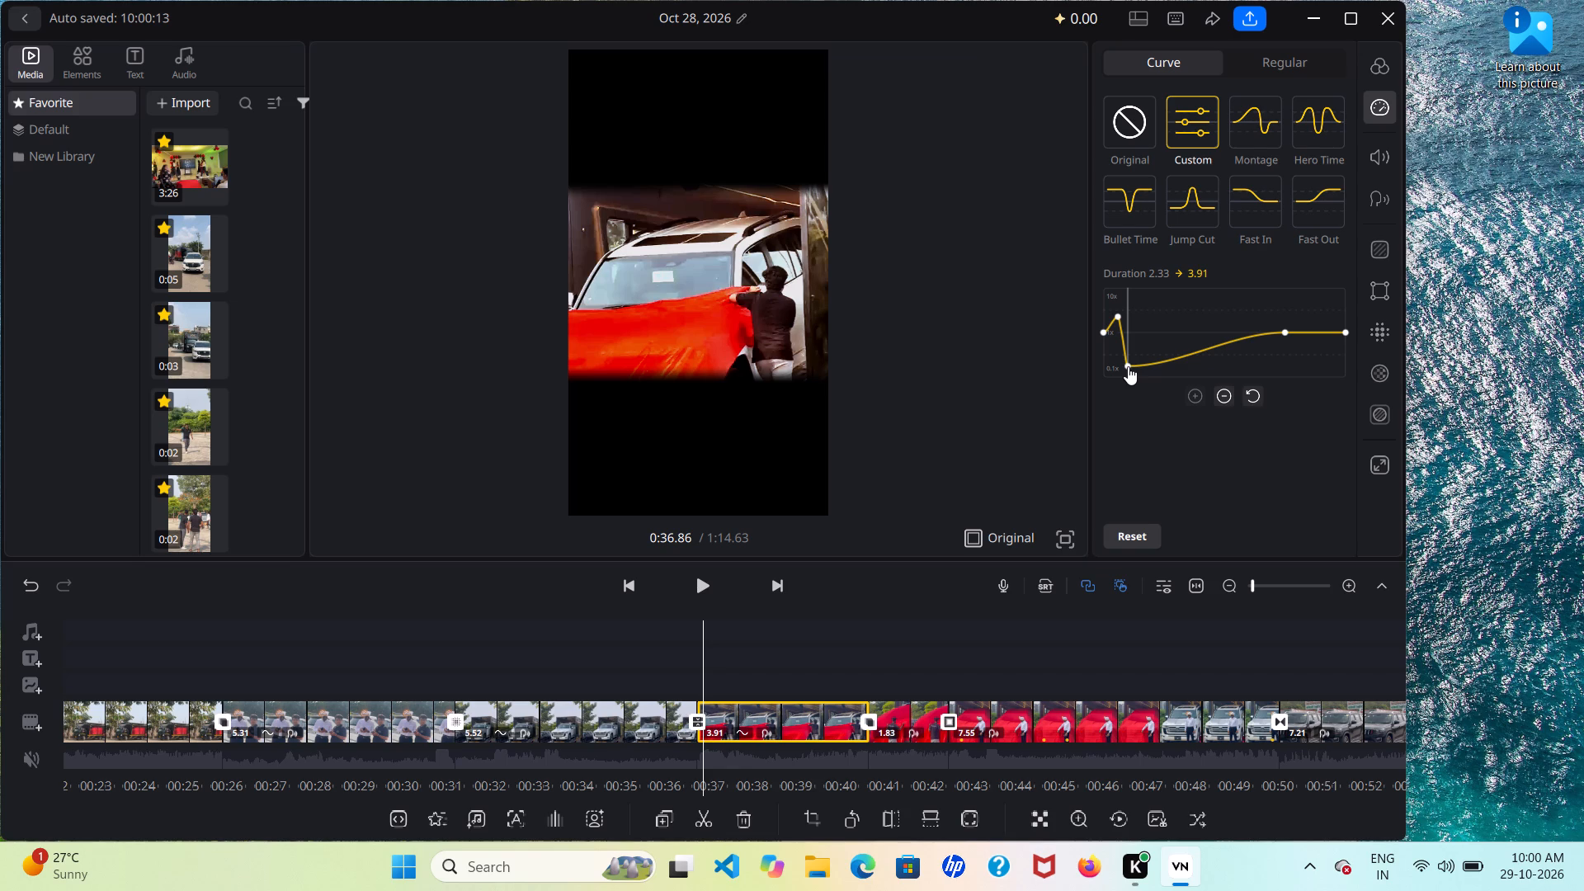
# Play back the eighth clip from its start and compare its speed curve with the seventh clip's.
pyautogui.click(1114, 290)
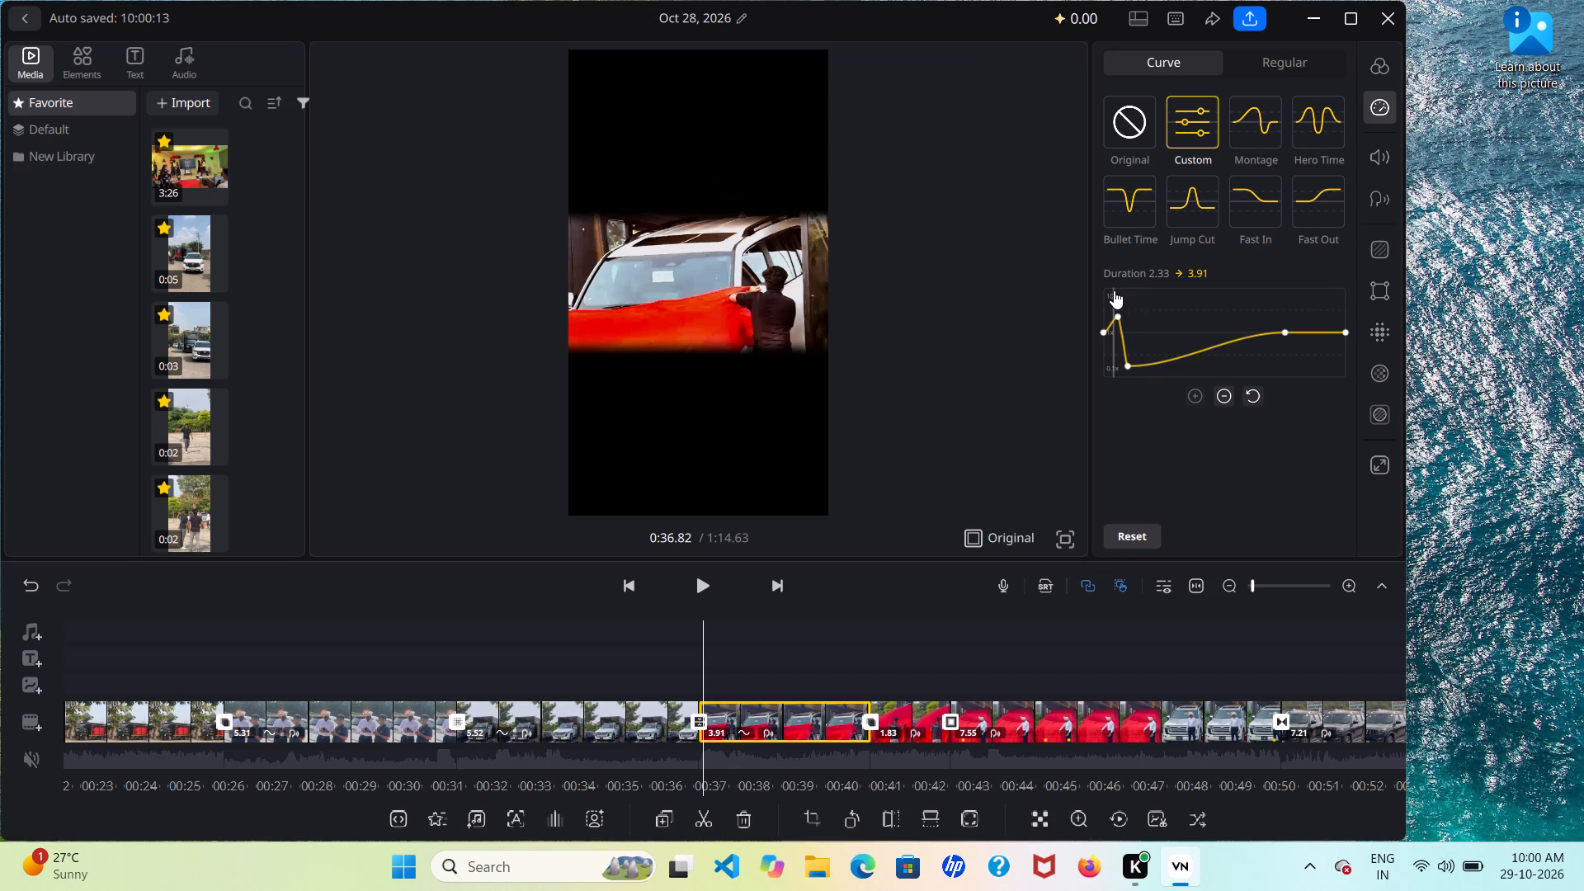
pyautogui.click(1106, 293)
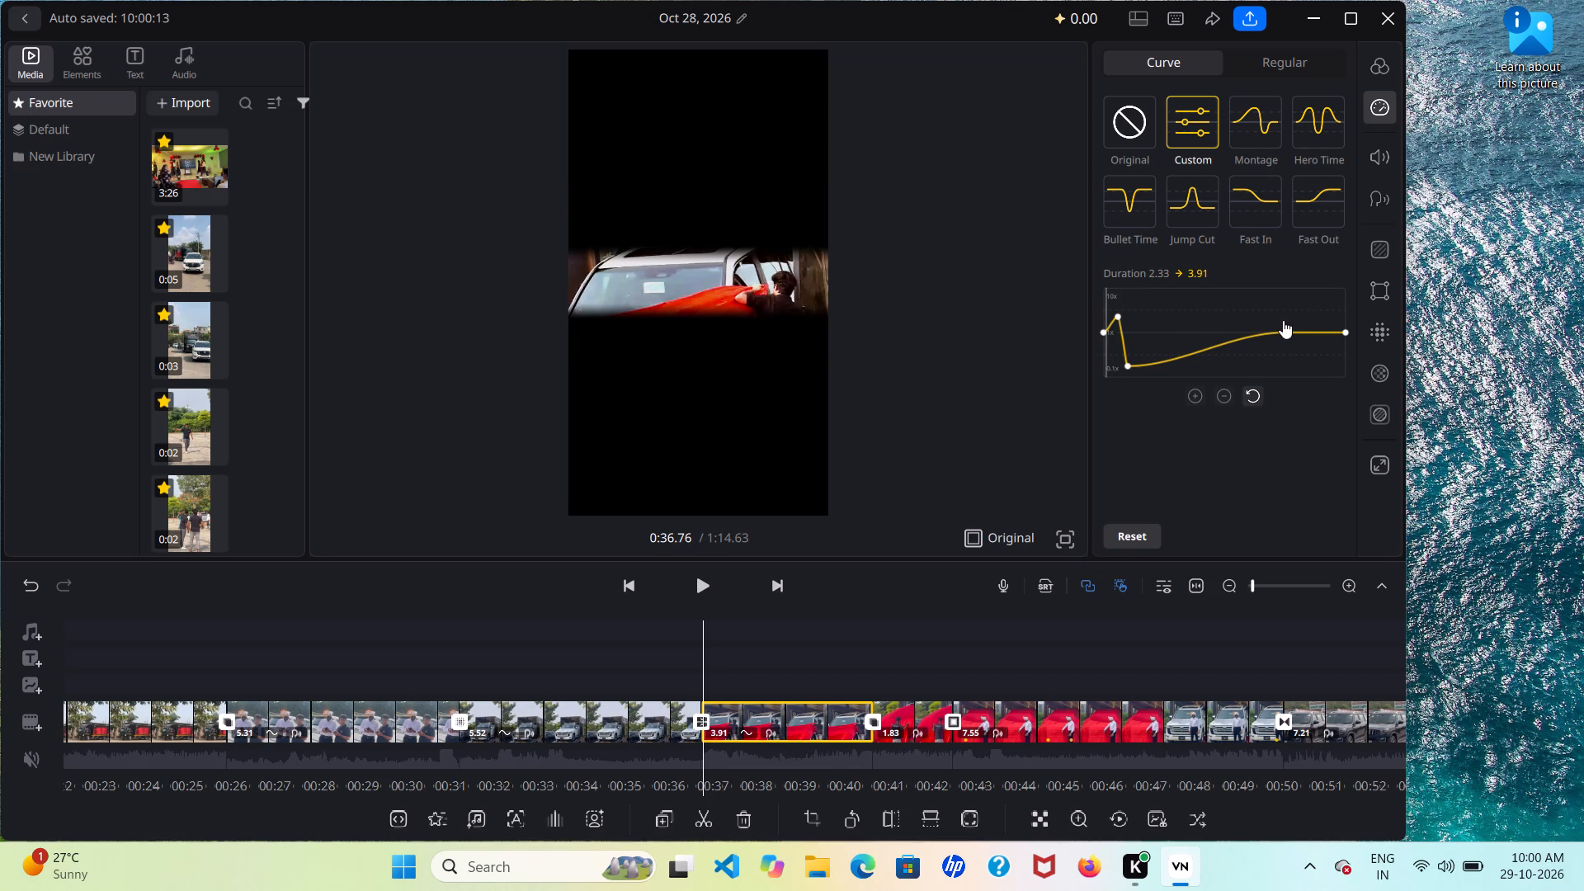
pyautogui.click(709, 587)
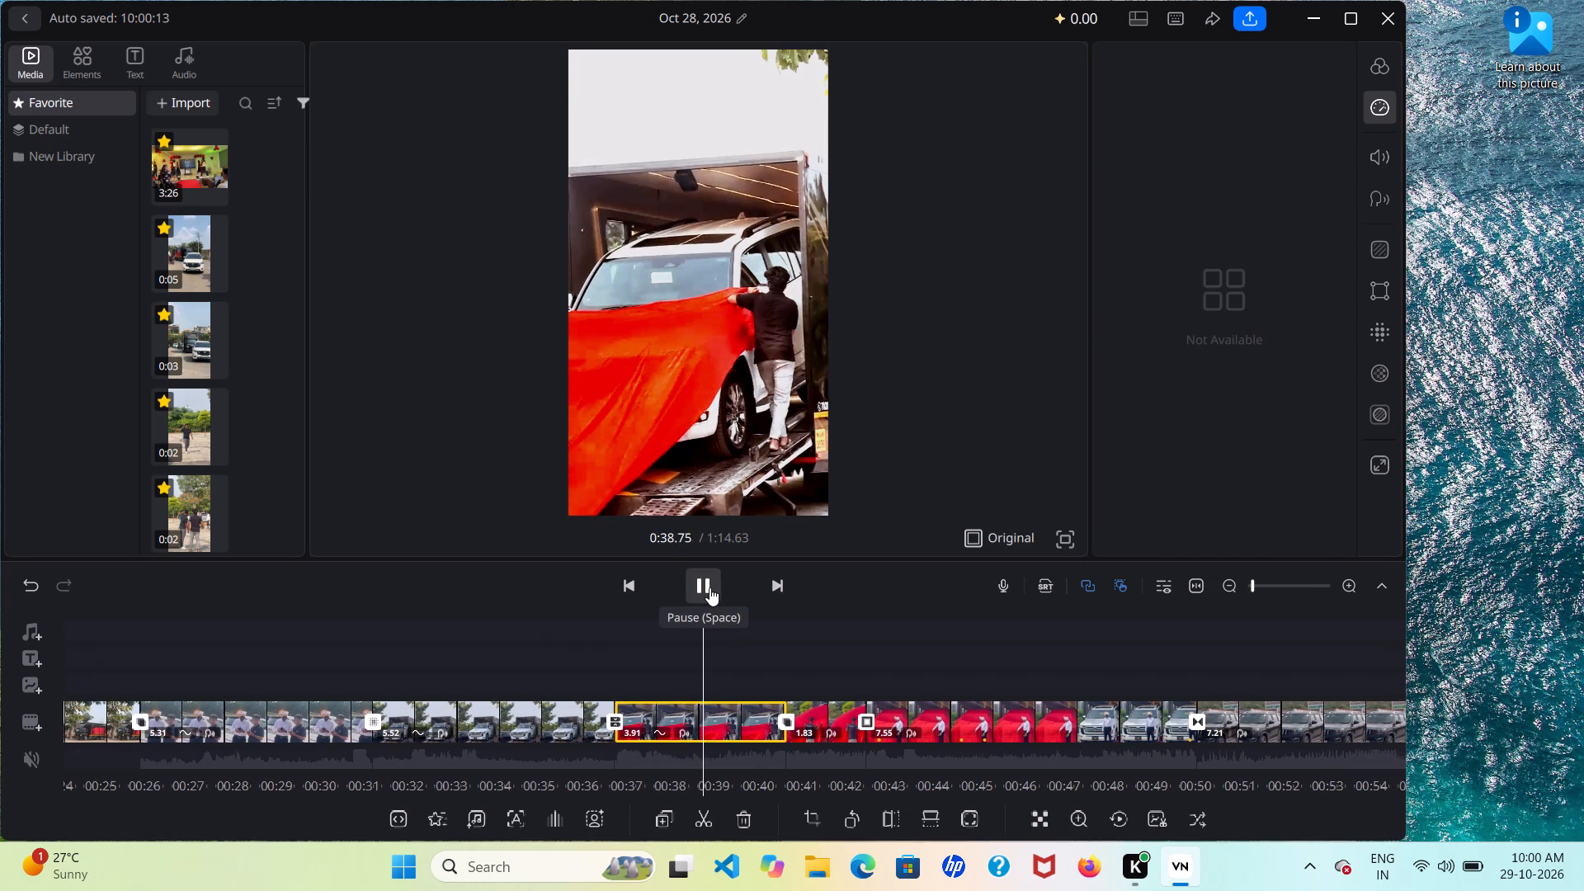
pyautogui.hscroll(2, 638, 752)
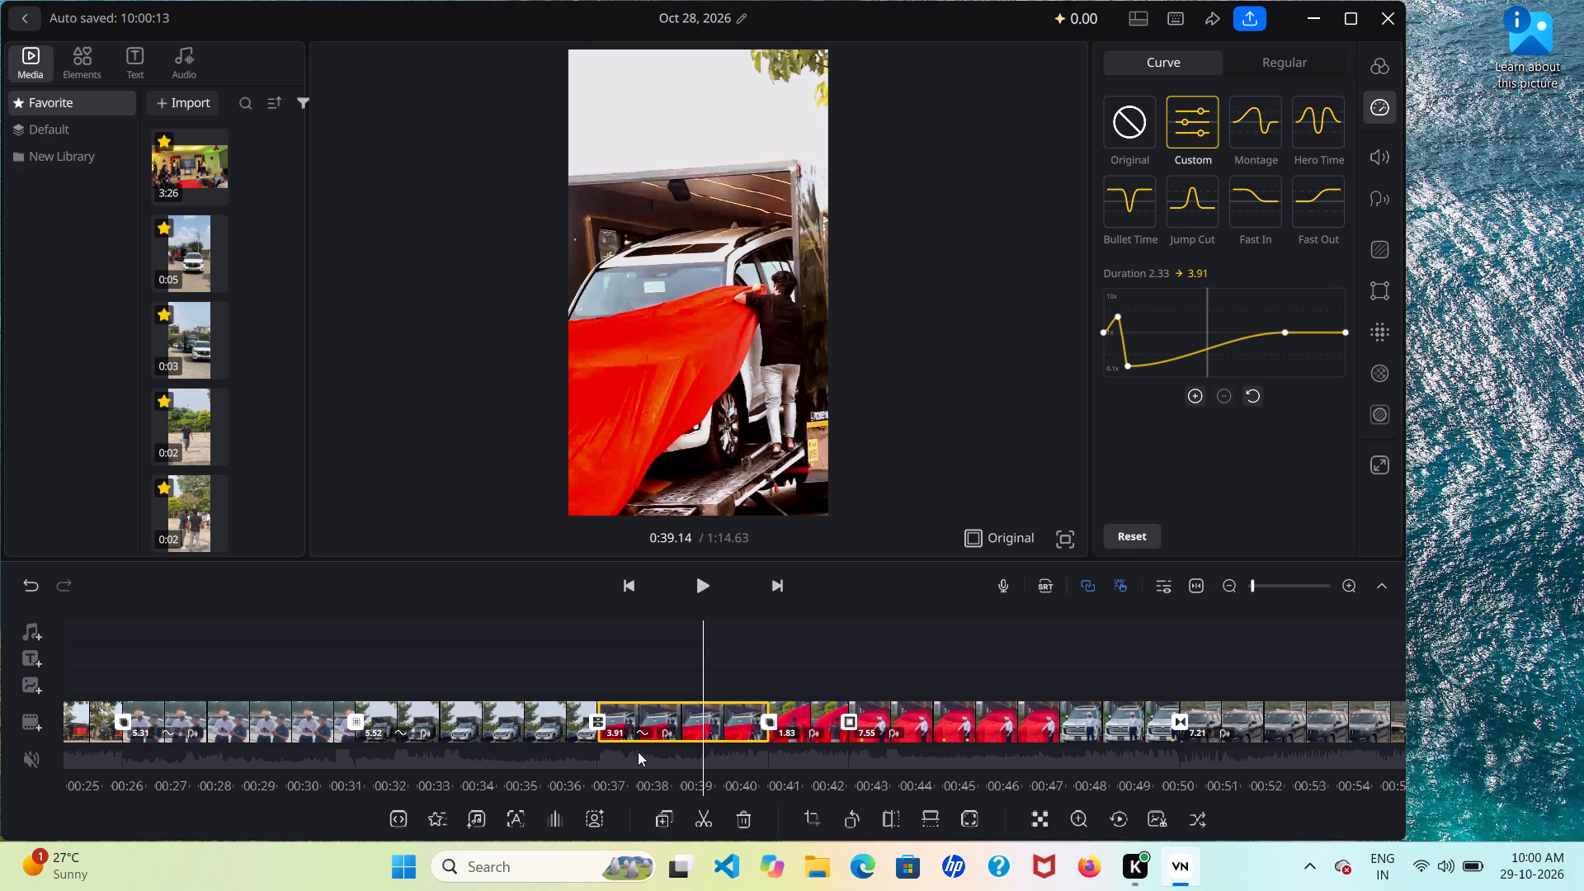
pyautogui.moveTo(638, 752); pyautogui.dragTo(866, 594)
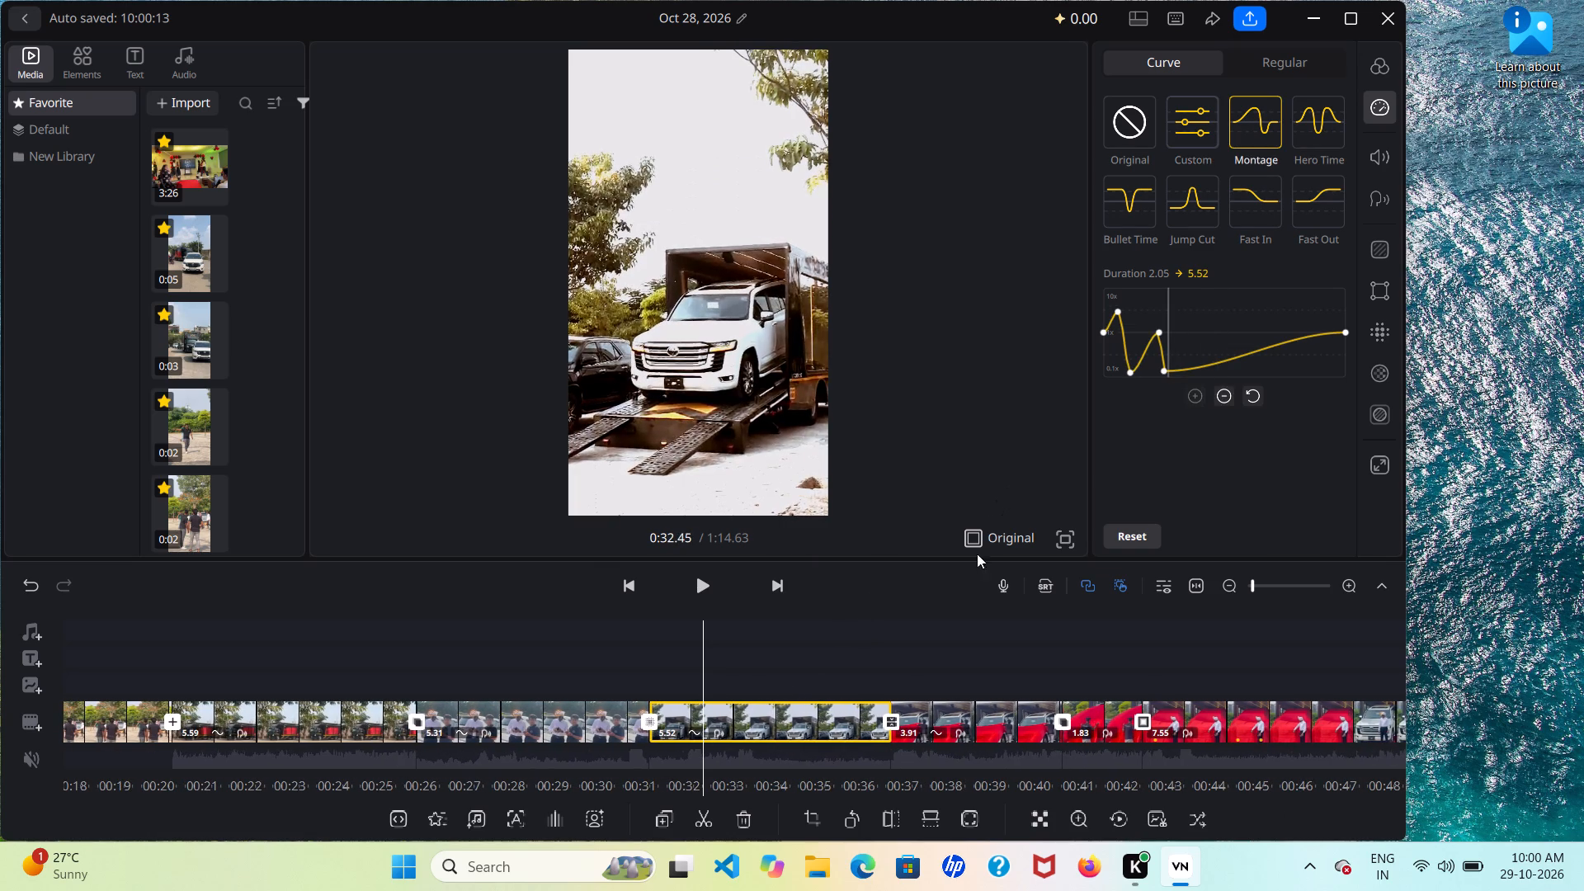
pyautogui.hscroll(-8, 948, 716)
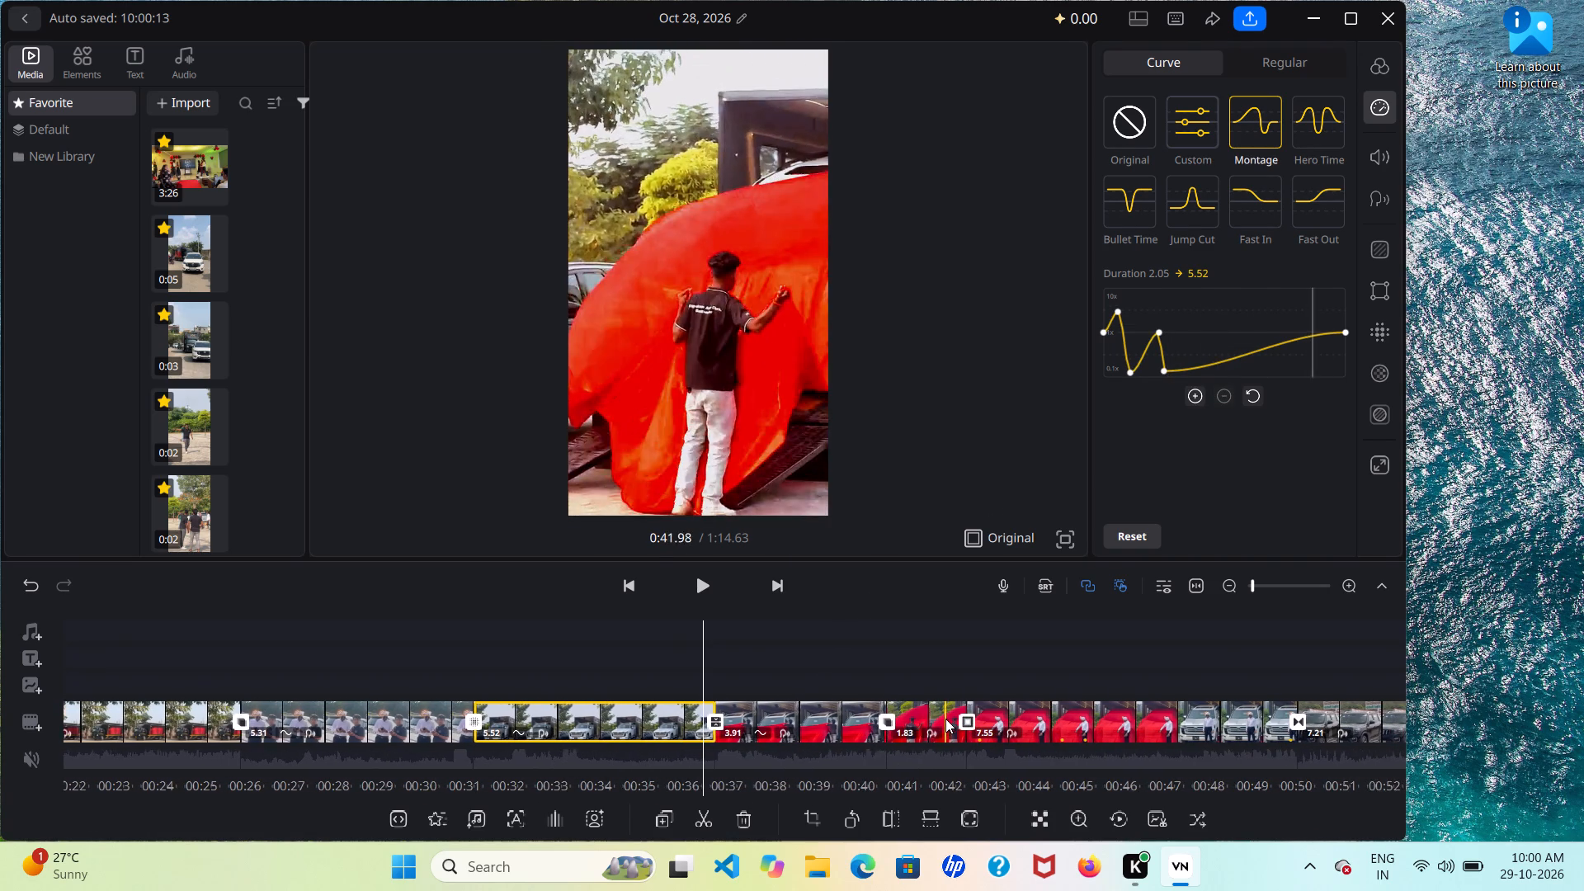
pyautogui.hscroll(-1, 945, 719)
pyautogui.hscroll(8, 945, 719)
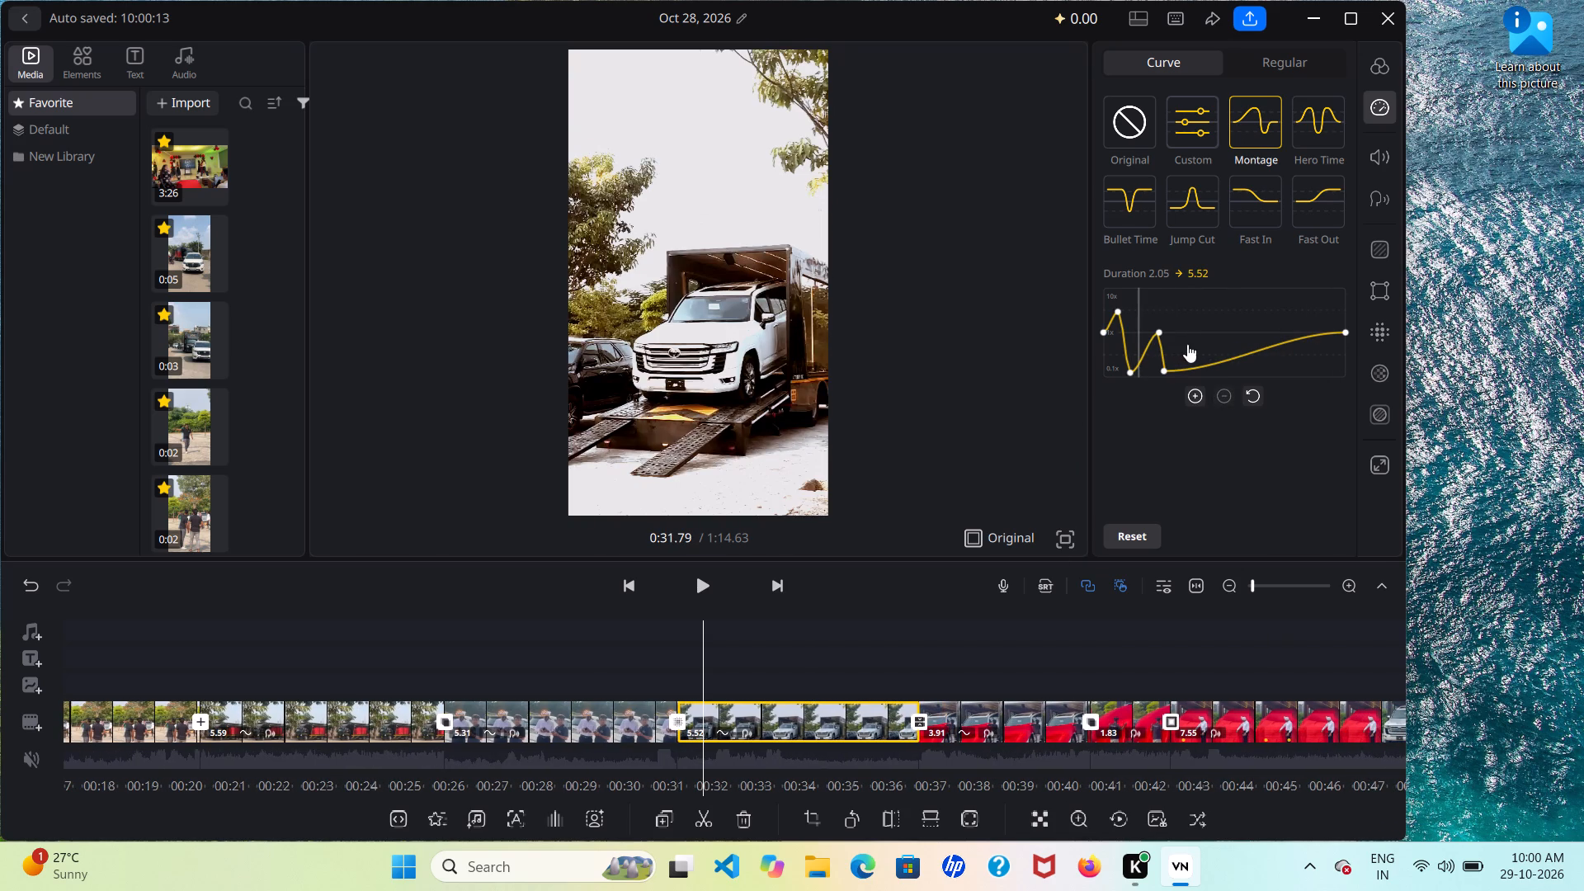
pyautogui.hscroll(-4, 1052, 676)
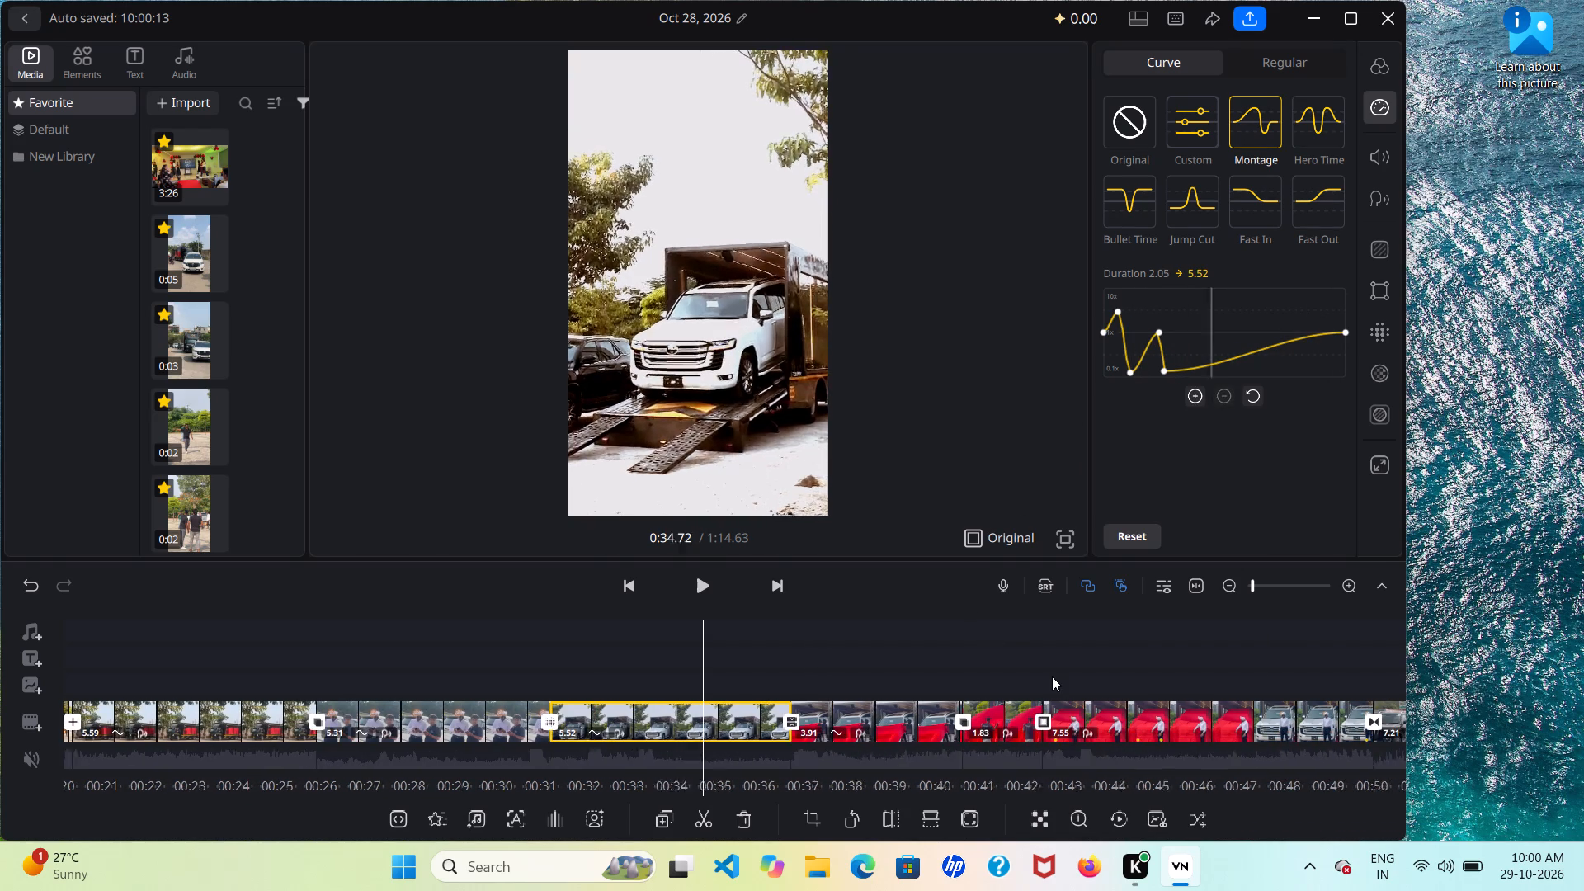
pyautogui.hscroll(-4, 1052, 676)
pyautogui.hscroll(1, 1052, 676)
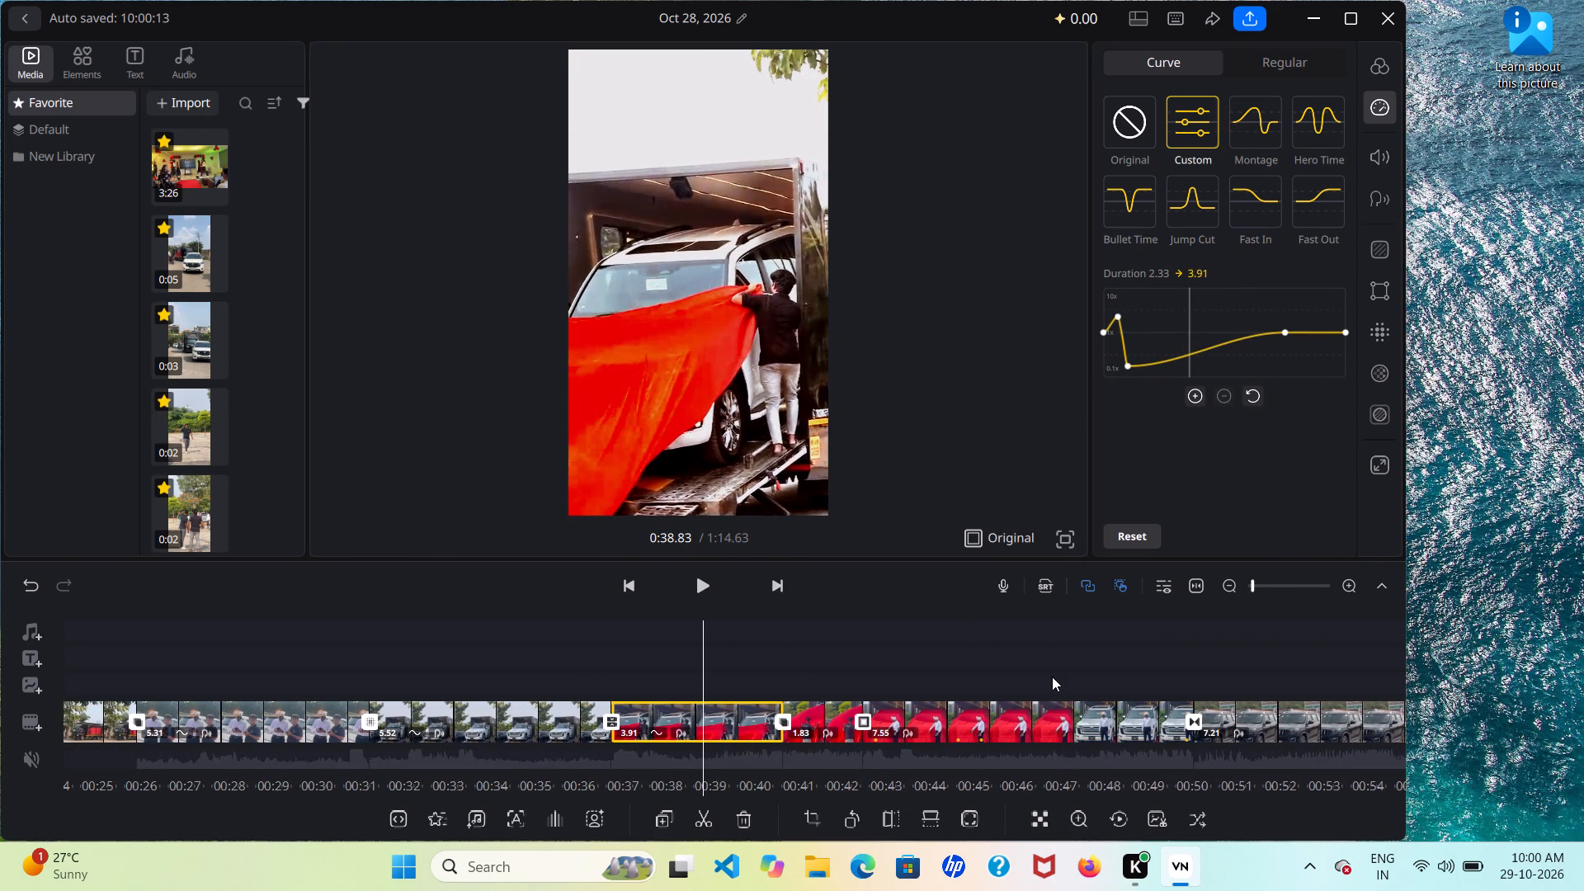
# Move the eighth clip's dip to about a third of the way along the curve and shift the peak slightly later.
pyautogui.moveTo(1129, 364); pyautogui.dragTo(1165, 356)
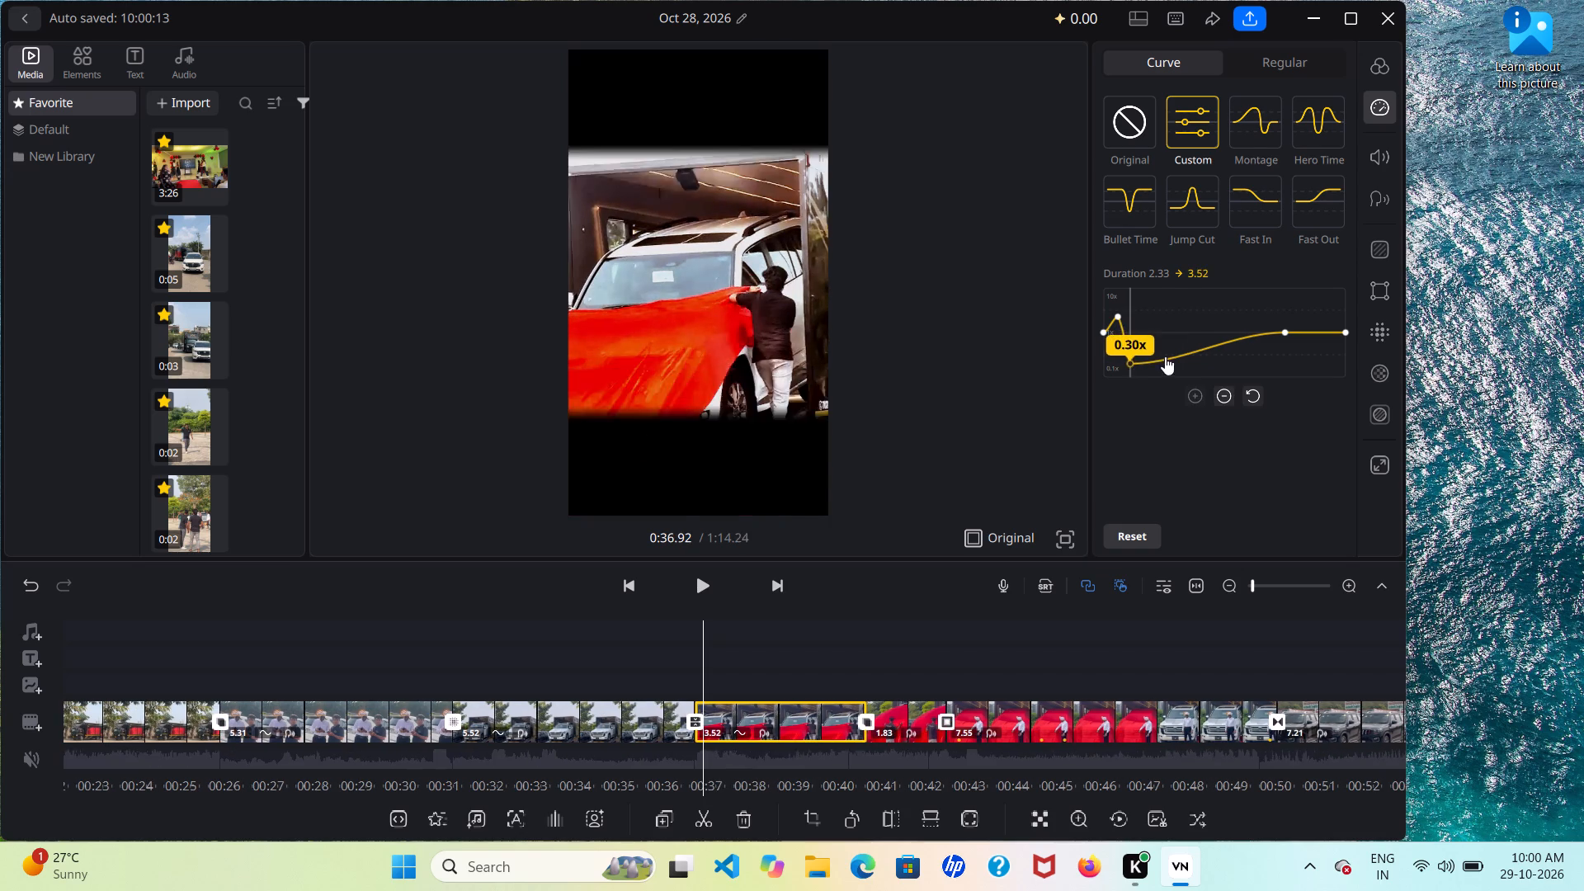
pyautogui.moveTo(1165, 356); pyautogui.dragTo(1186, 367)
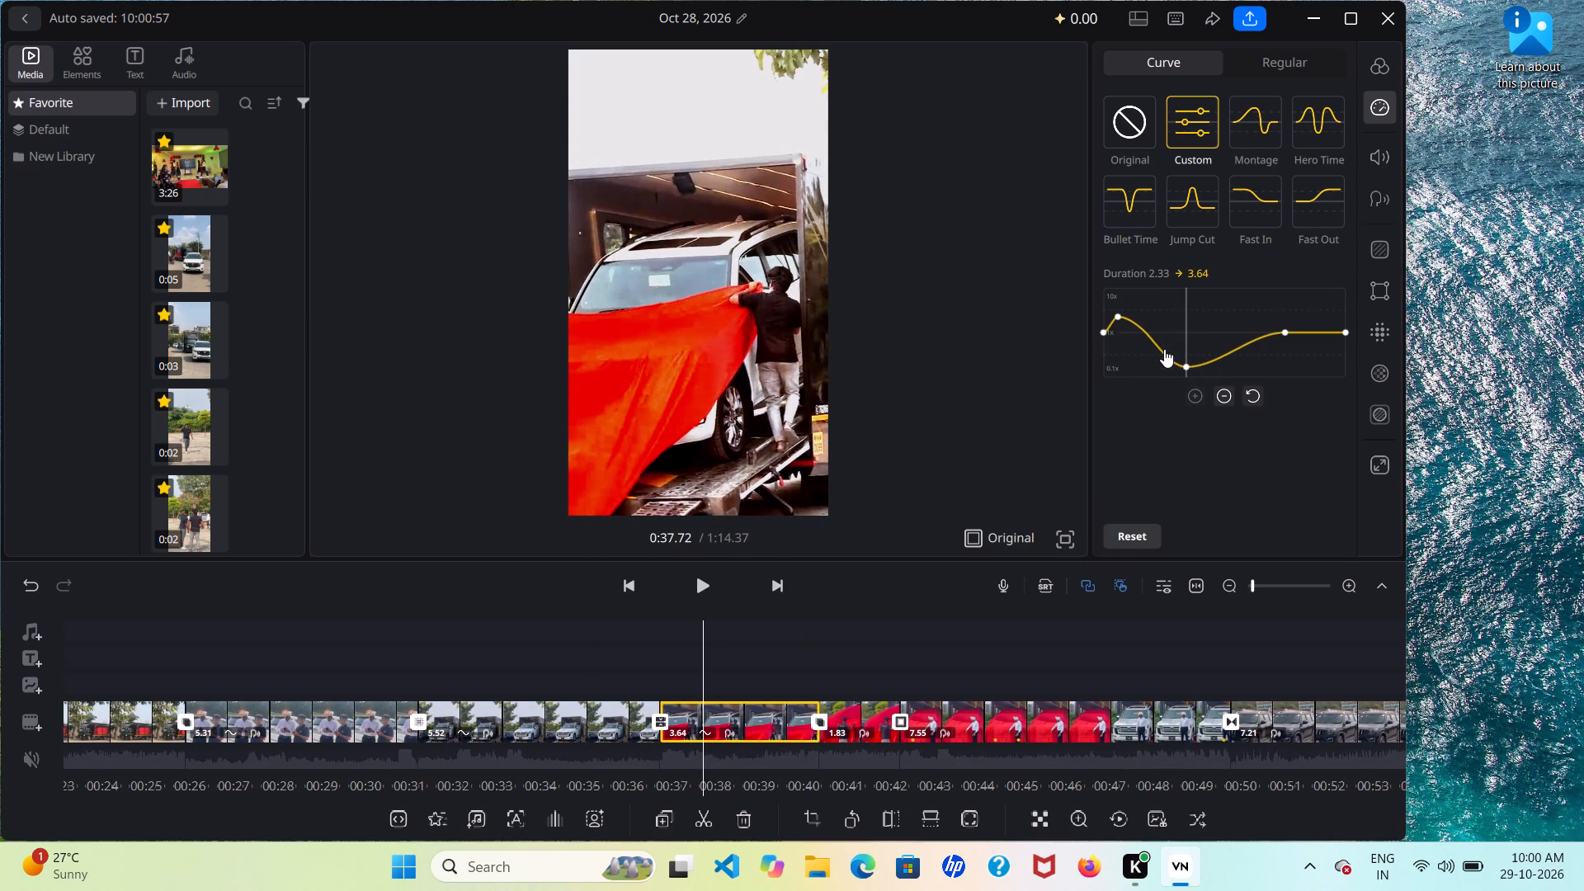
pyautogui.click(1123, 313)
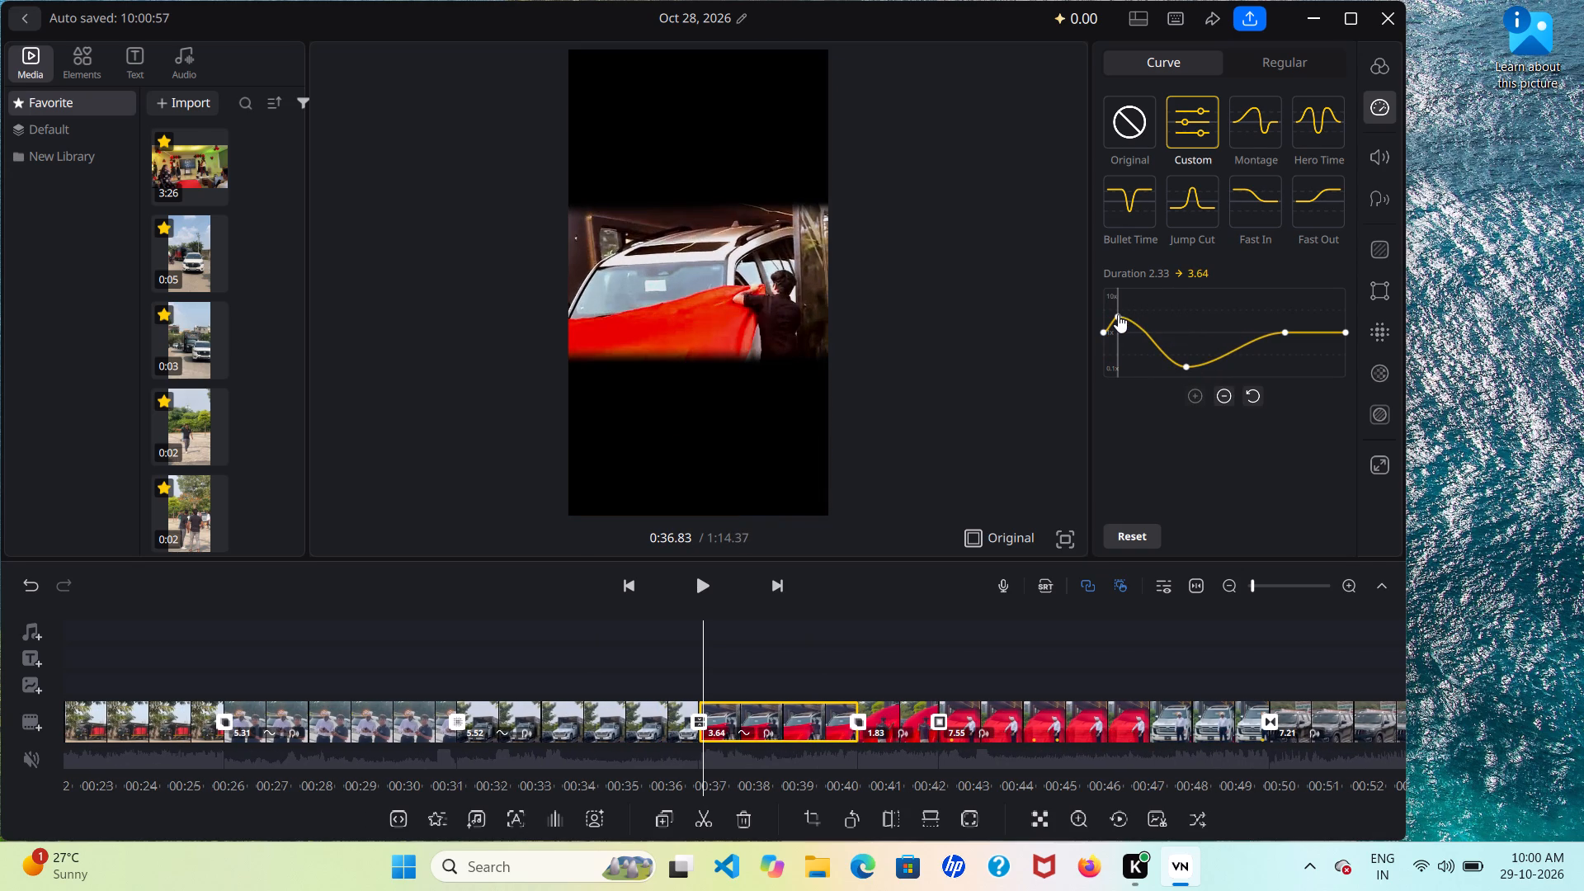
pyautogui.click(1118, 314)
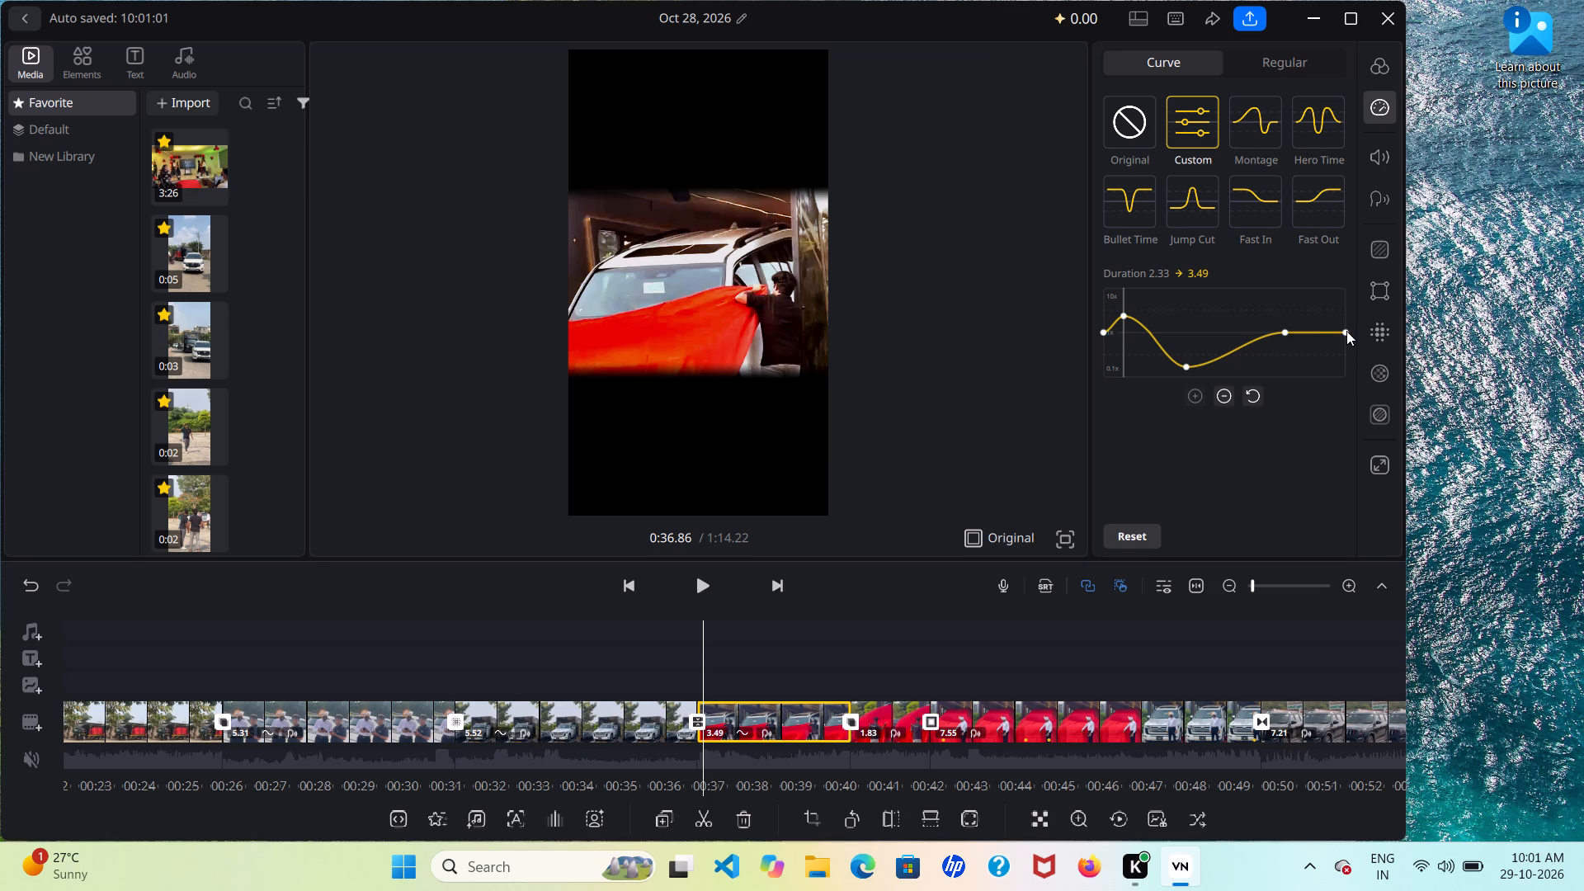
# Lower the endpoint of the eighth clip's Custom speed curve below 1x, giving the clip a duration of 3.70.
pyautogui.moveTo(1346, 331); pyautogui.dragTo(1346, 348)
pyautogui.moveTo(1342, 332); pyautogui.dragTo(1346, 355)
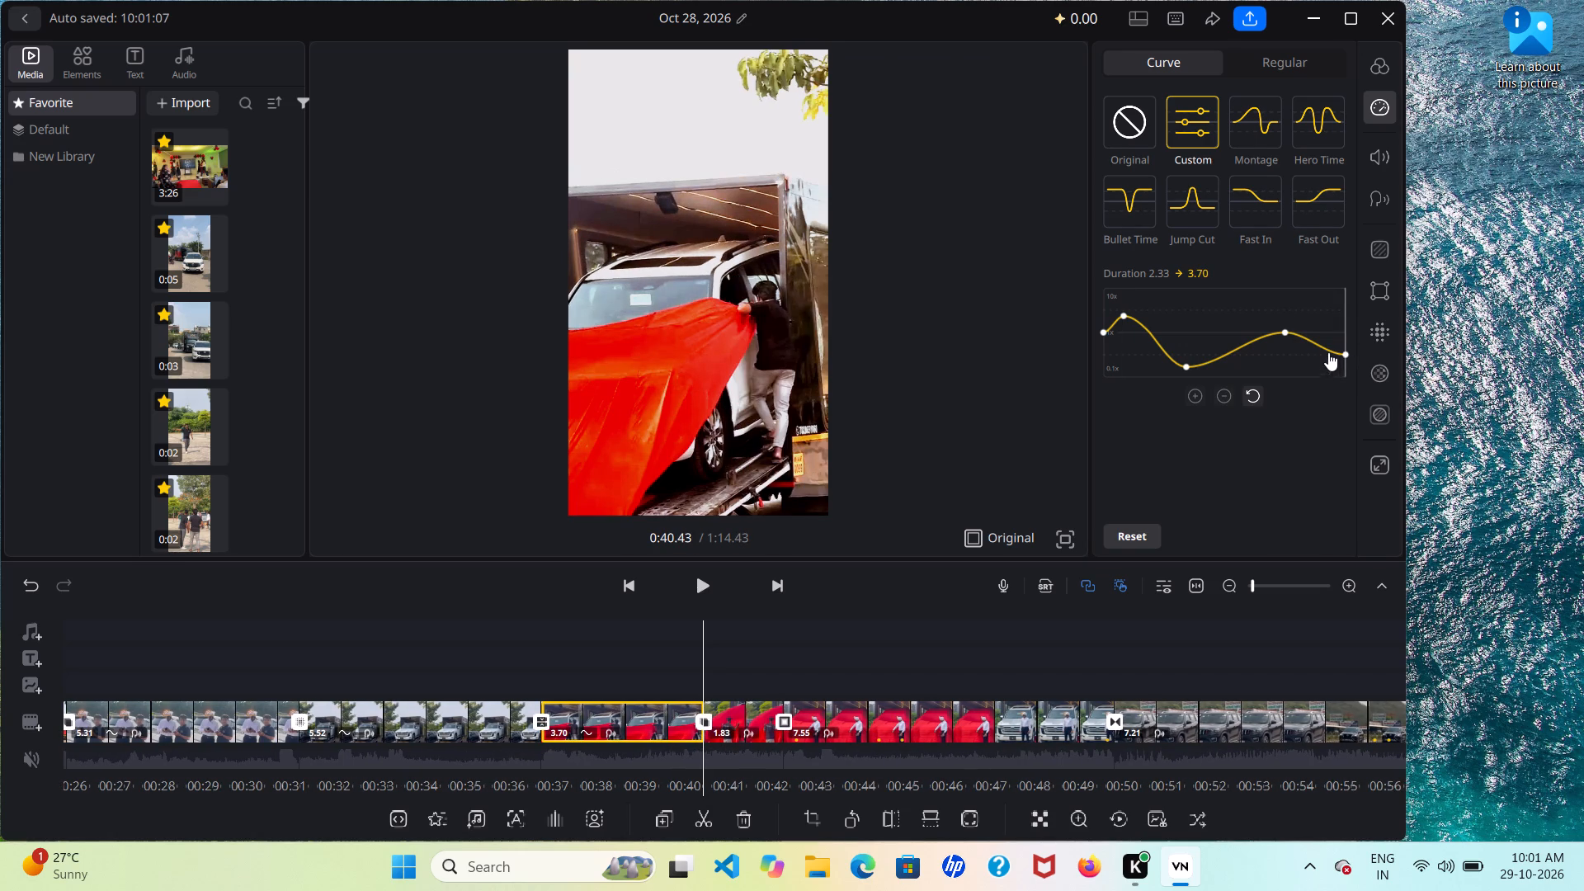
# Play back the eighth clip from near its start into the ninth clip to review the reshaped curve.
pyautogui.hscroll(4, 709, 709)
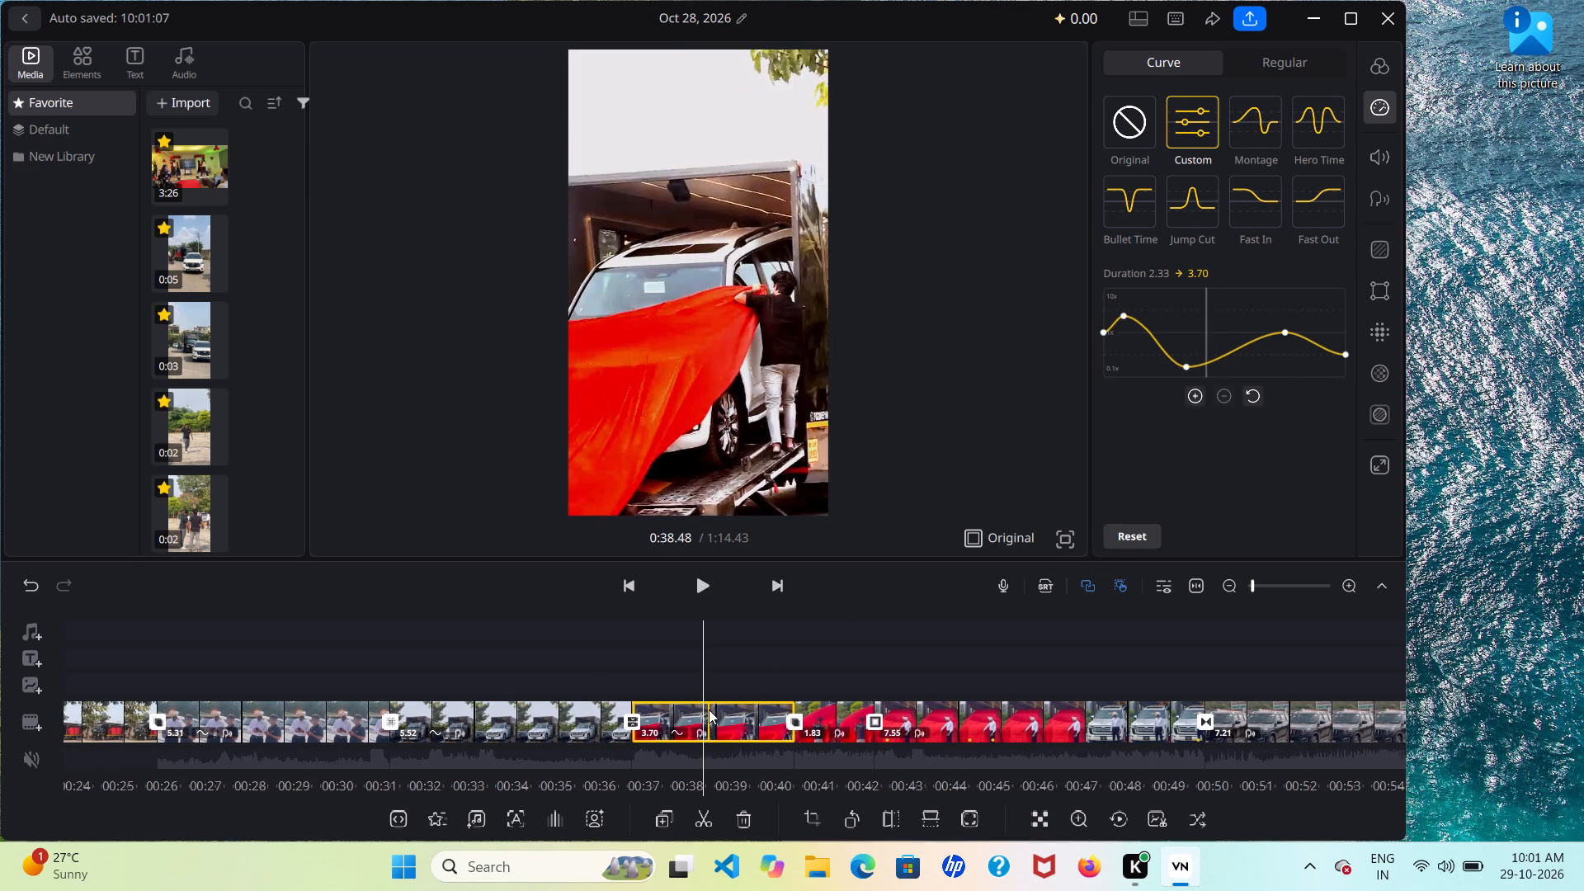
pyautogui.hscroll(2, 709, 709)
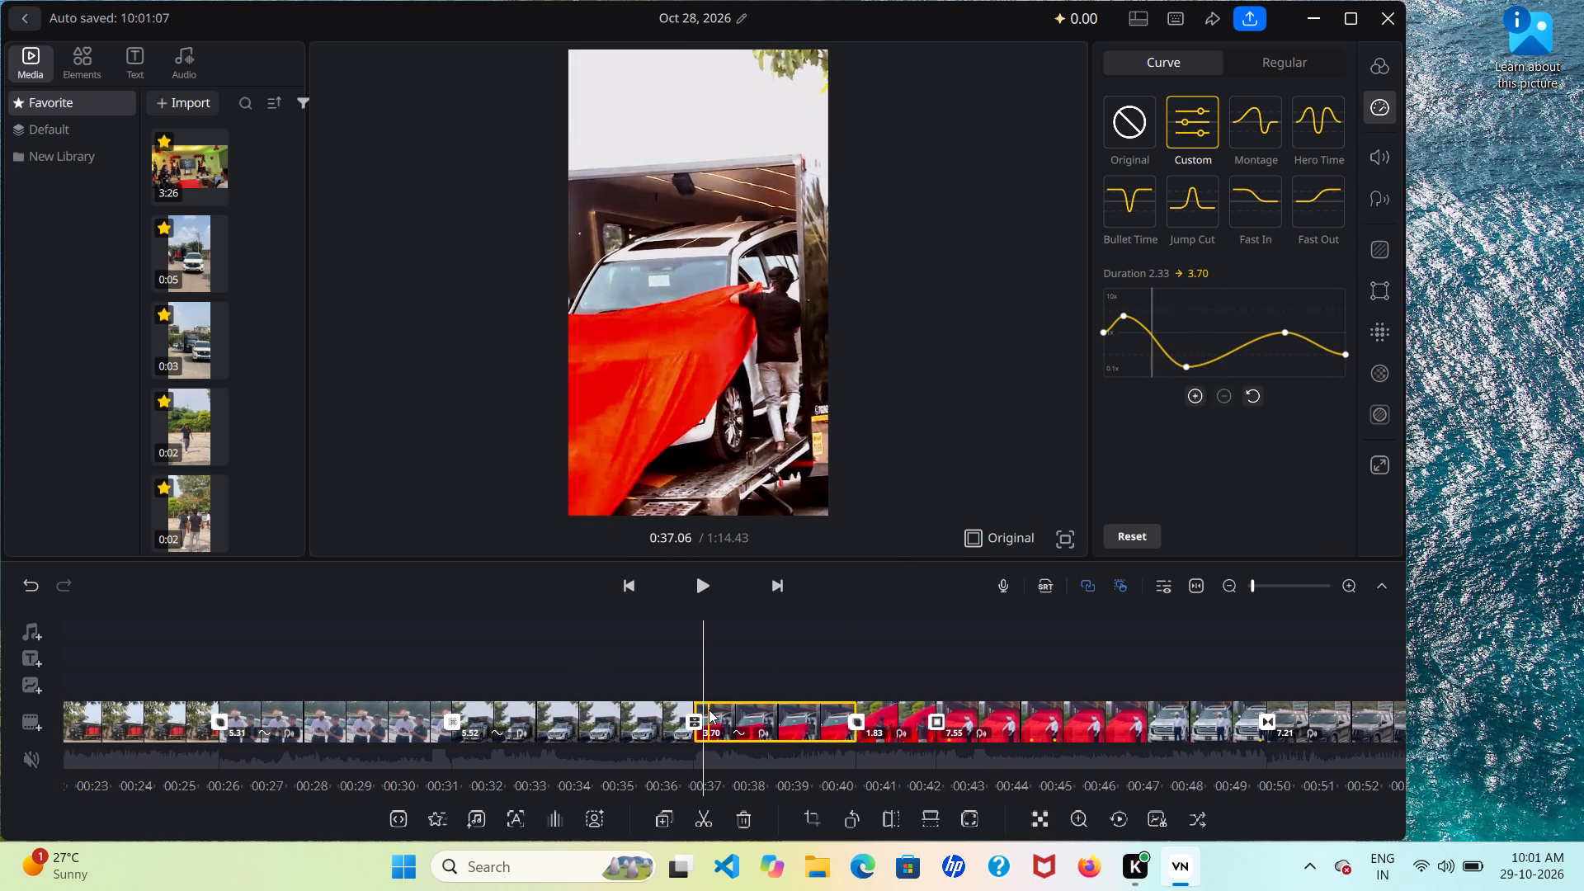
pyautogui.click(698, 583)
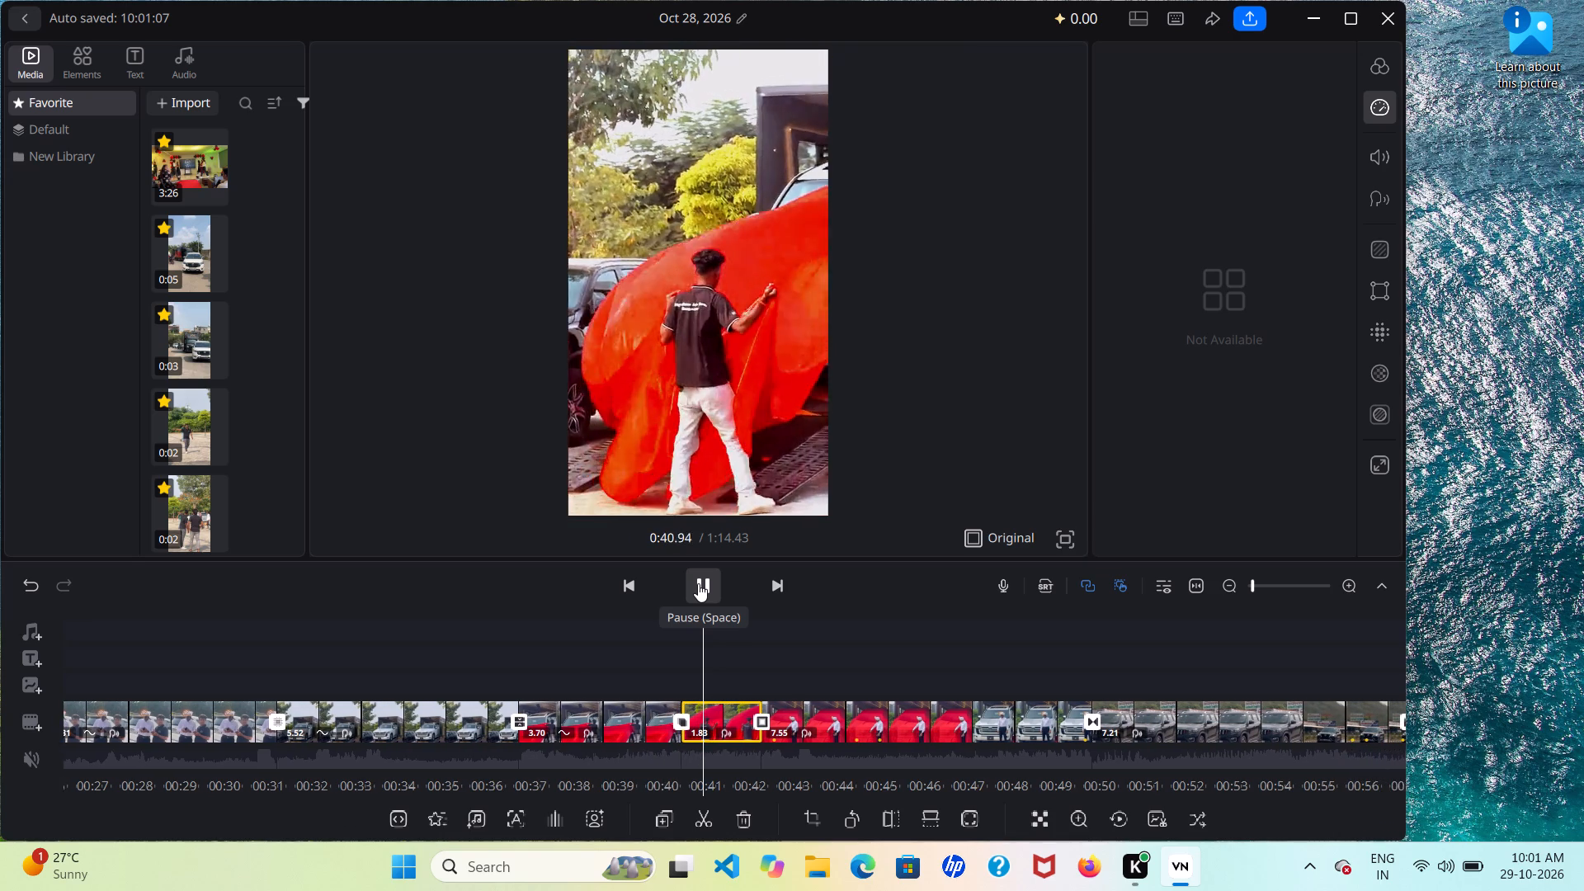
pyautogui.hscroll(3, 649, 730)
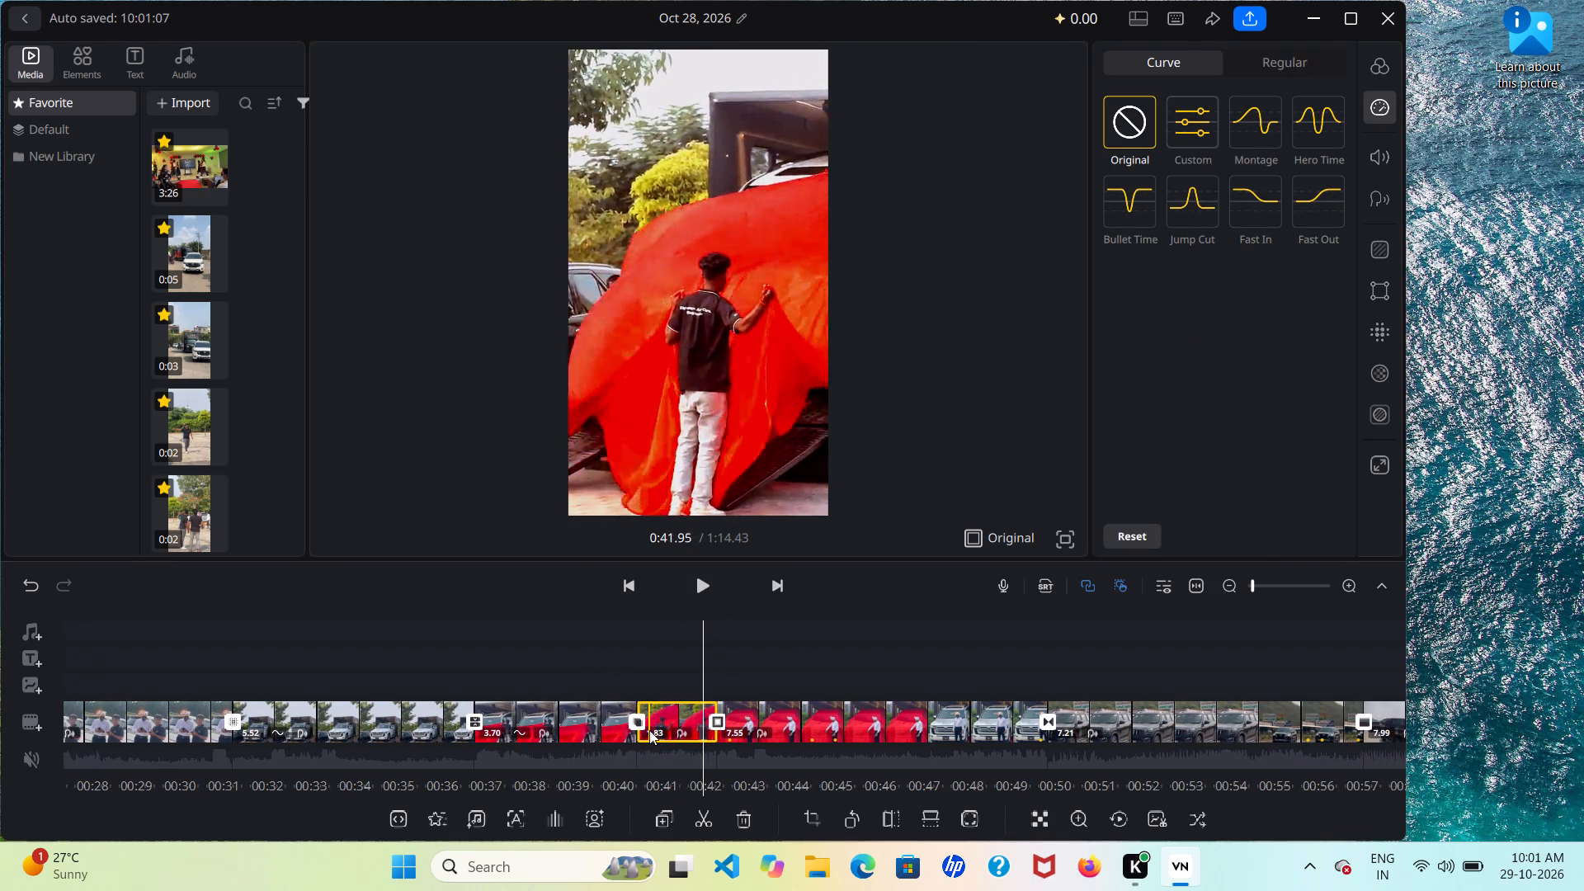
# Switch the transition between the eighth and ninth clips to the second Shake 1 variation with a duration of 0.9.
pyautogui.hscroll(2, 649, 730)
pyautogui.click(654, 730)
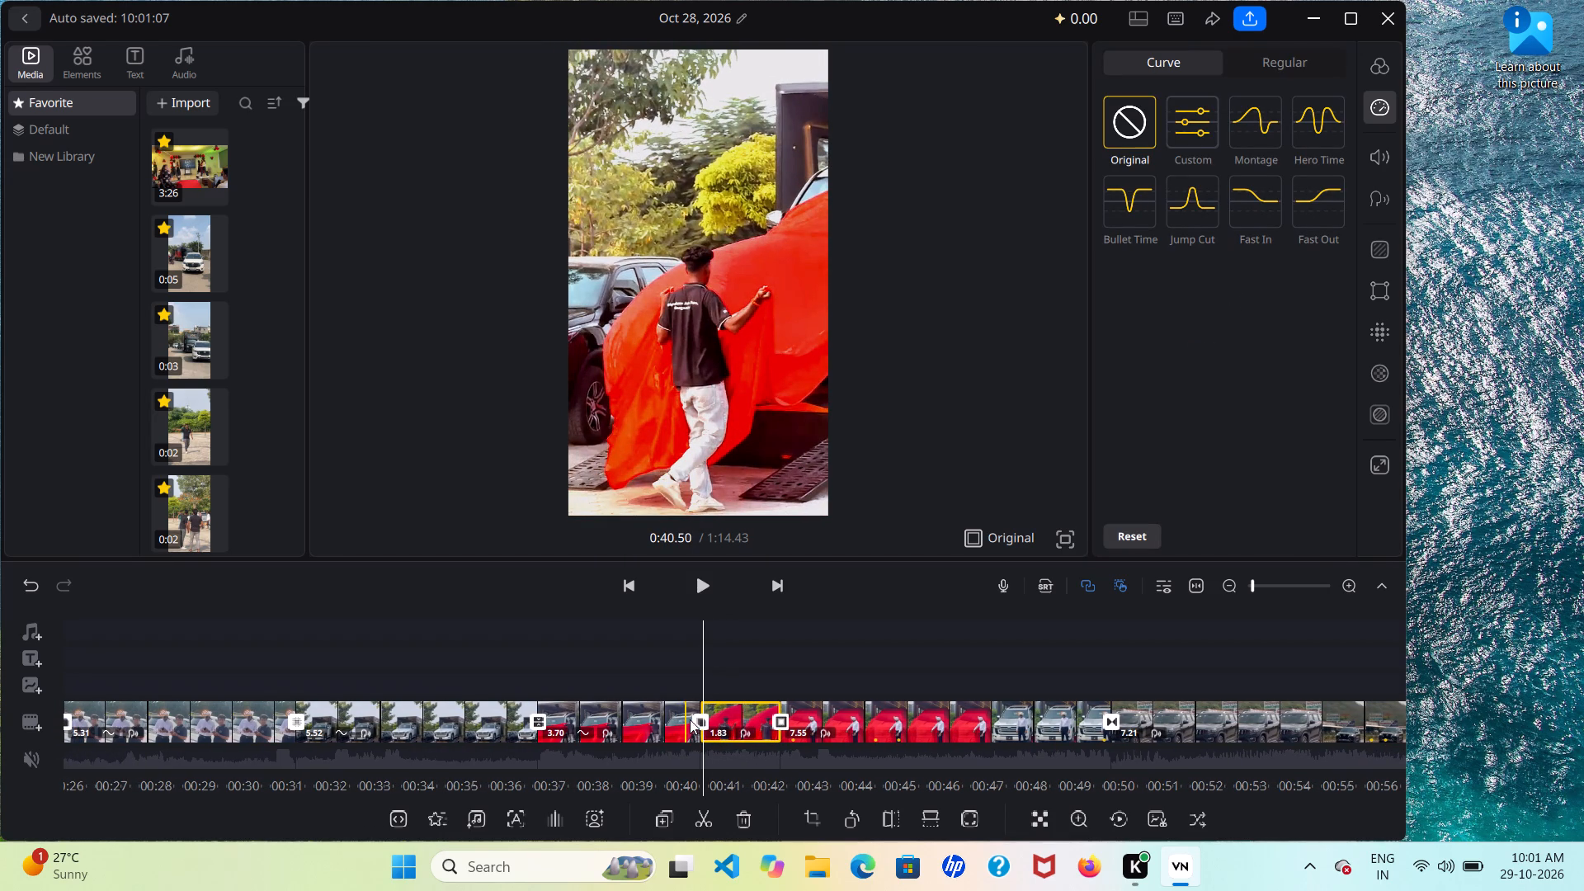
pyautogui.click(701, 719)
pyautogui.click(701, 719)
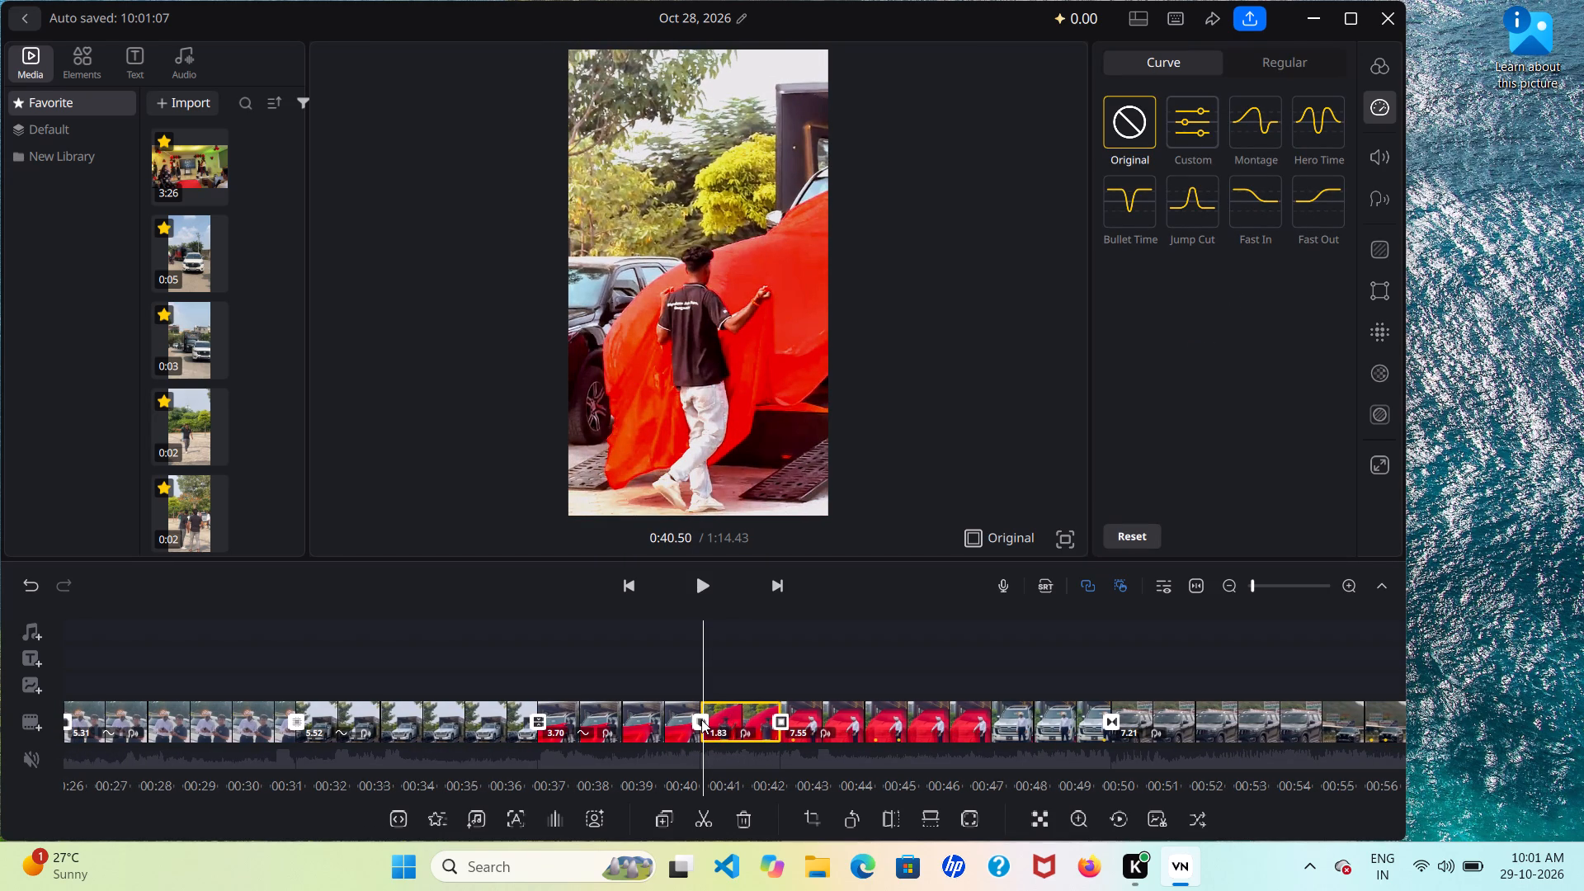
pyautogui.hscroll(1, 716, 720)
pyautogui.click(716, 720)
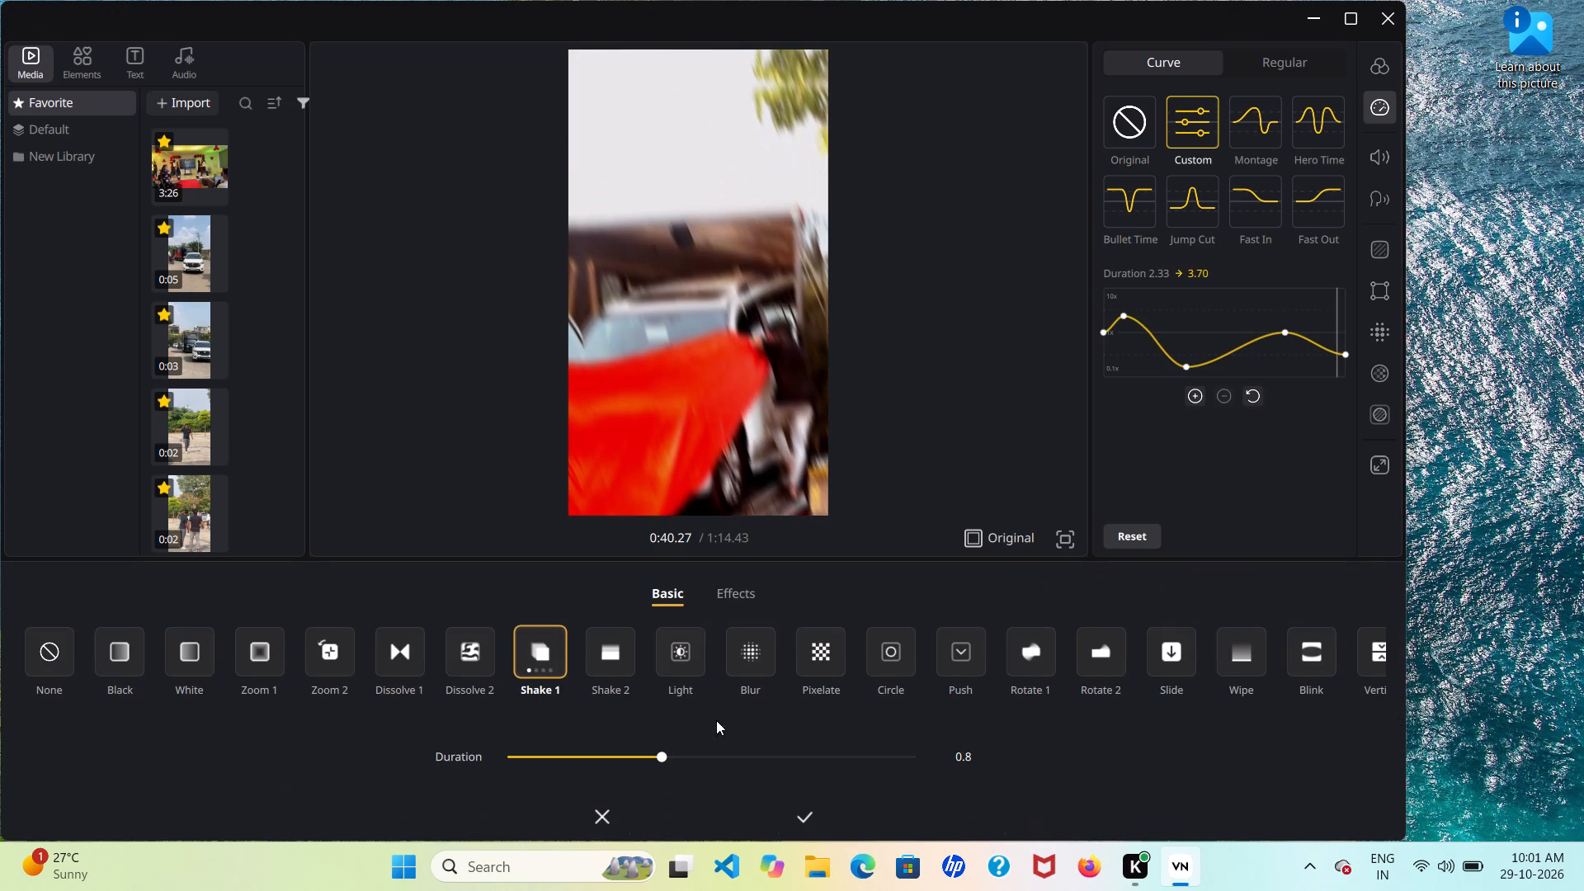
pyautogui.click(521, 642)
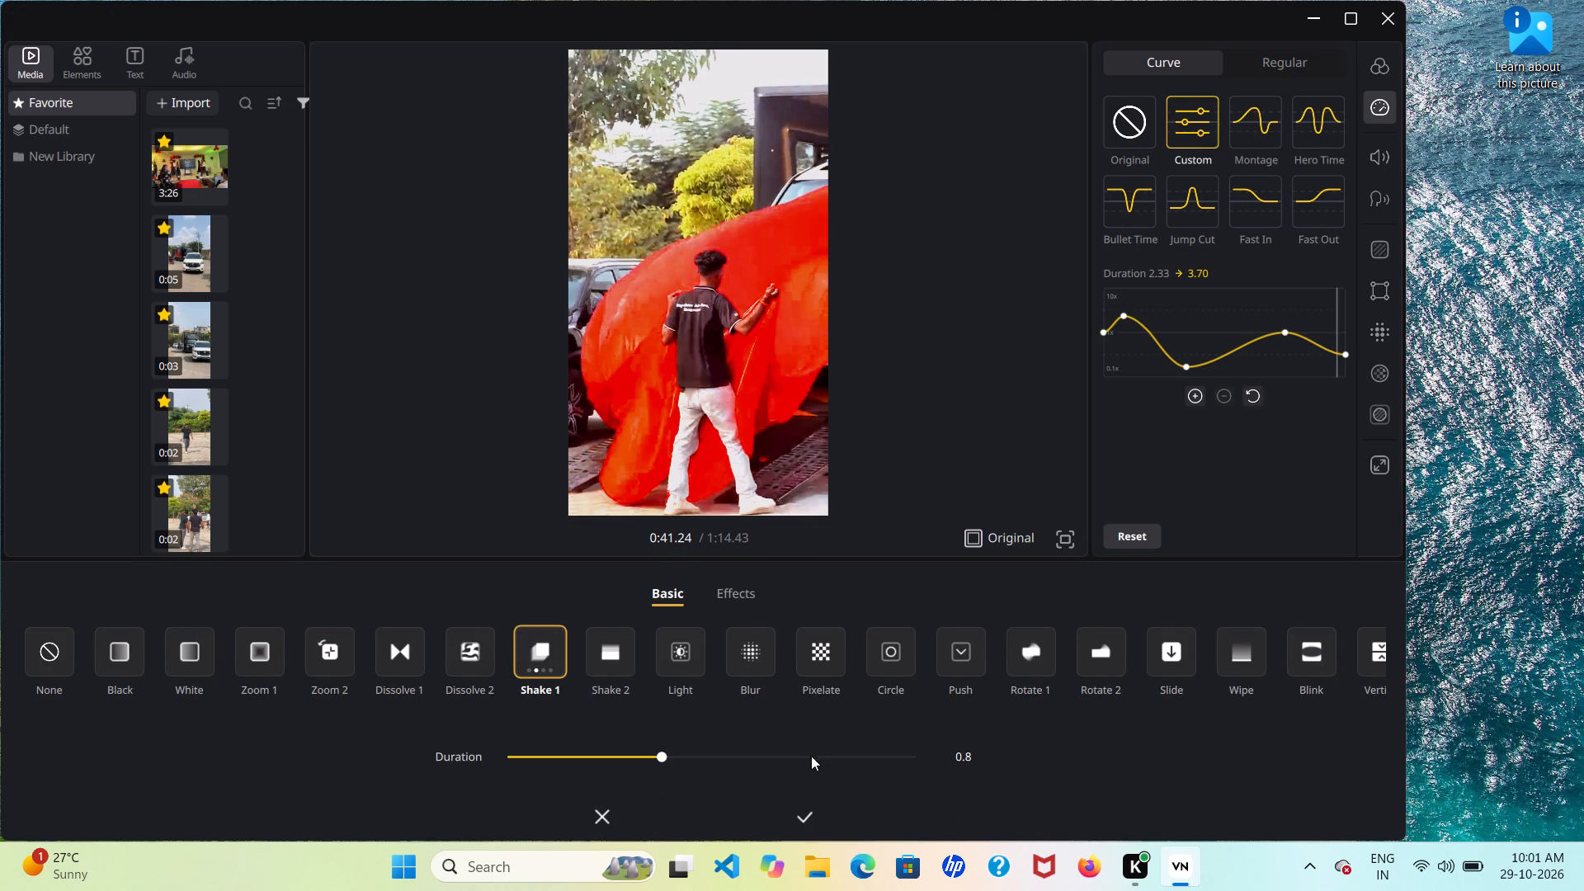
pyautogui.click(686, 759)
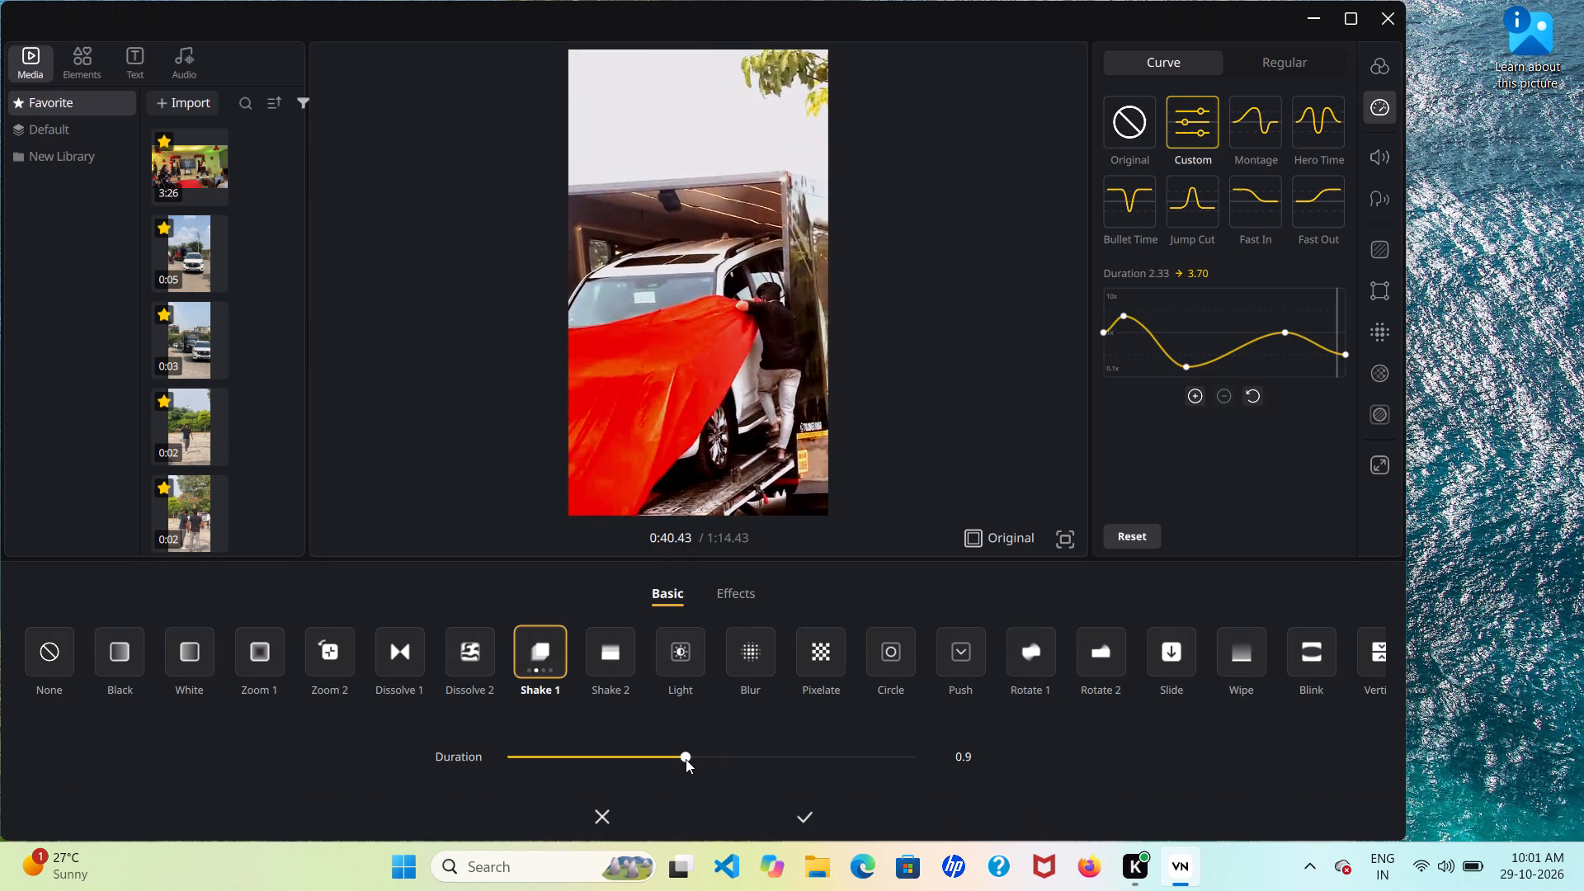
pyautogui.click(813, 808)
# Play back the adjusted Shake 1 transition through the ninth clip.
pyautogui.hscroll(1, 763, 725)
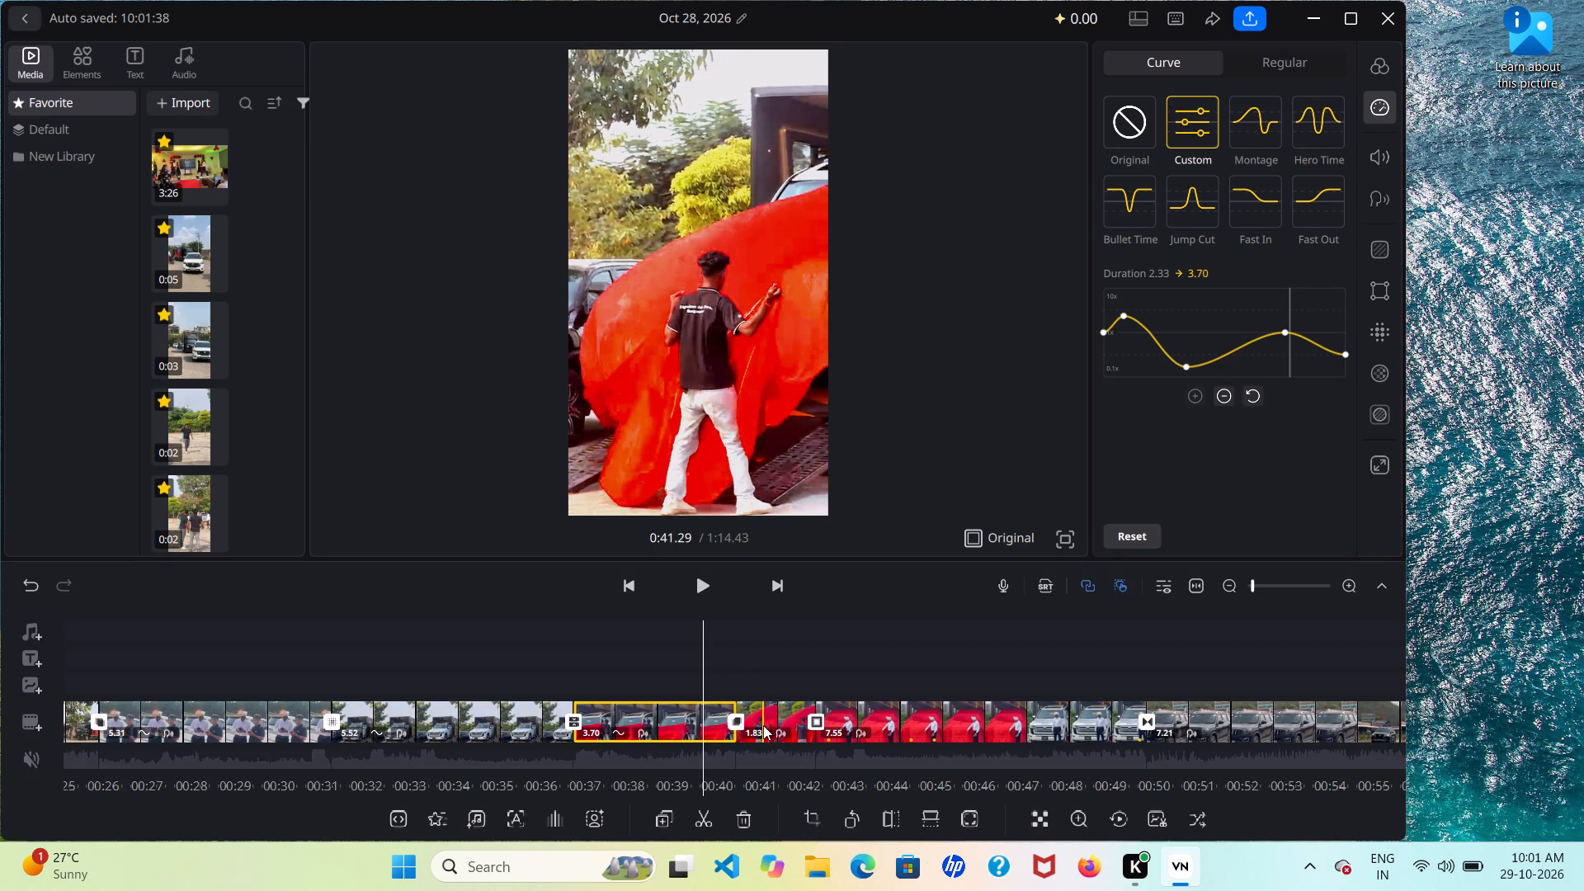
pyautogui.click(688, 578)
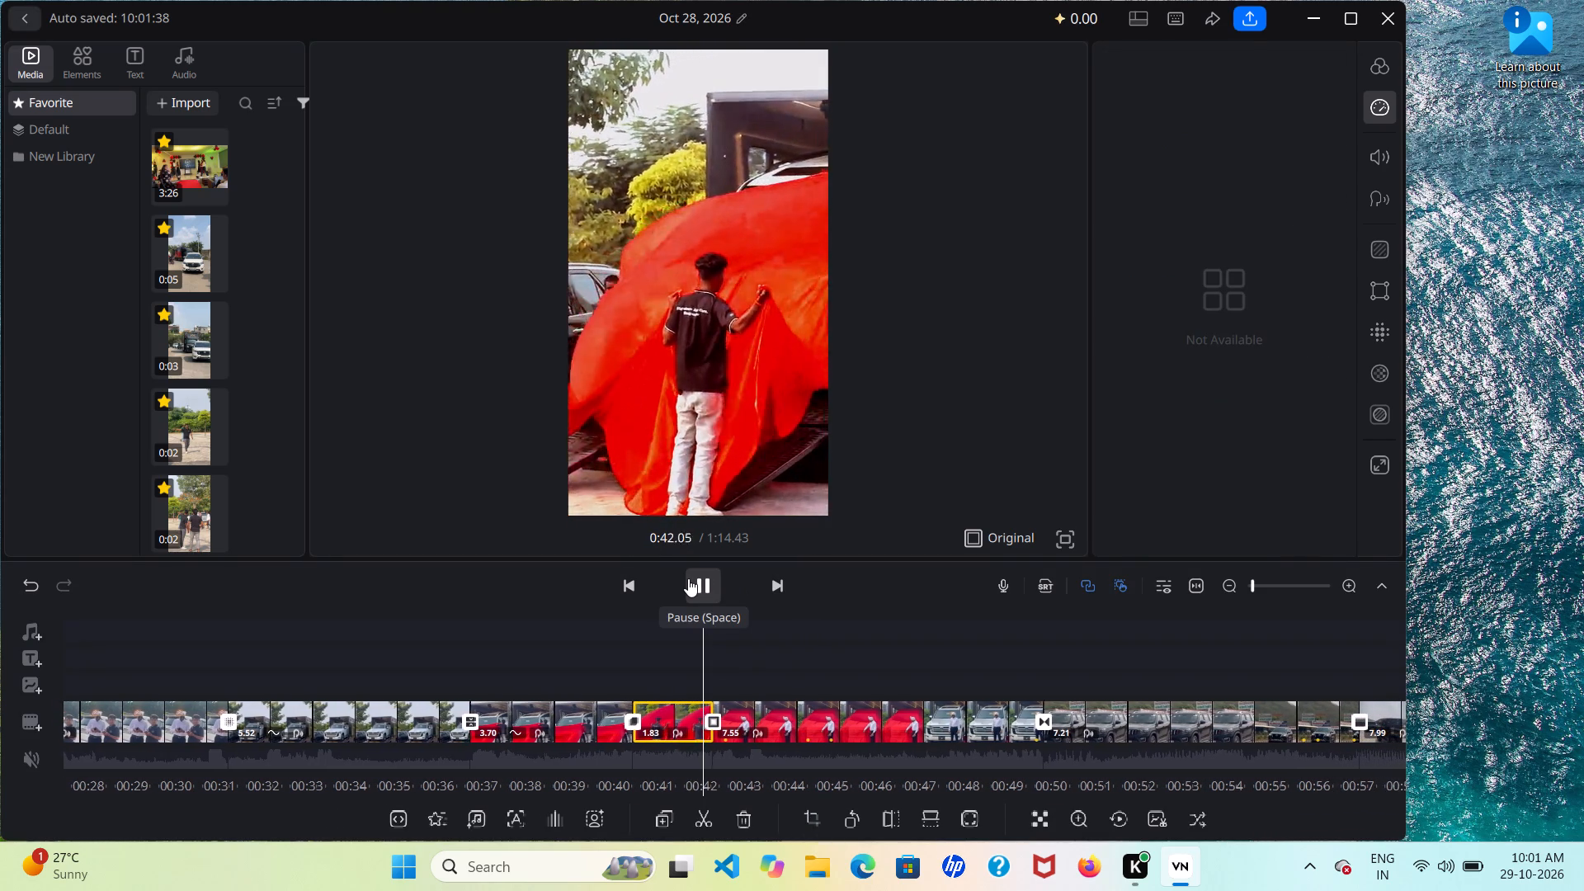
# Give the ninth clip a Custom speed curve with an early peak and a steep dip right after it, for a duration of 3.43.
pyautogui.hscroll(1, 596, 762)
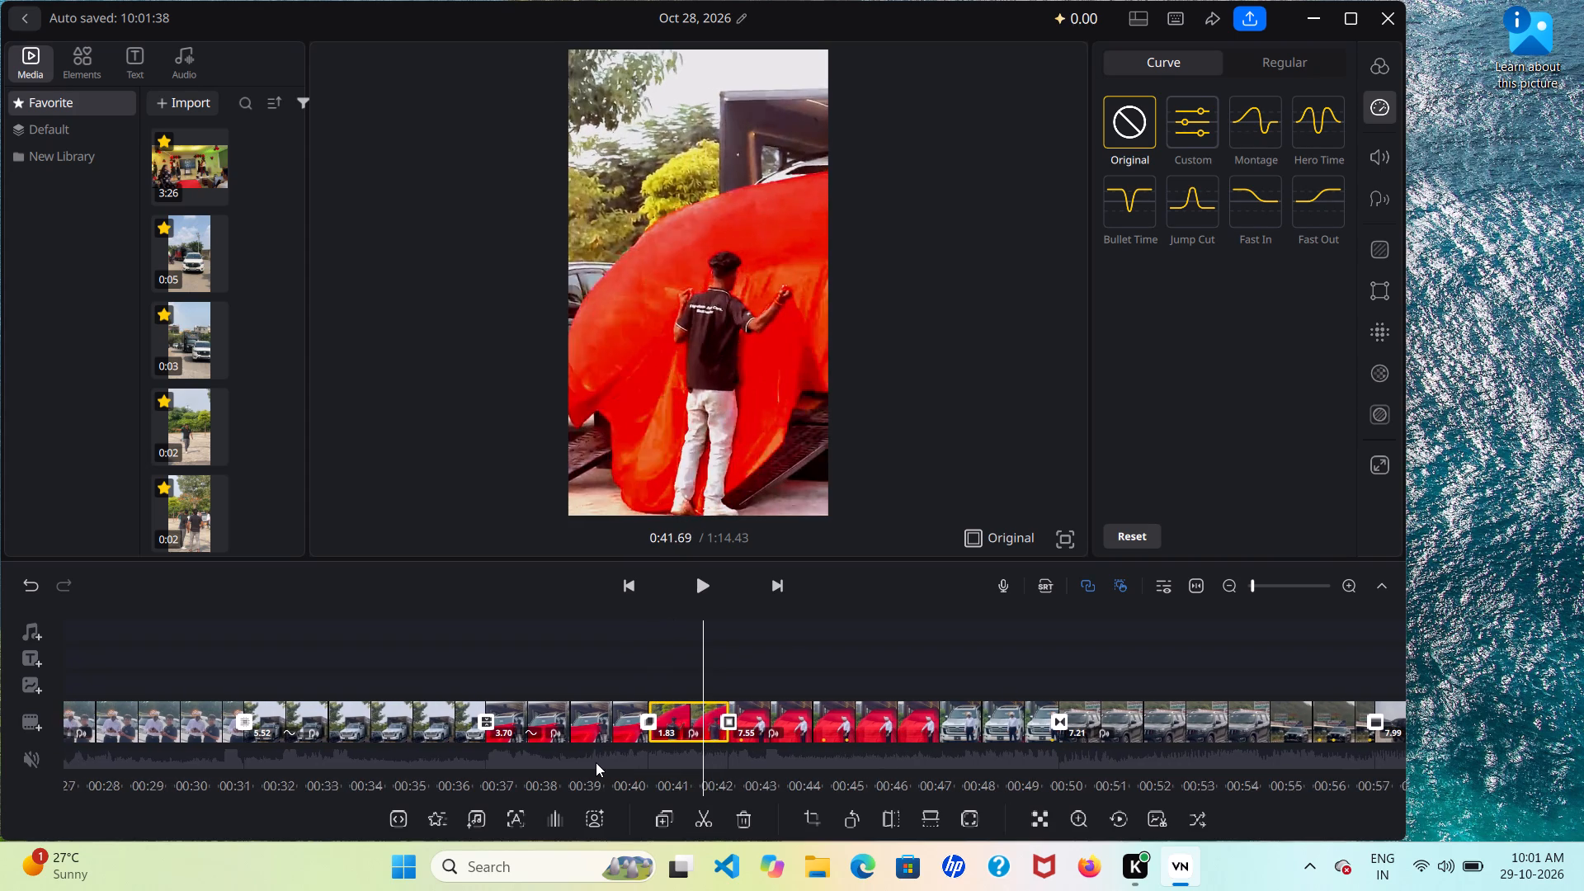
pyautogui.hscroll(1, 596, 762)
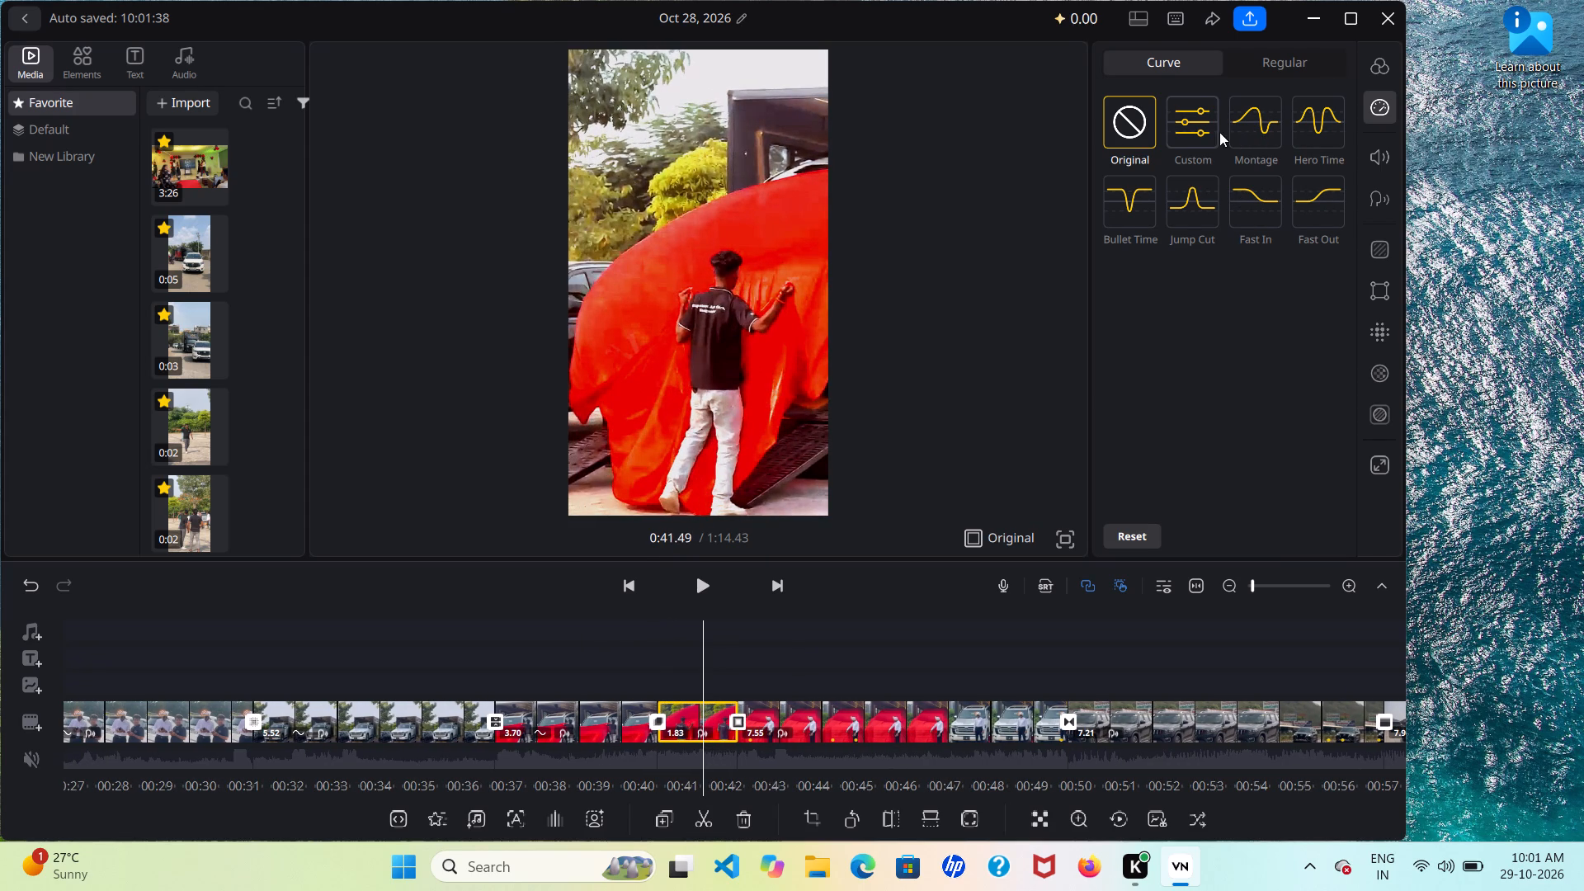
pyautogui.click(1219, 132)
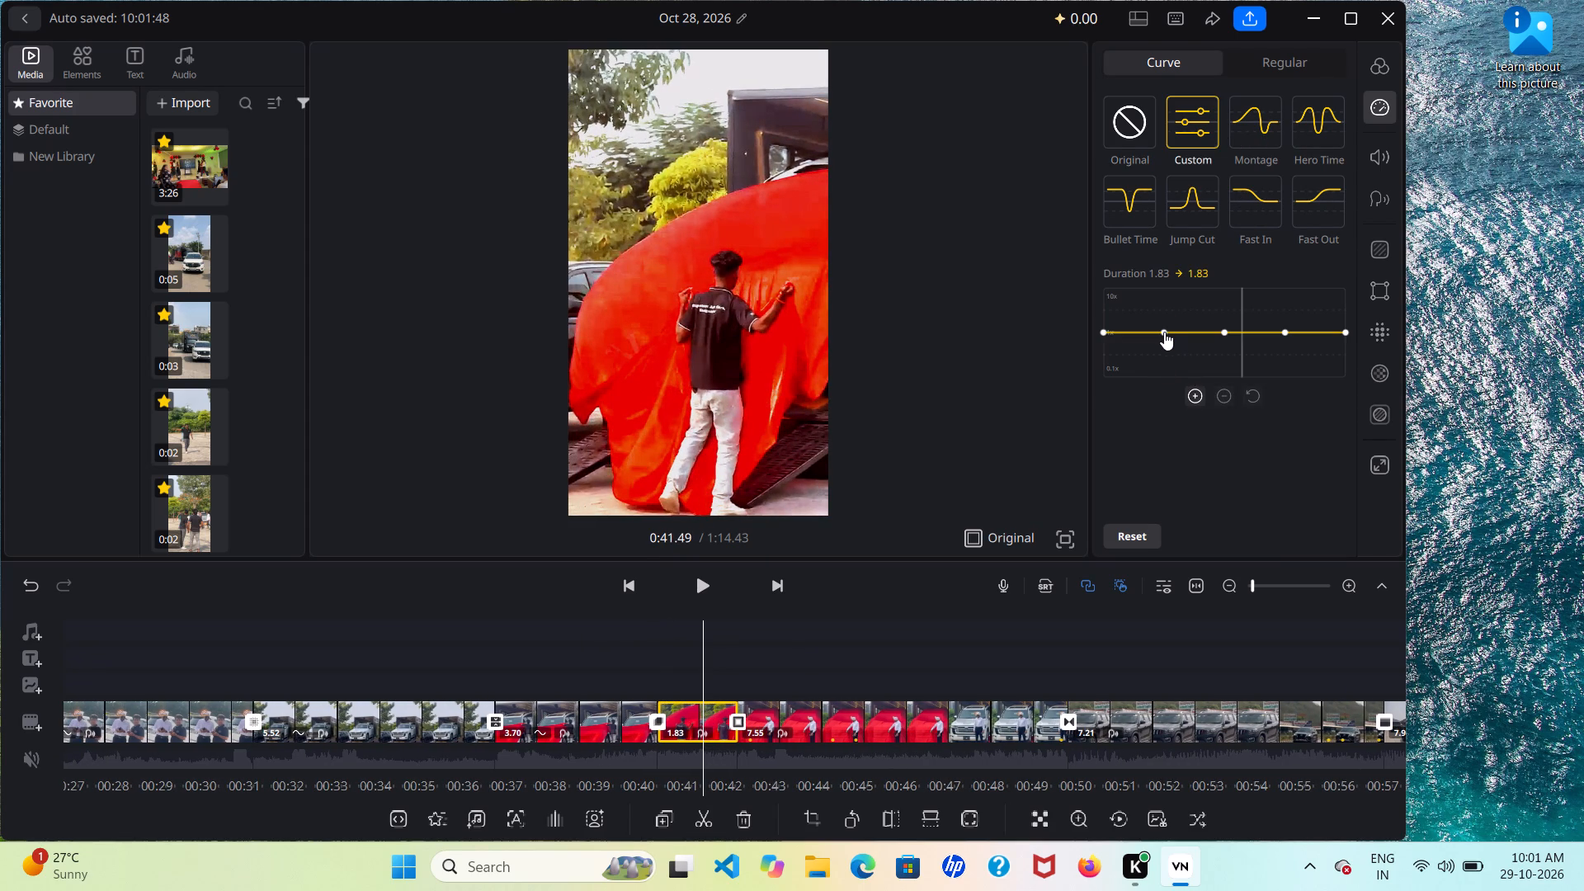
pyautogui.moveTo(1164, 332); pyautogui.dragTo(1122, 317)
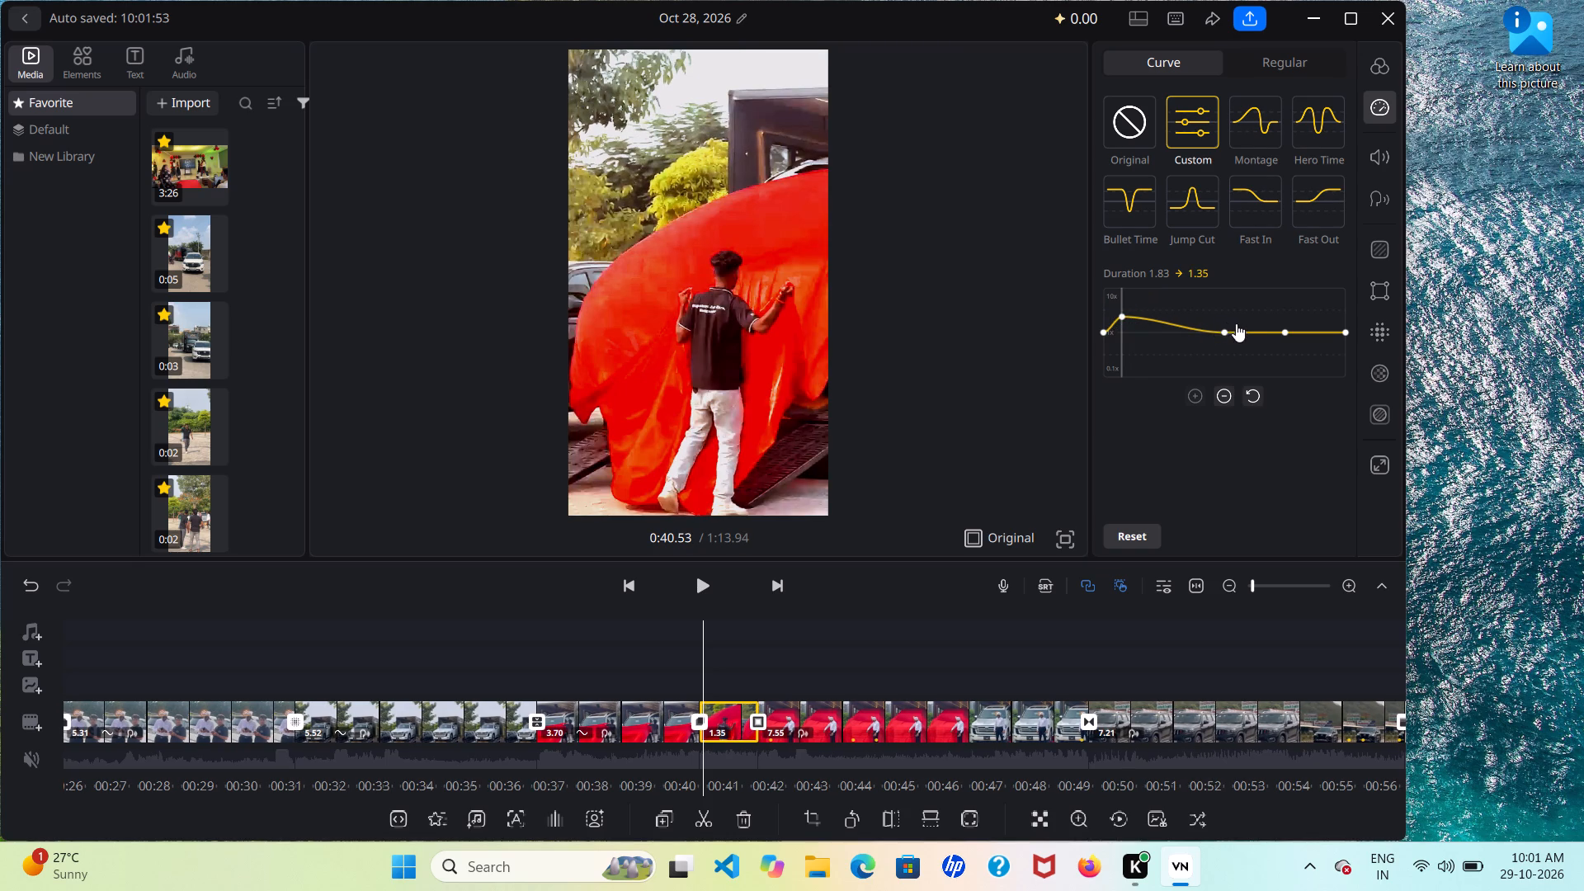
pyautogui.moveTo(1227, 331); pyautogui.dragTo(1148, 366)
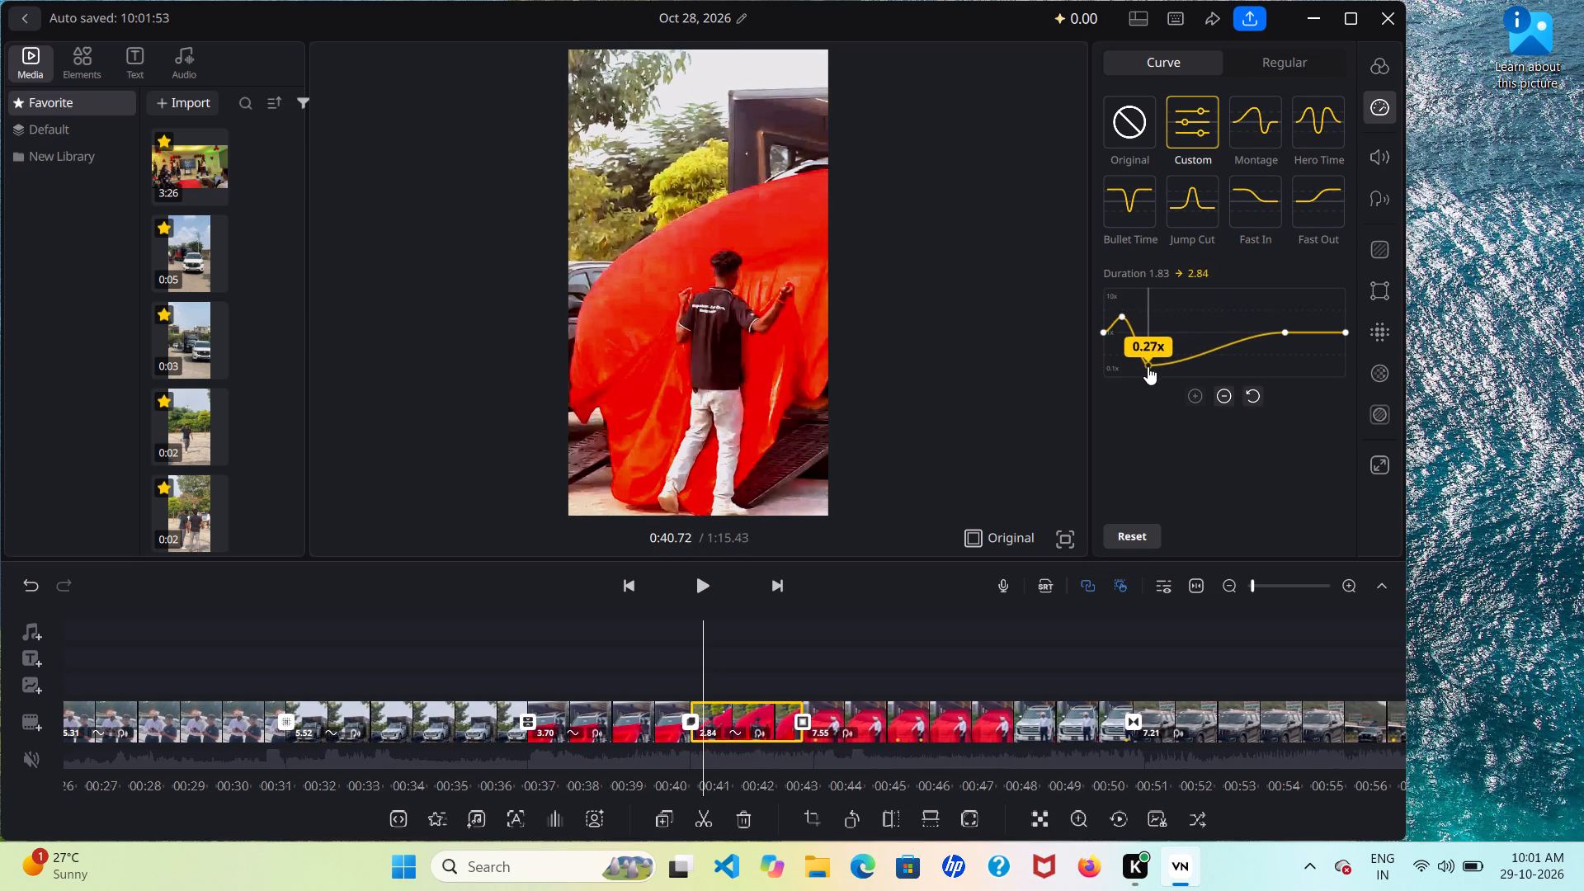
pyautogui.moveTo(1148, 366); pyautogui.dragTo(1145, 369)
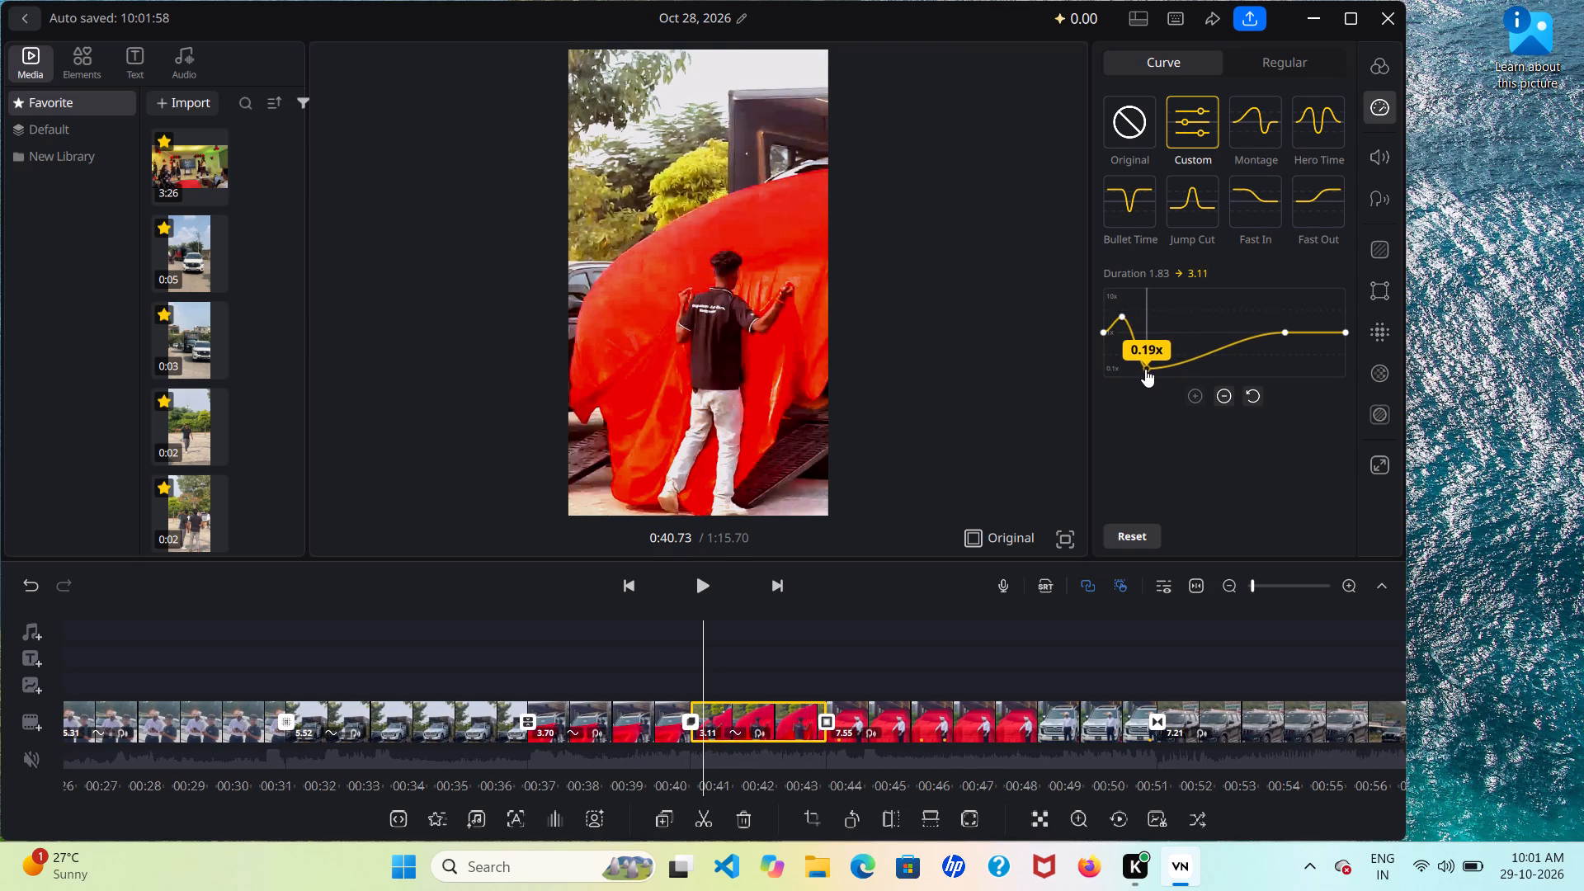
pyautogui.moveTo(1145, 369); pyautogui.dragTo(1141, 370)
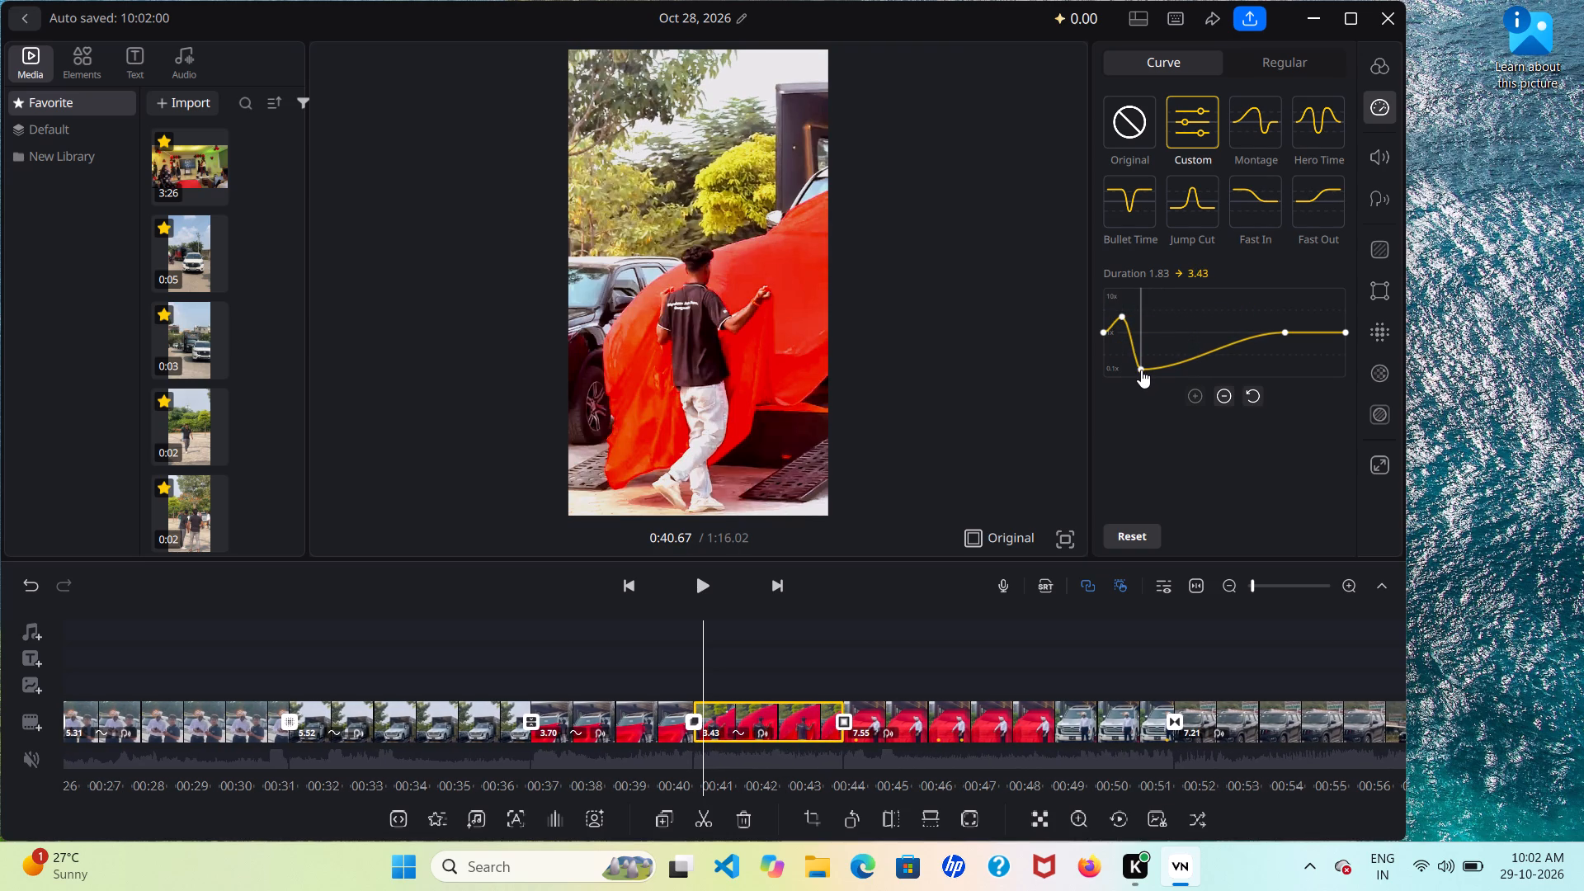
# Play back the ninth clip from near its start into the tenth clip to review the speed curve.
pyautogui.click(703, 574)
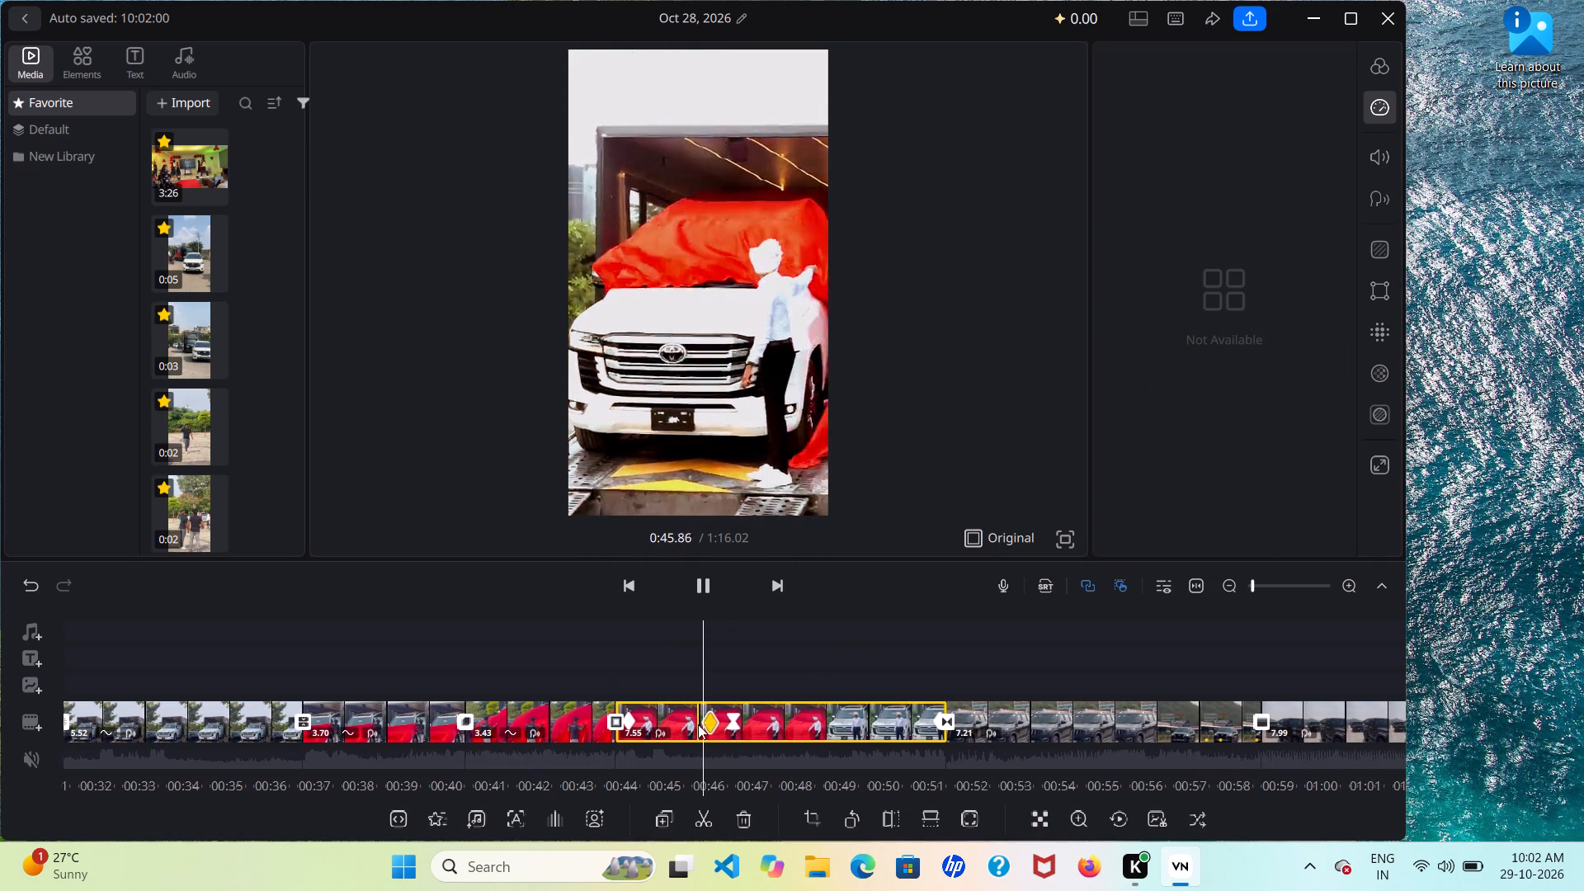
pyautogui.hscroll(6, 698, 724)
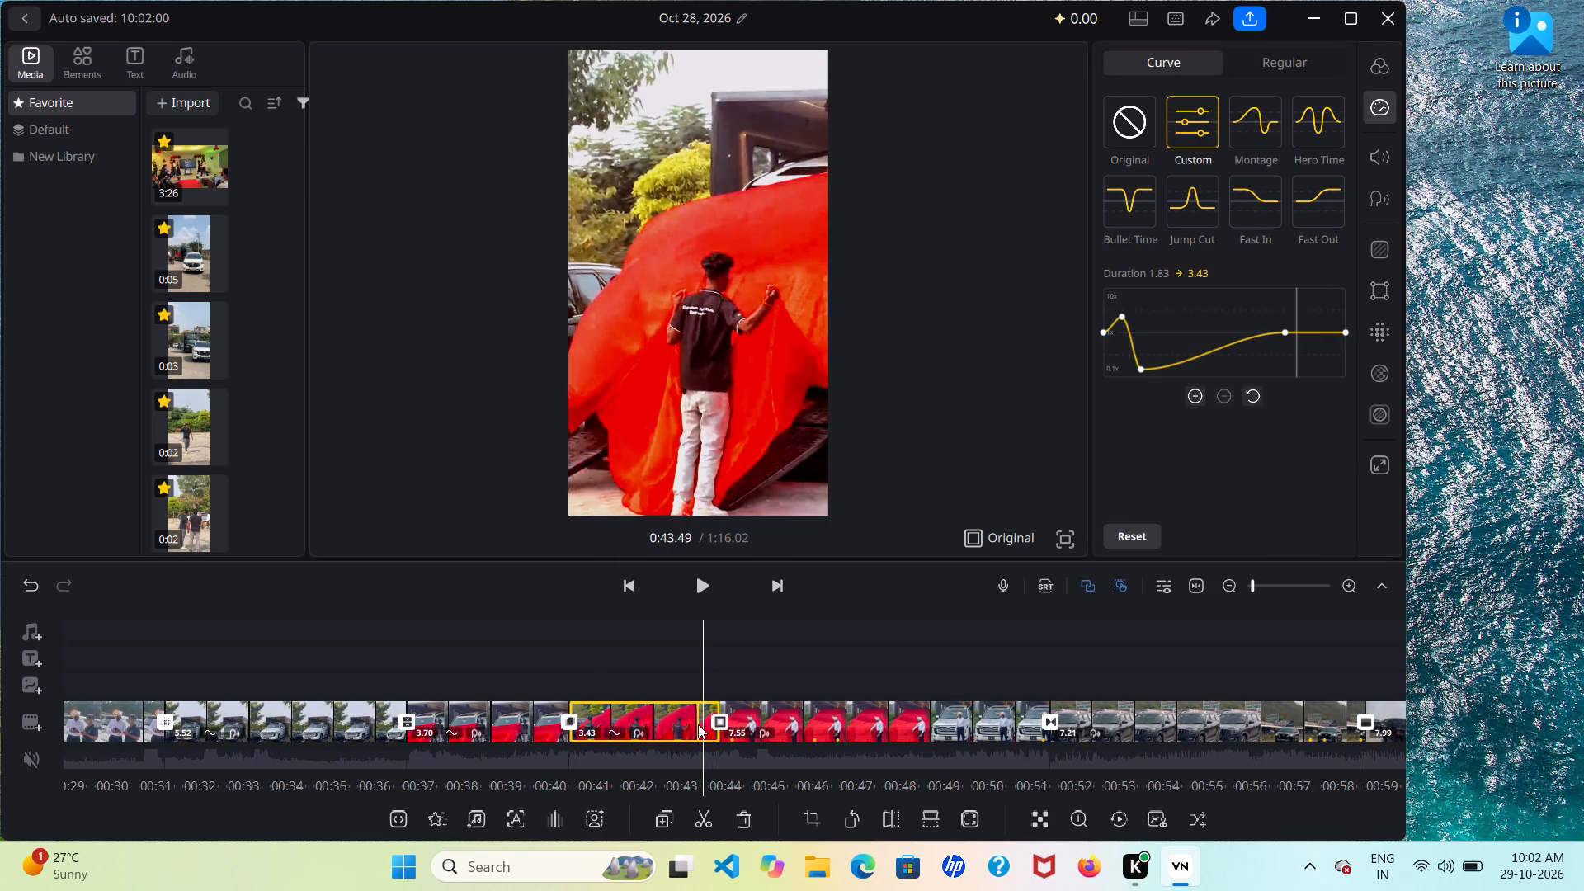
# Replace the Zoom 1 transition between the ninth and tenth clips with White at a duration of 0.8.
pyautogui.hscroll(-1, 698, 724)
pyautogui.click(713, 719)
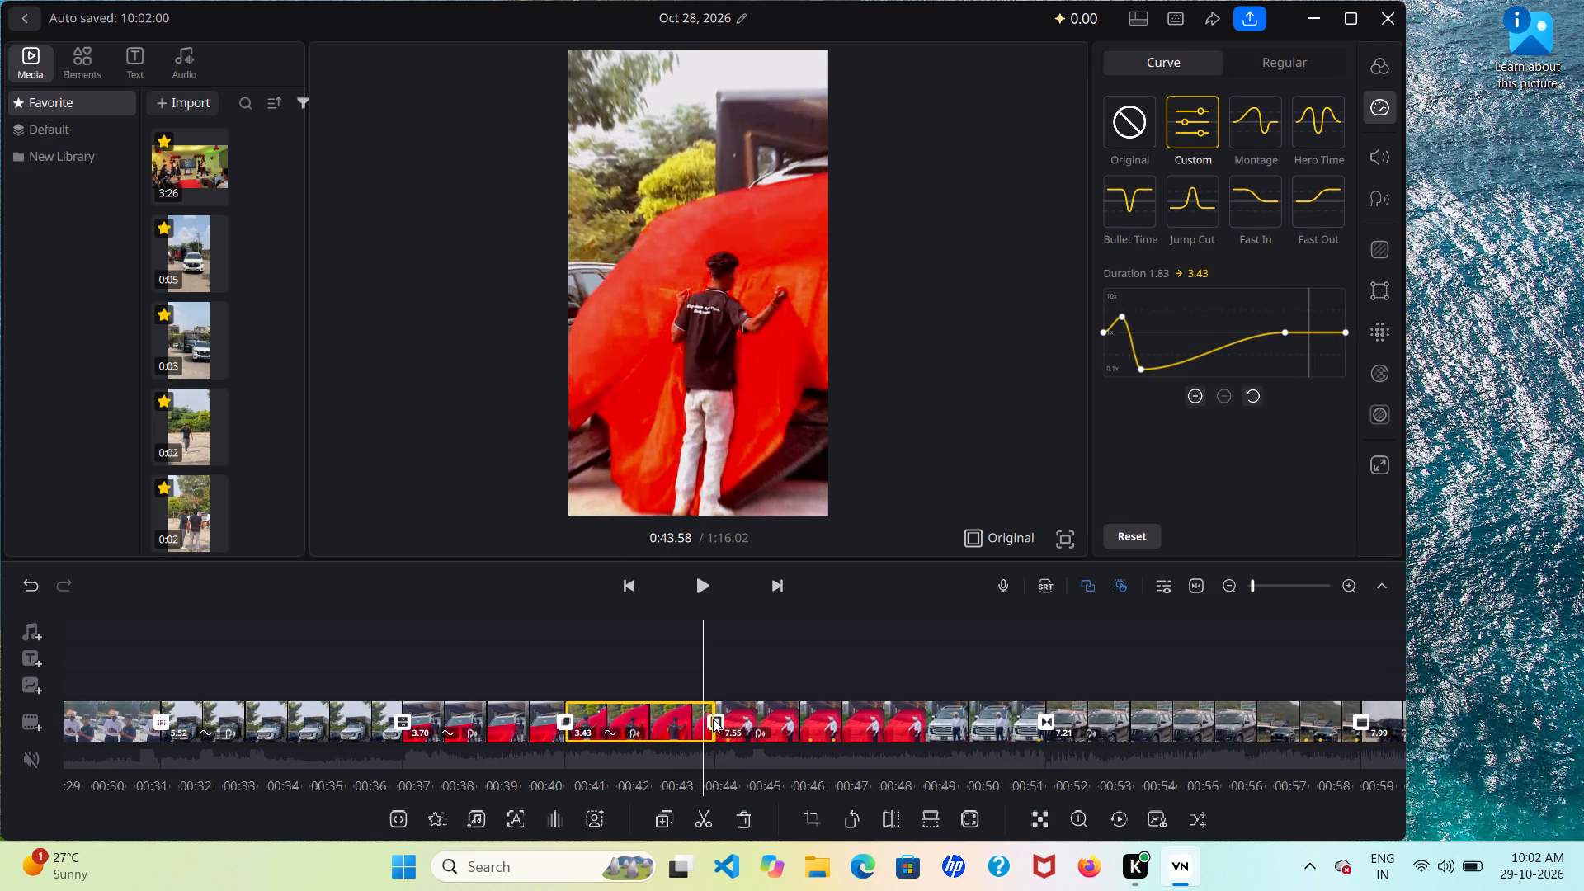
pyautogui.hscroll(1, 761, 719)
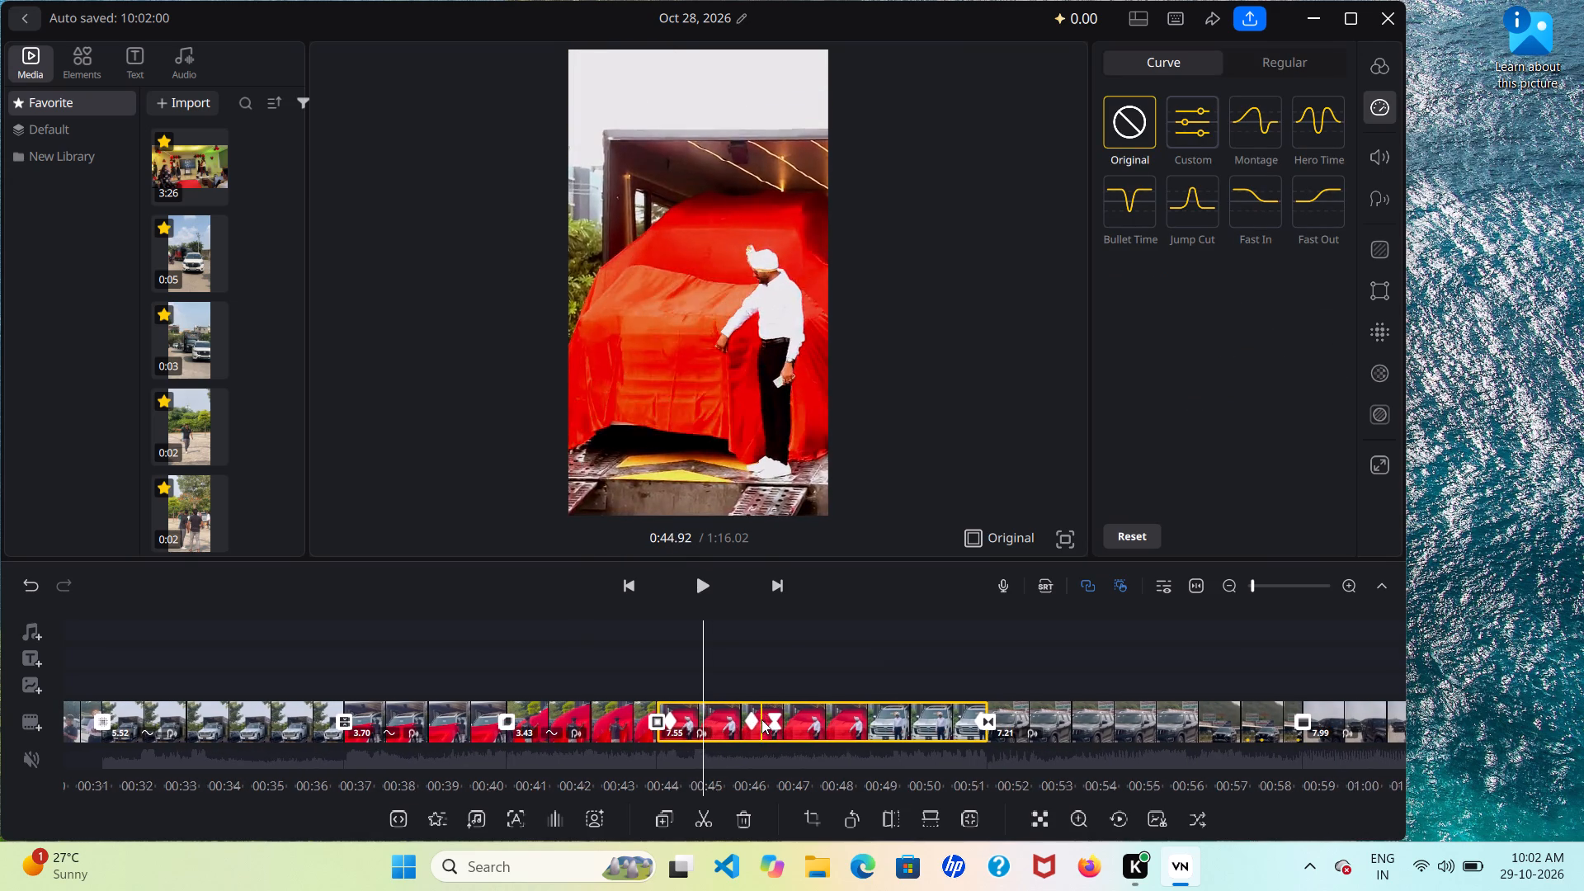
pyautogui.hscroll(2, 761, 719)
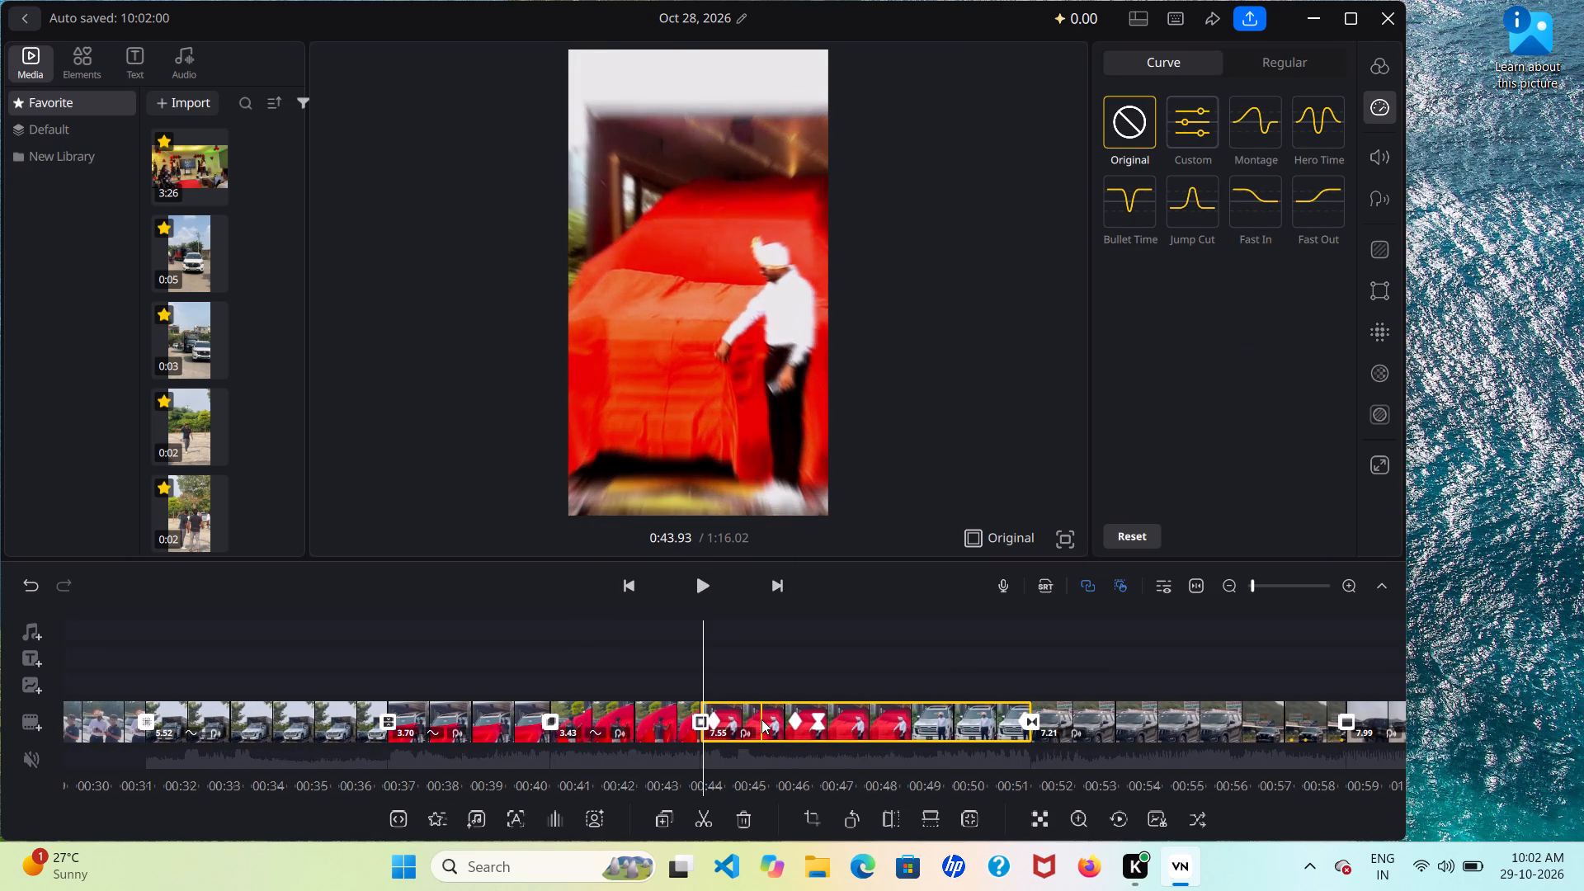
pyautogui.hscroll(1, 761, 719)
pyautogui.click(705, 724)
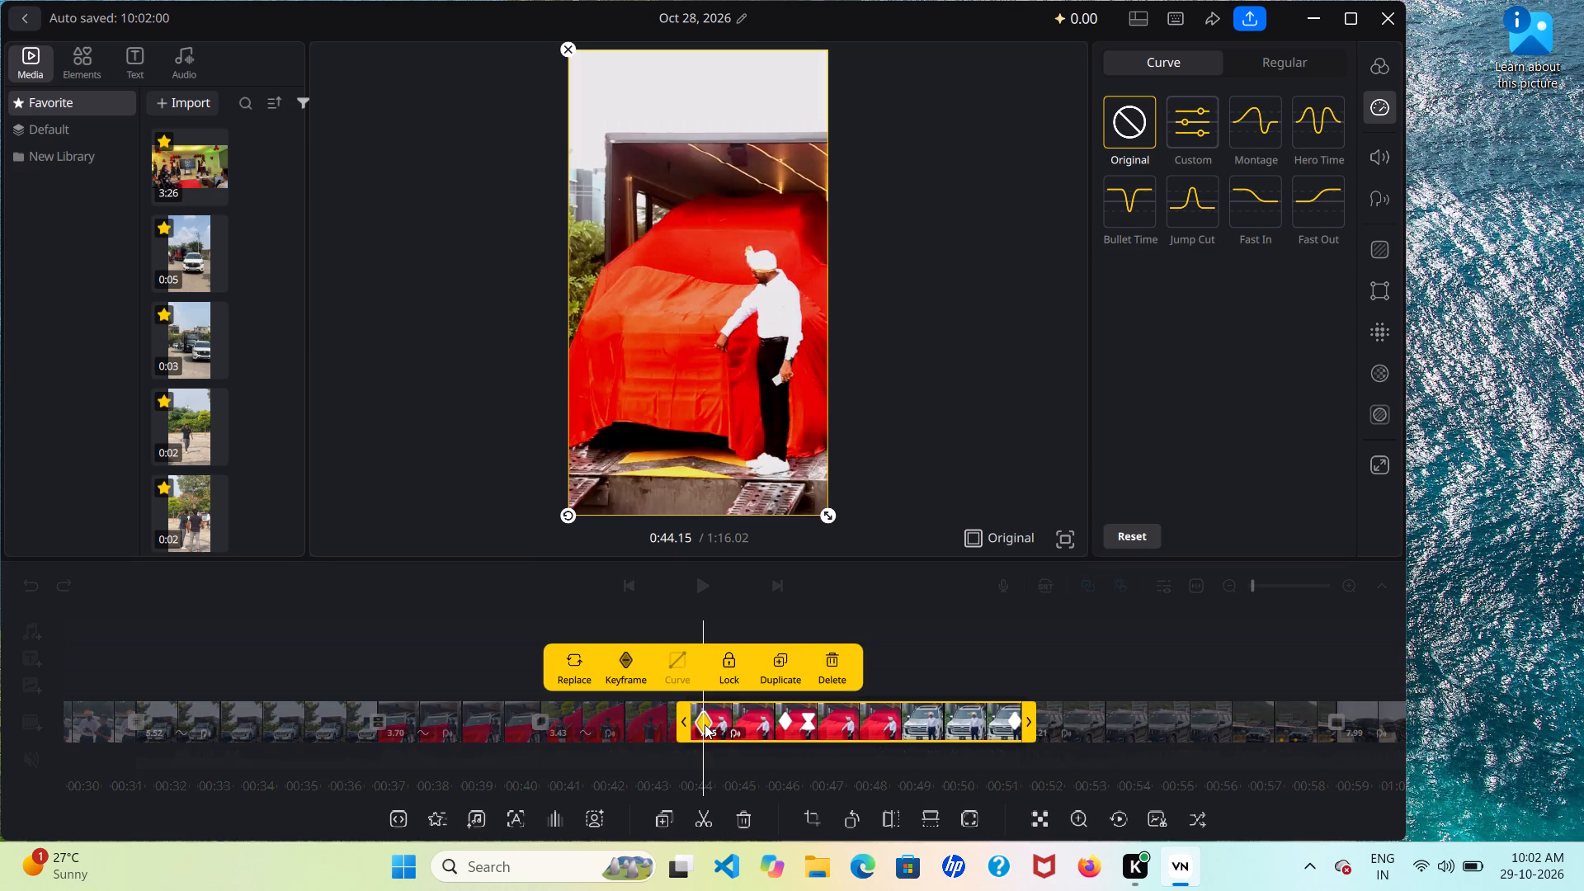
pyautogui.click(906, 582)
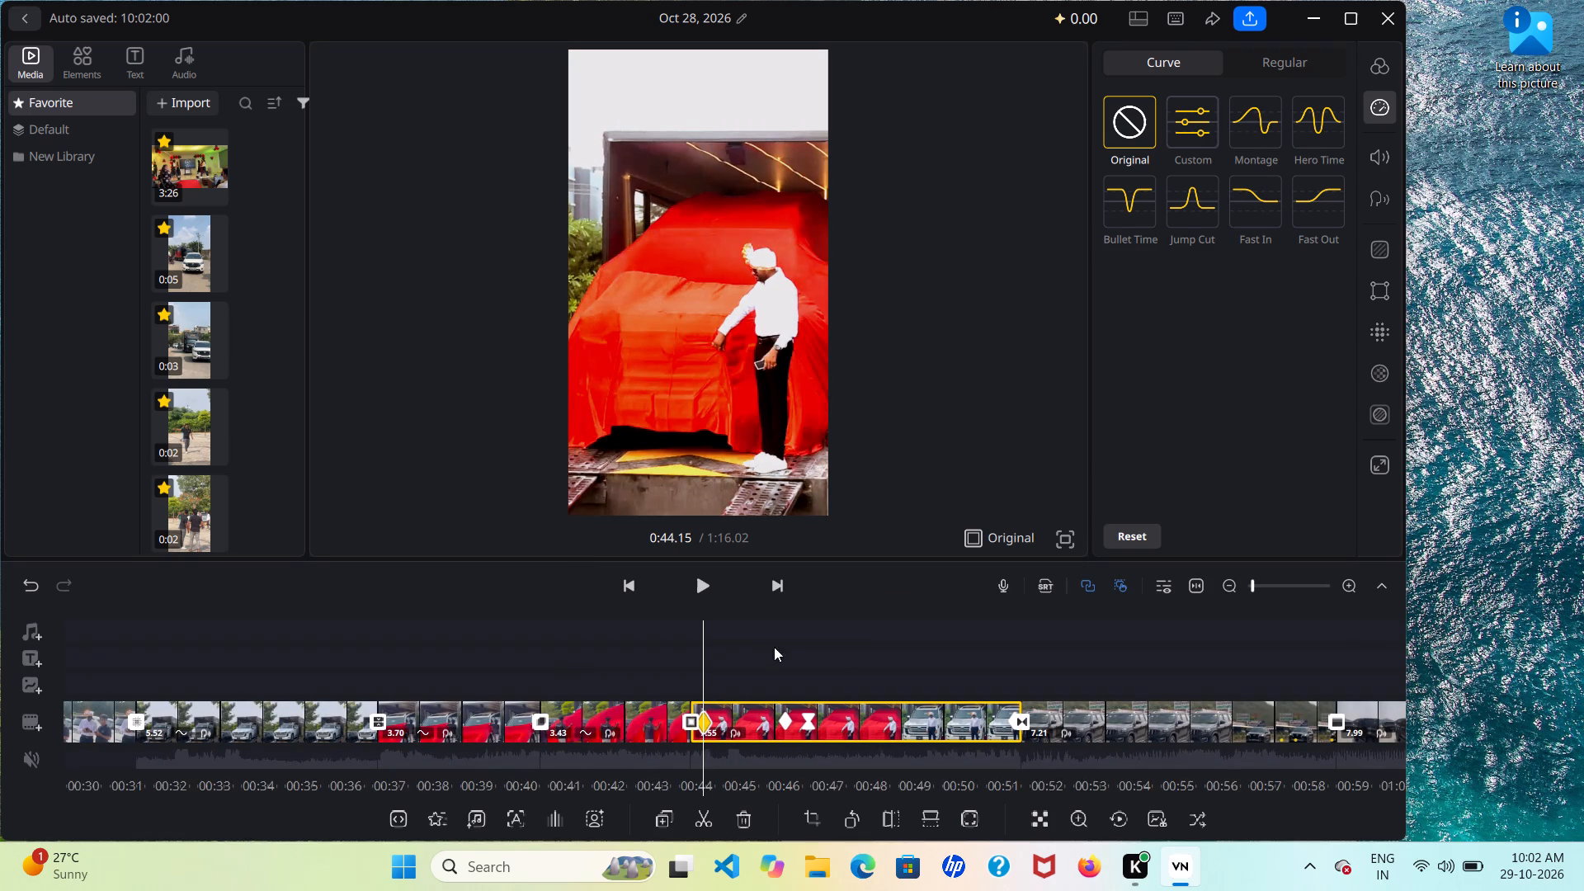
pyautogui.click(690, 718)
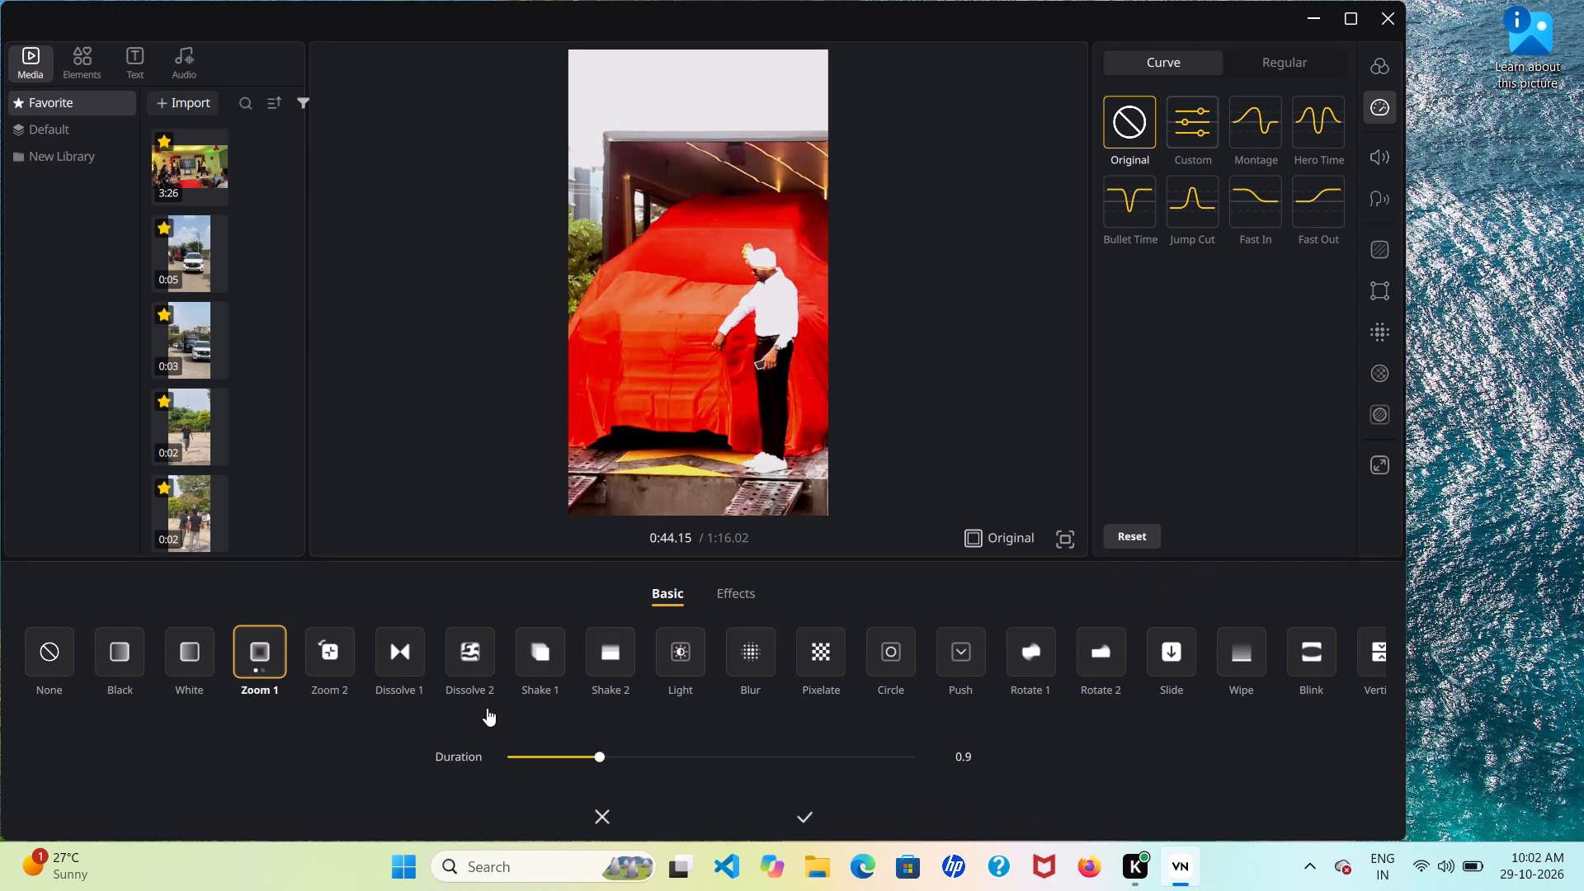
pyautogui.click(177, 650)
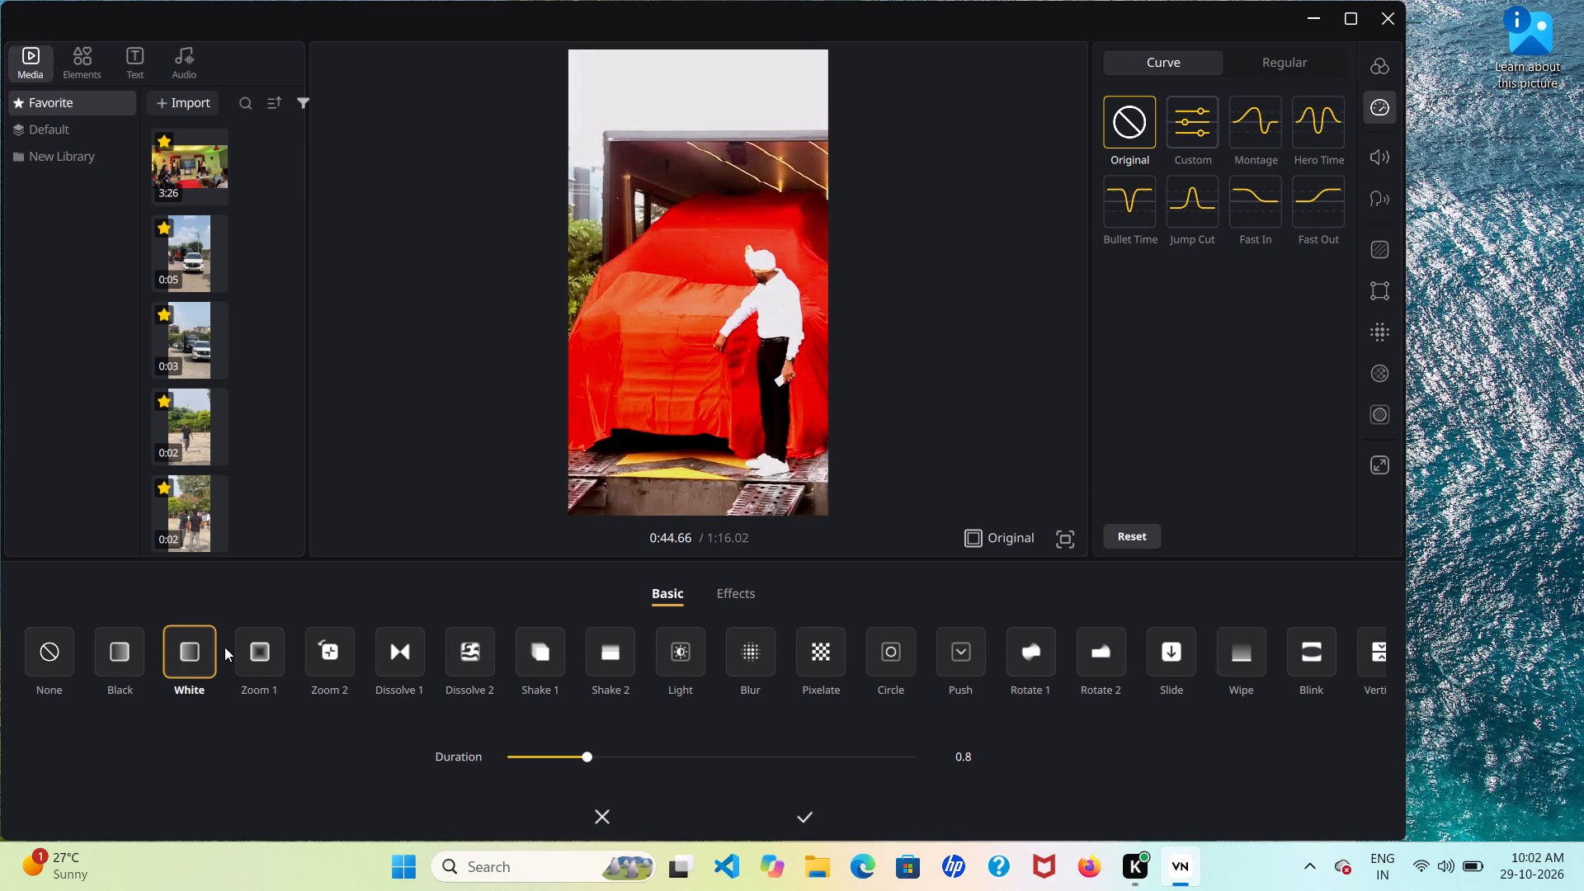
pyautogui.click(257, 650)
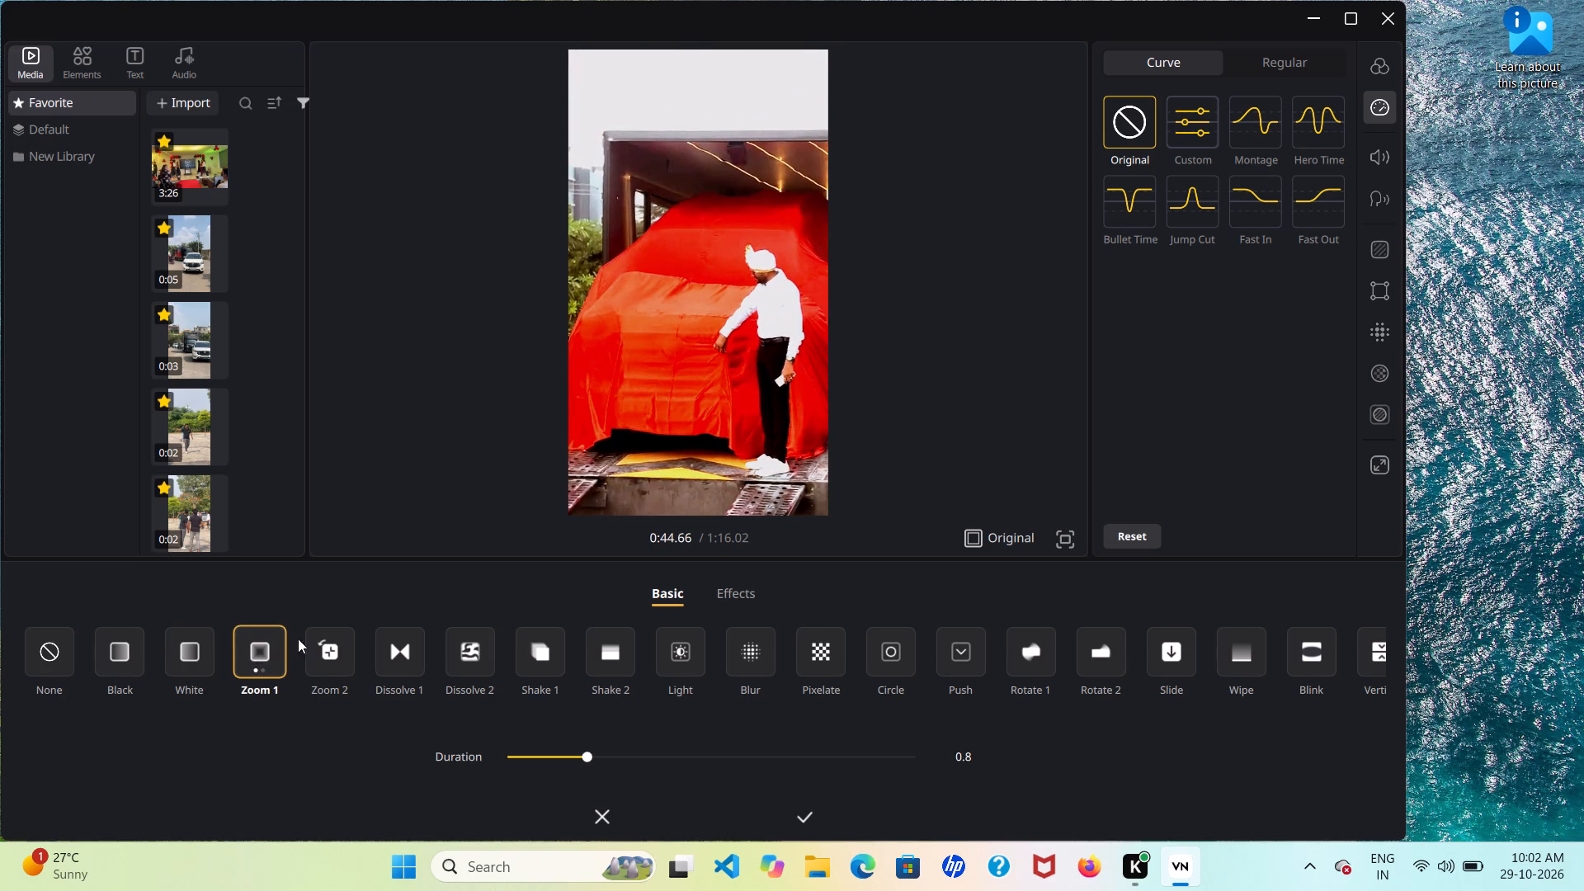
pyautogui.click(173, 653)
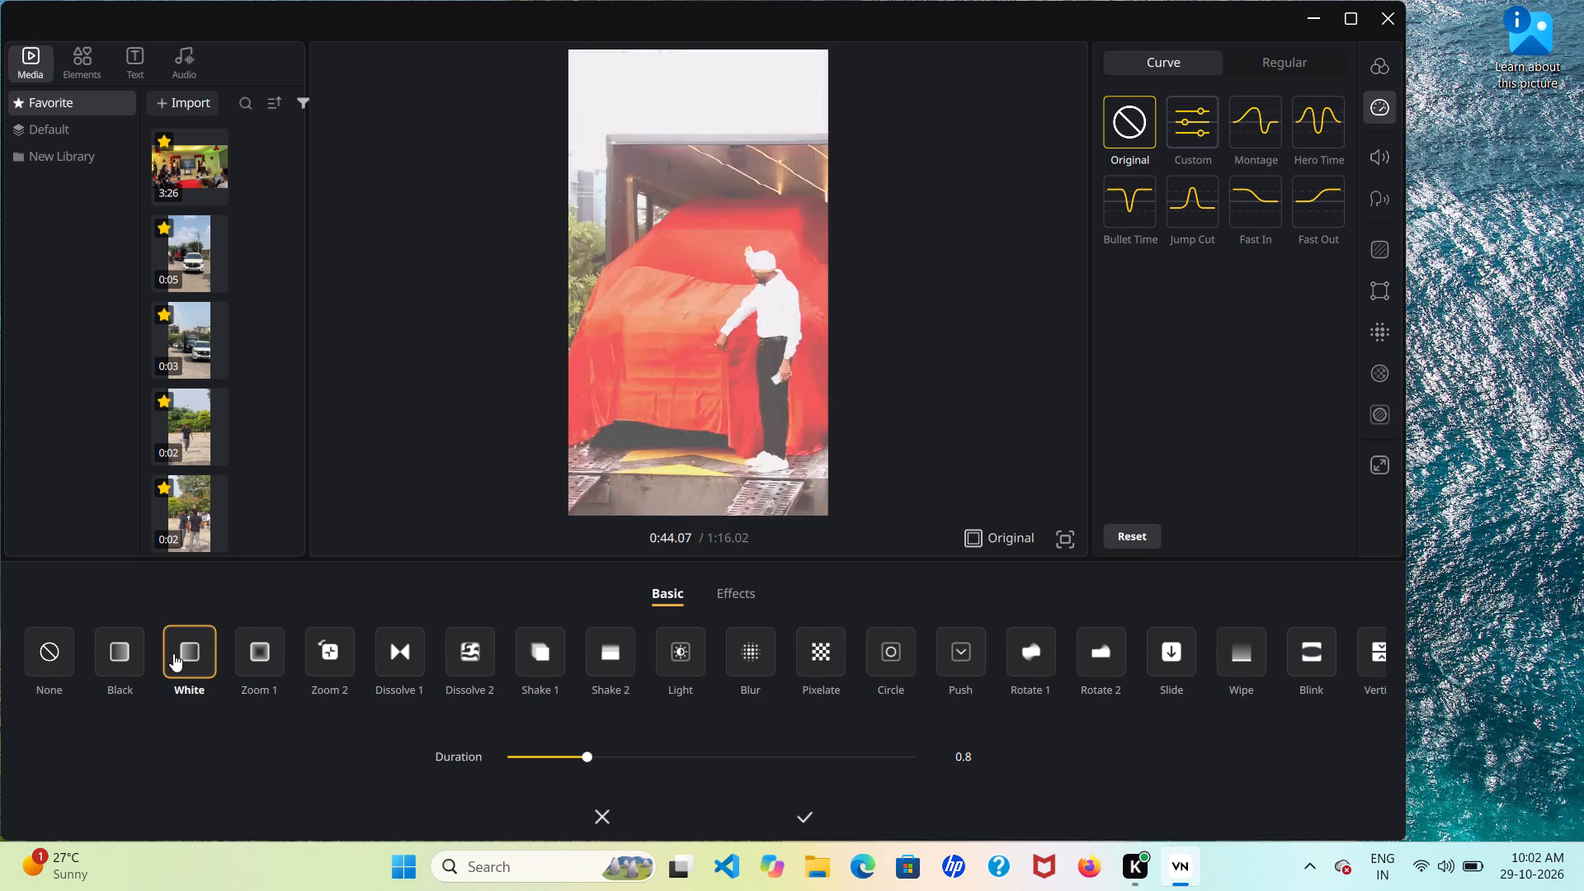
pyautogui.click(806, 811)
# Give the tenth clip a Custom speed curve with an early peak and a deep dip about a fifth along, for a duration of 12.40.
pyautogui.hscroll(-1, 864, 733)
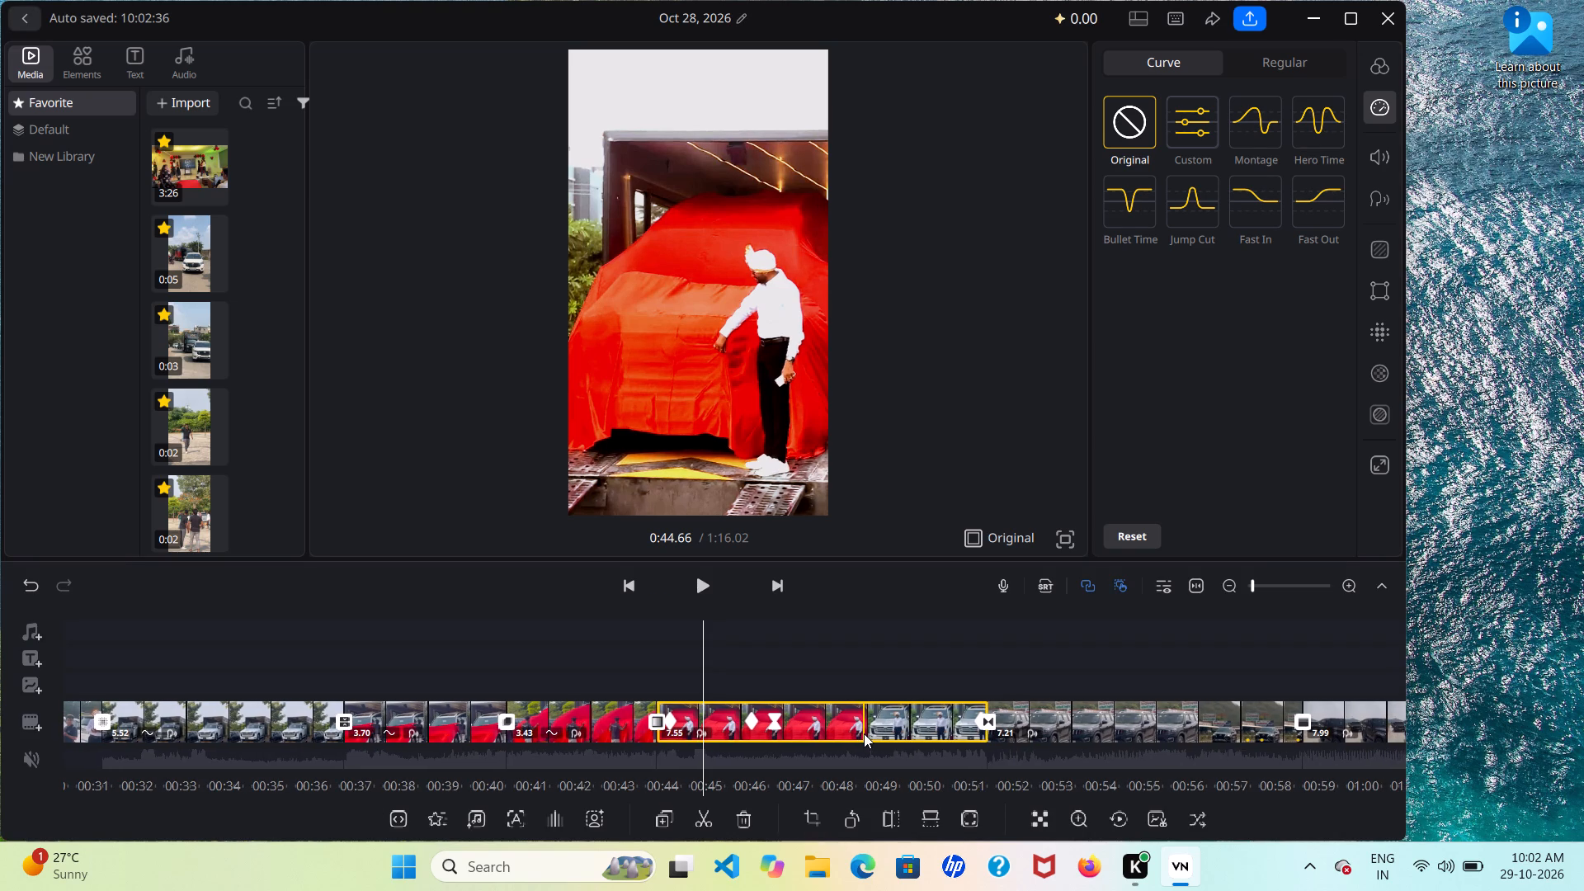
pyautogui.hscroll(-1, 864, 733)
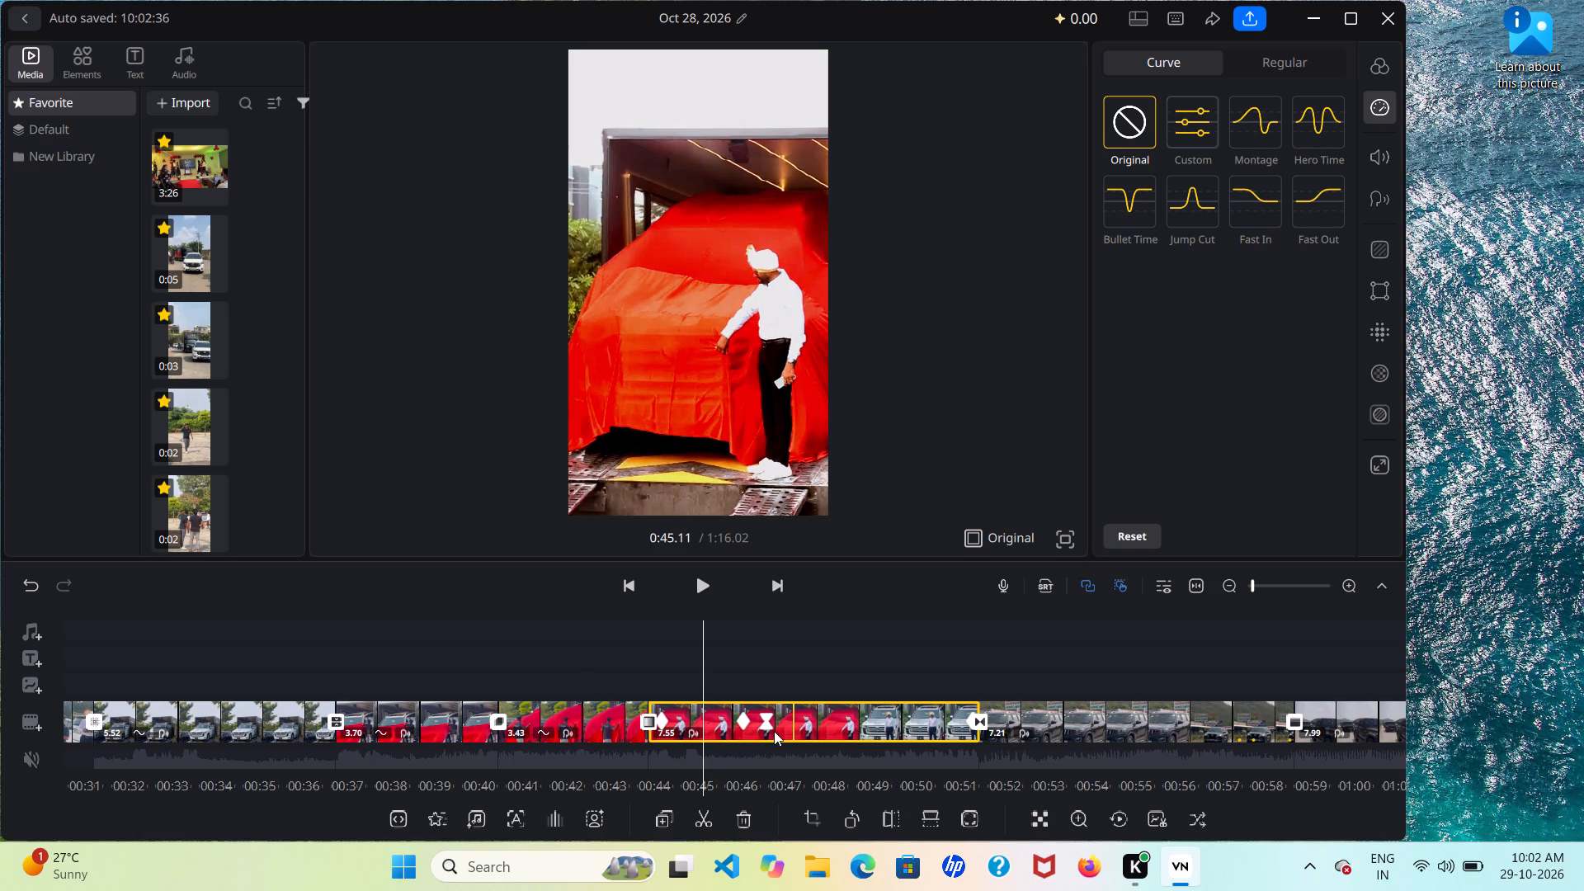
pyautogui.click(1198, 135)
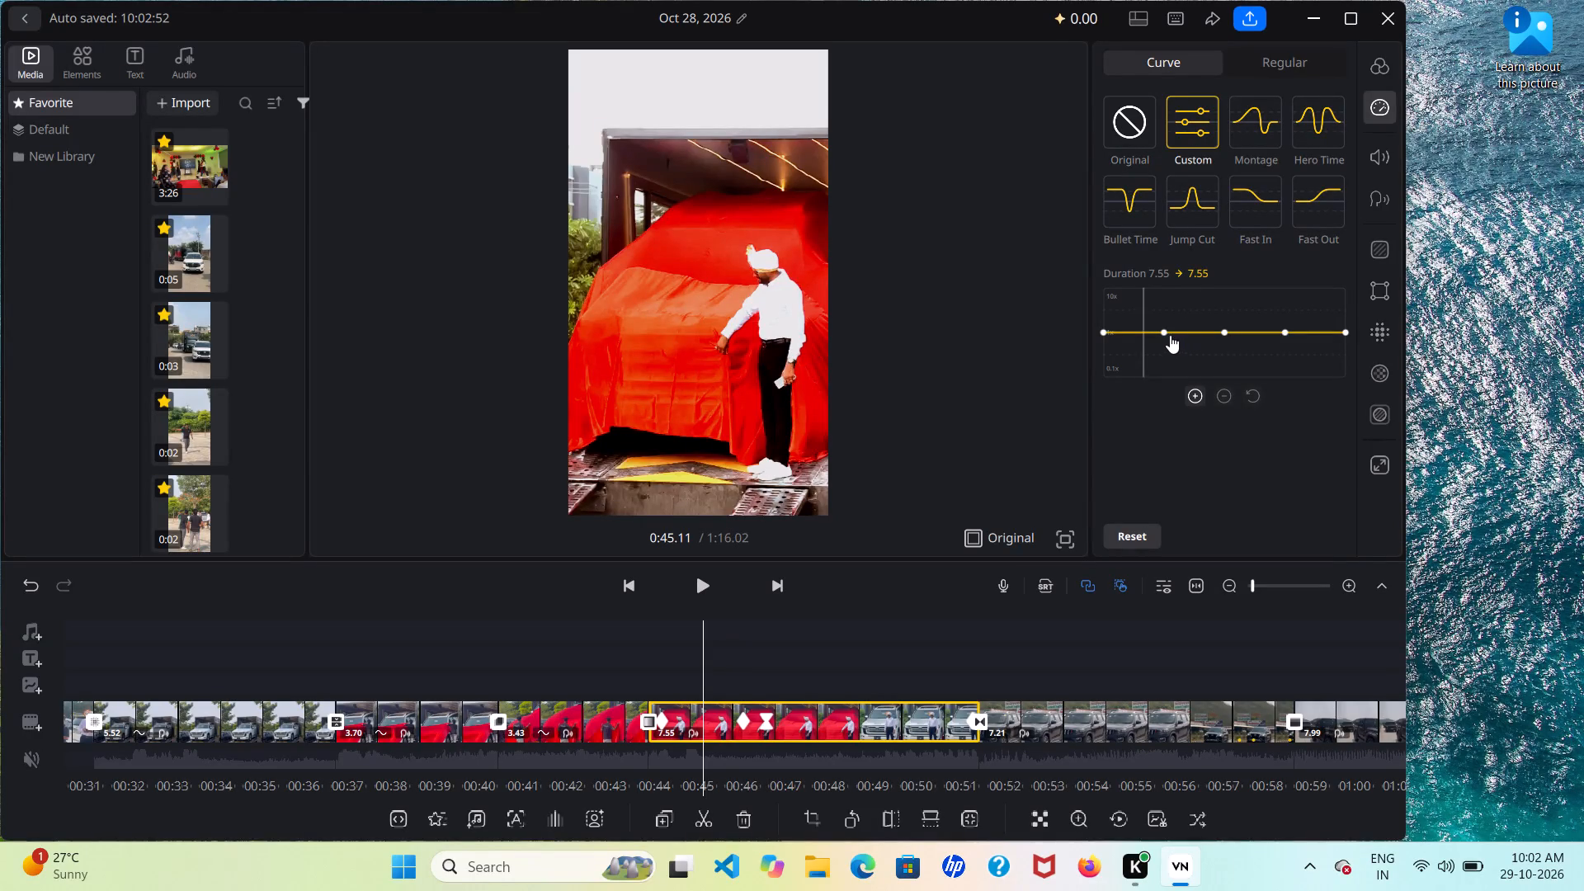
pyautogui.moveTo(1166, 329); pyautogui.dragTo(1134, 326)
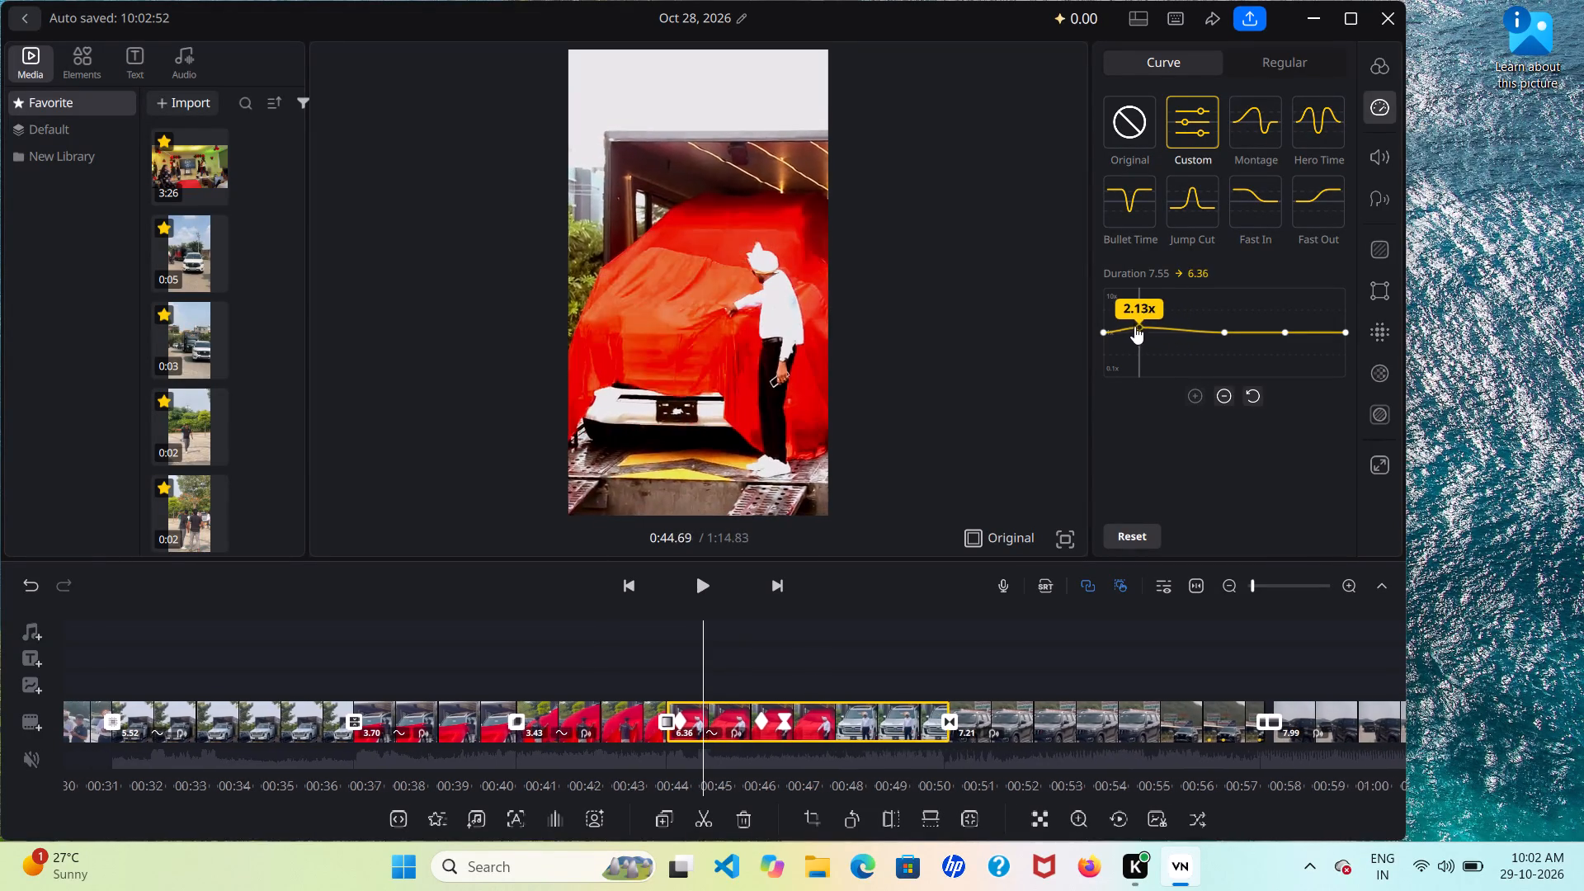
pyautogui.moveTo(1134, 326); pyautogui.dragTo(1122, 317)
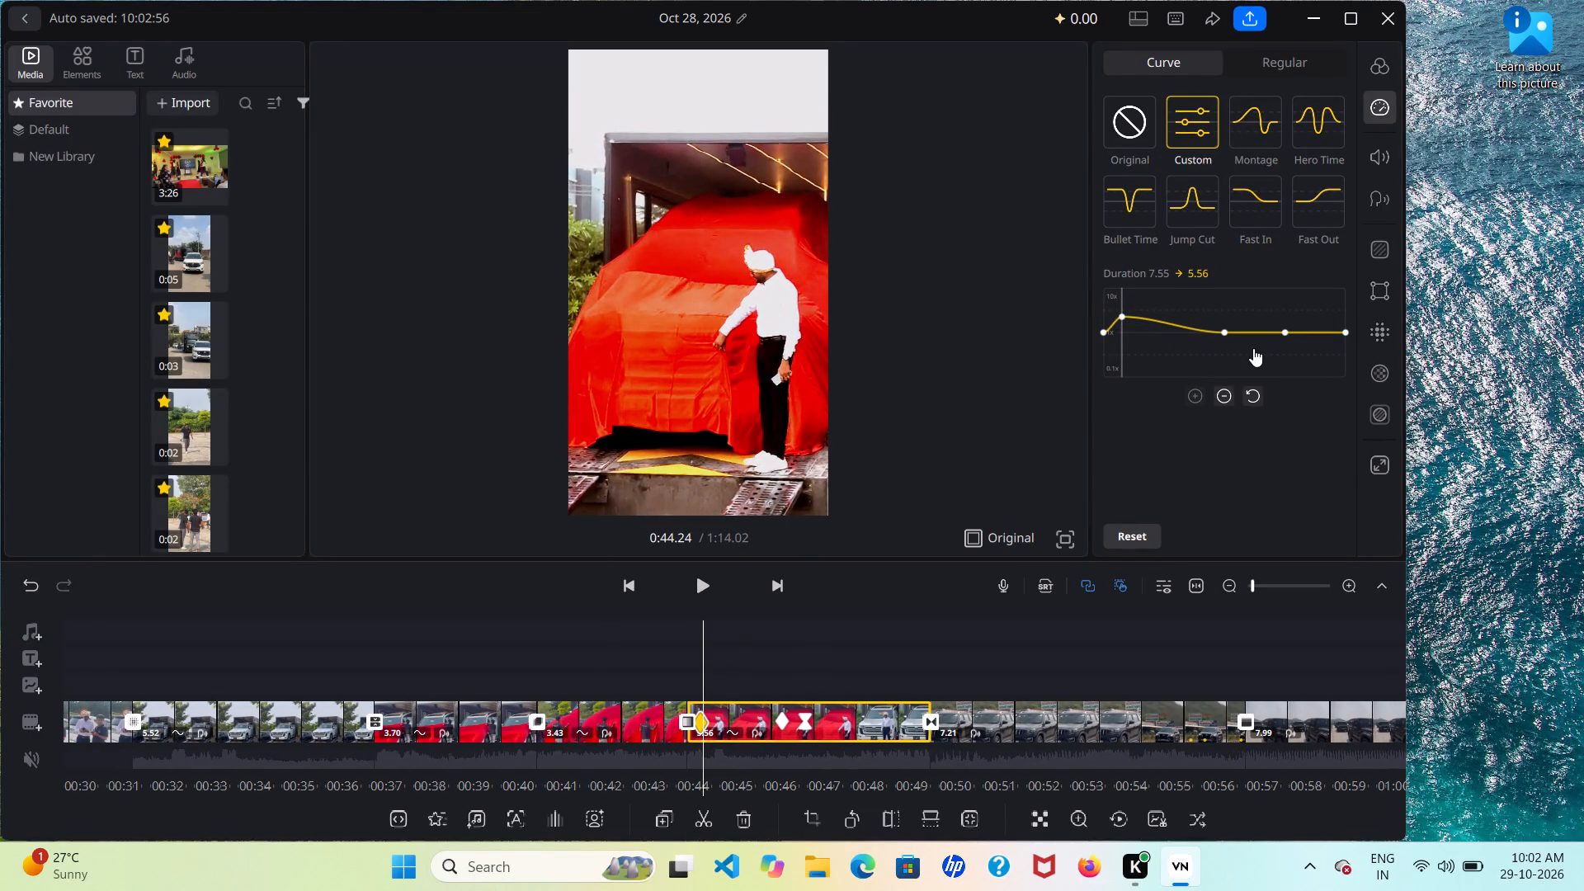
pyautogui.moveTo(1228, 333); pyautogui.dragTo(1177, 361)
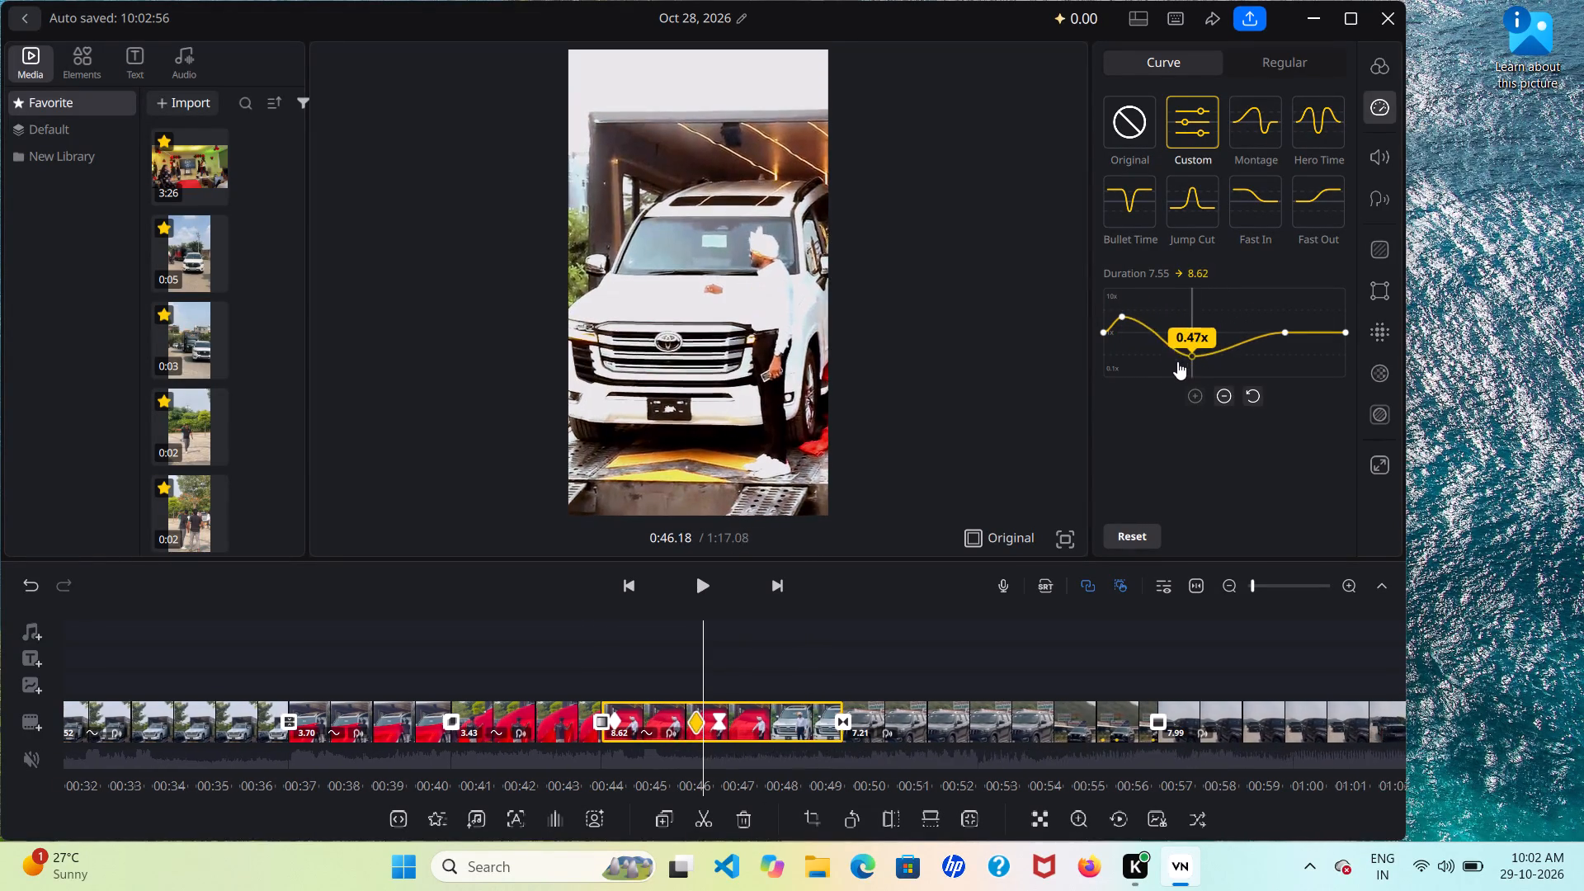
pyautogui.moveTo(1177, 361); pyautogui.dragTo(1151, 369)
# Play back from the end of the ninth clip through the White transition to review the tenth clip's speed curve.
pyautogui.hscroll(-1, 765, 682)
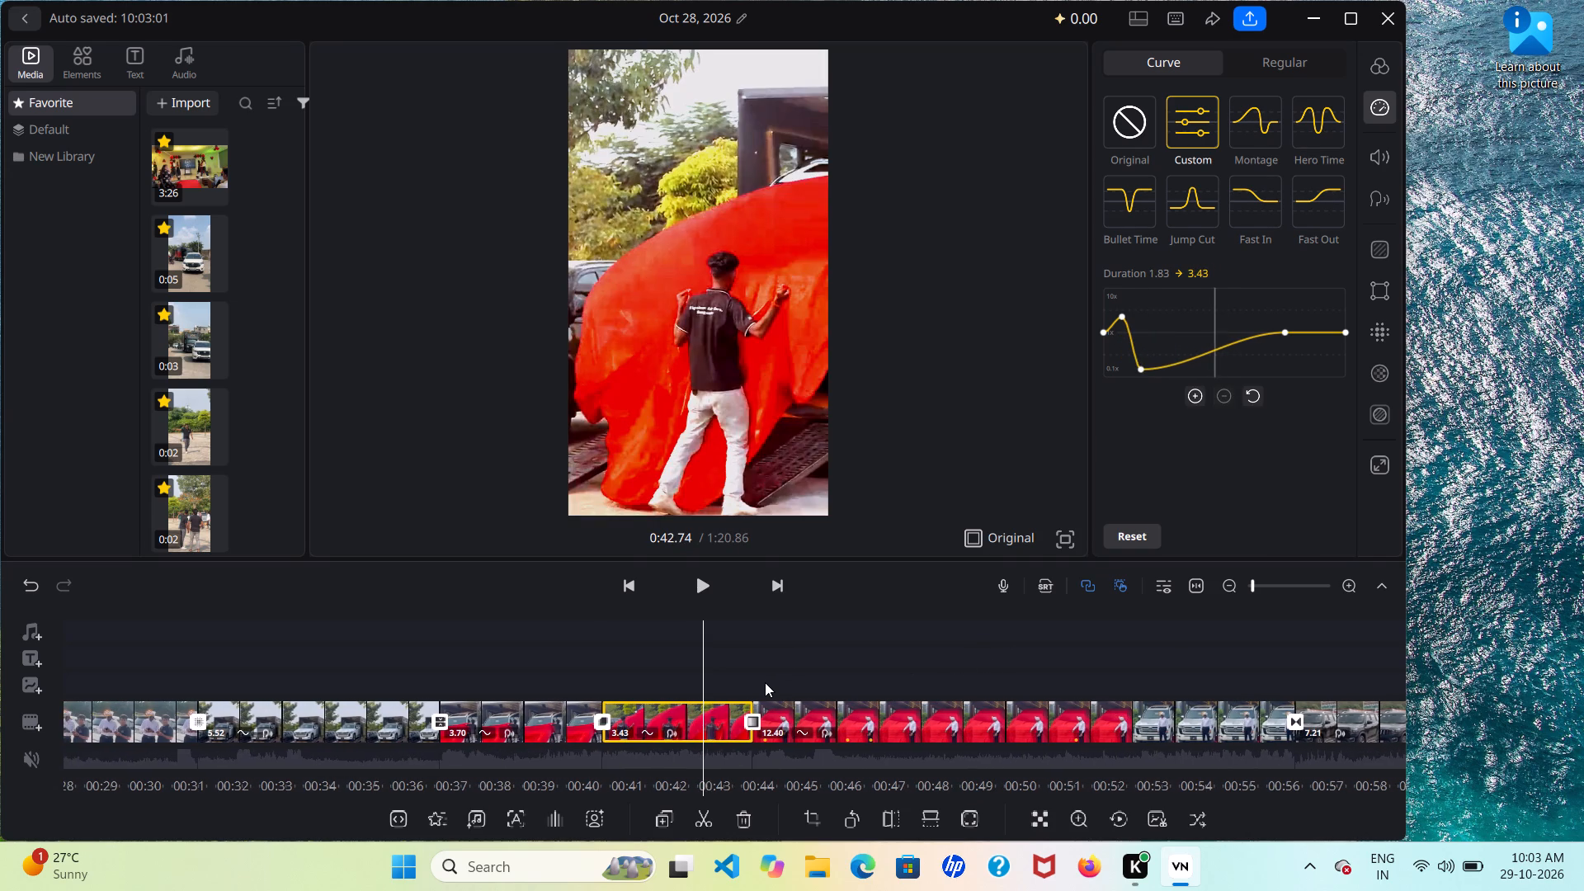
pyautogui.hscroll(-1, 765, 682)
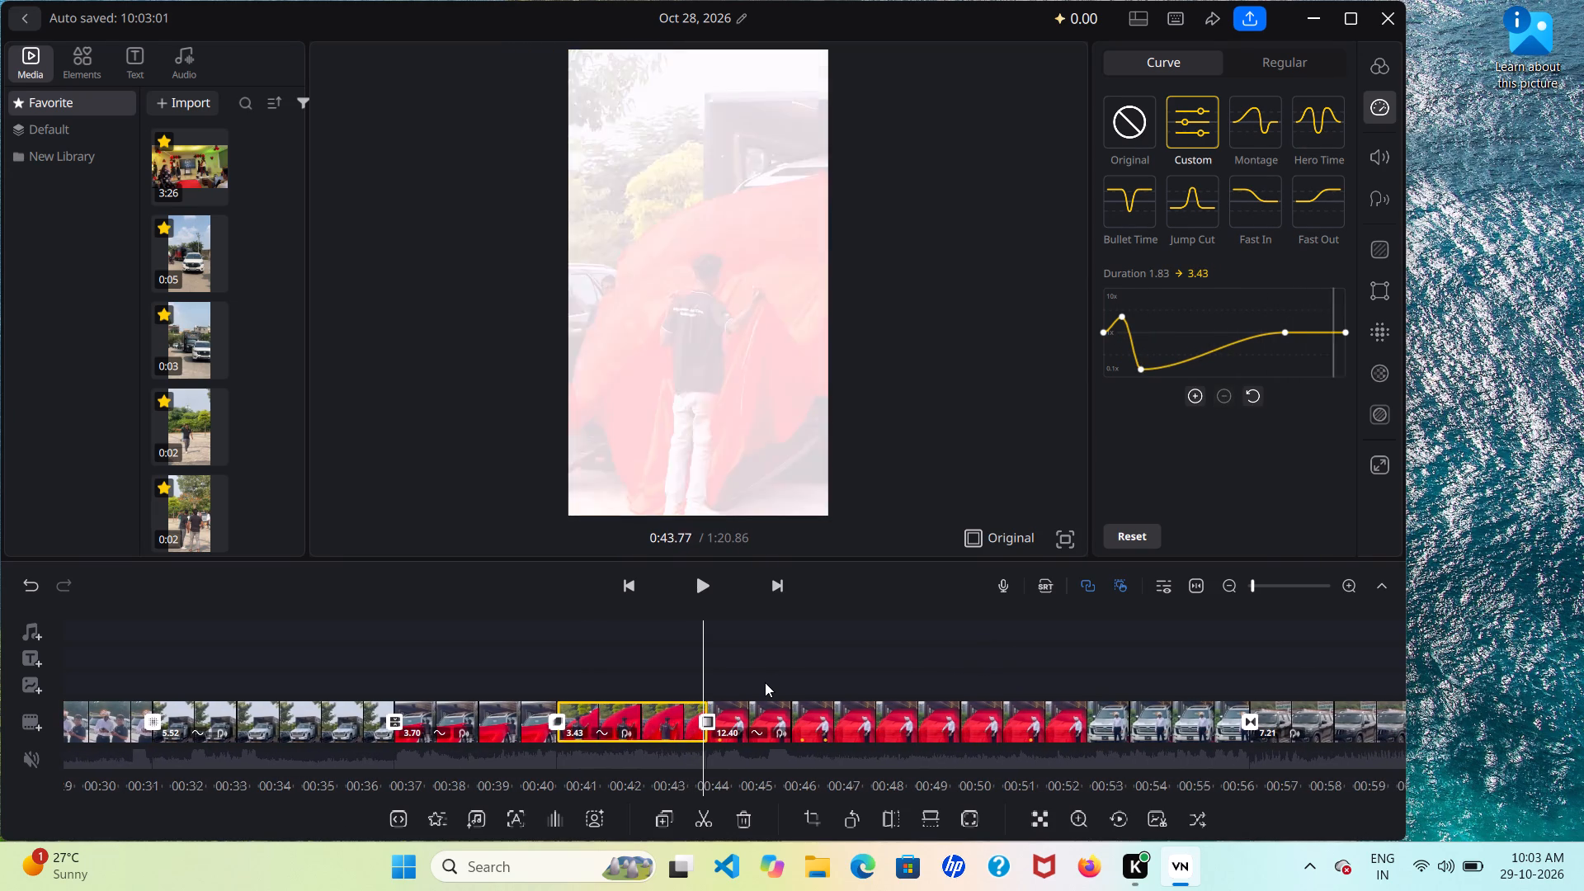
pyautogui.hscroll(-1, 765, 682)
pyautogui.click(704, 581)
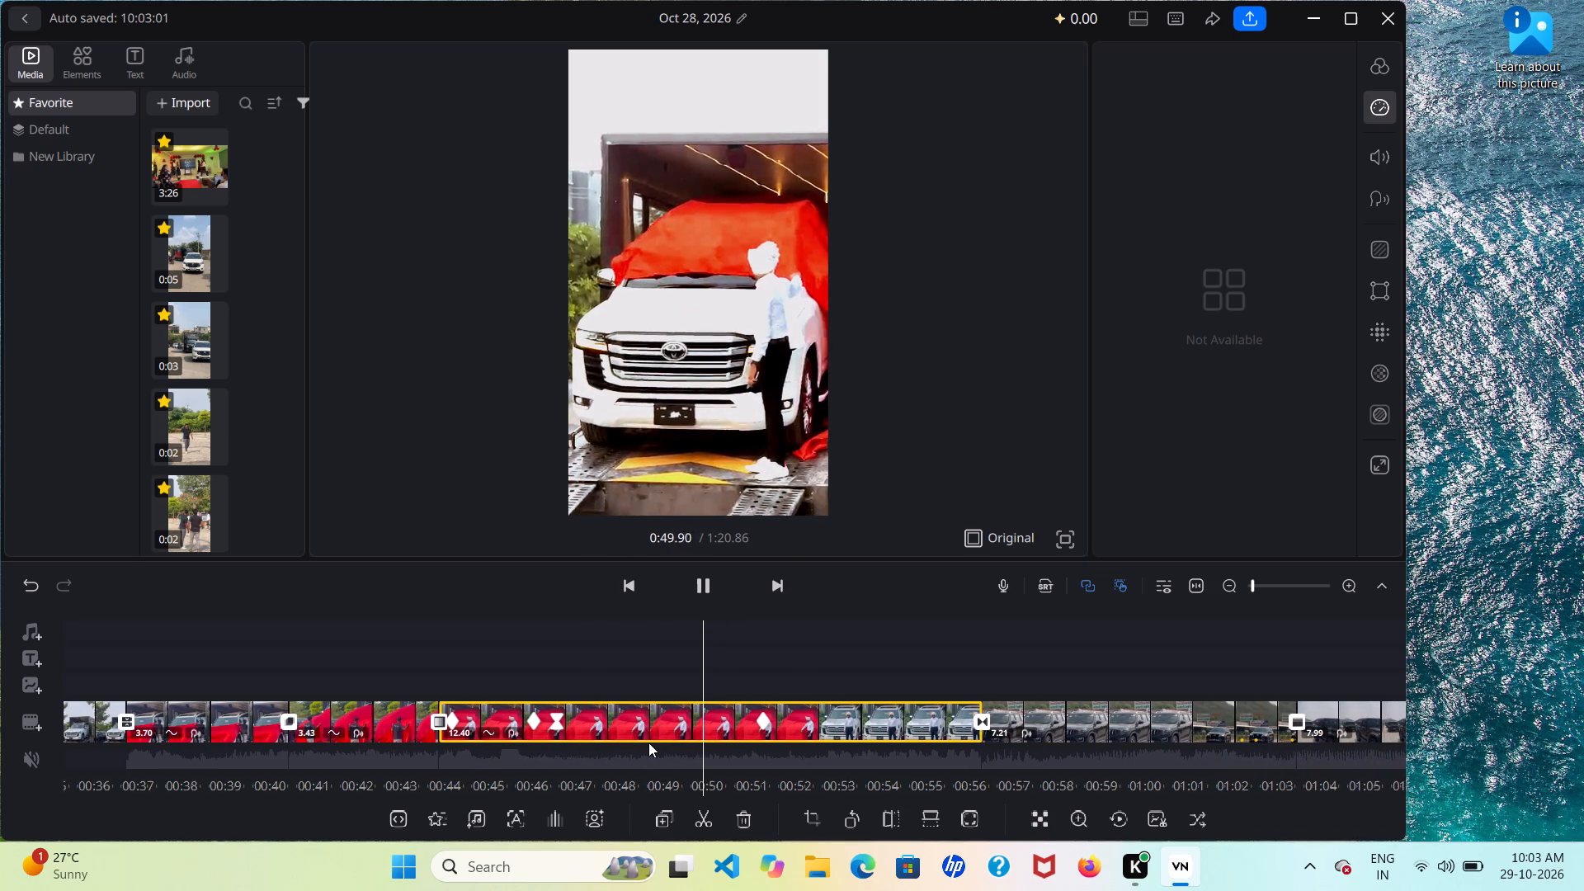
pyautogui.hscroll(2, 648, 742)
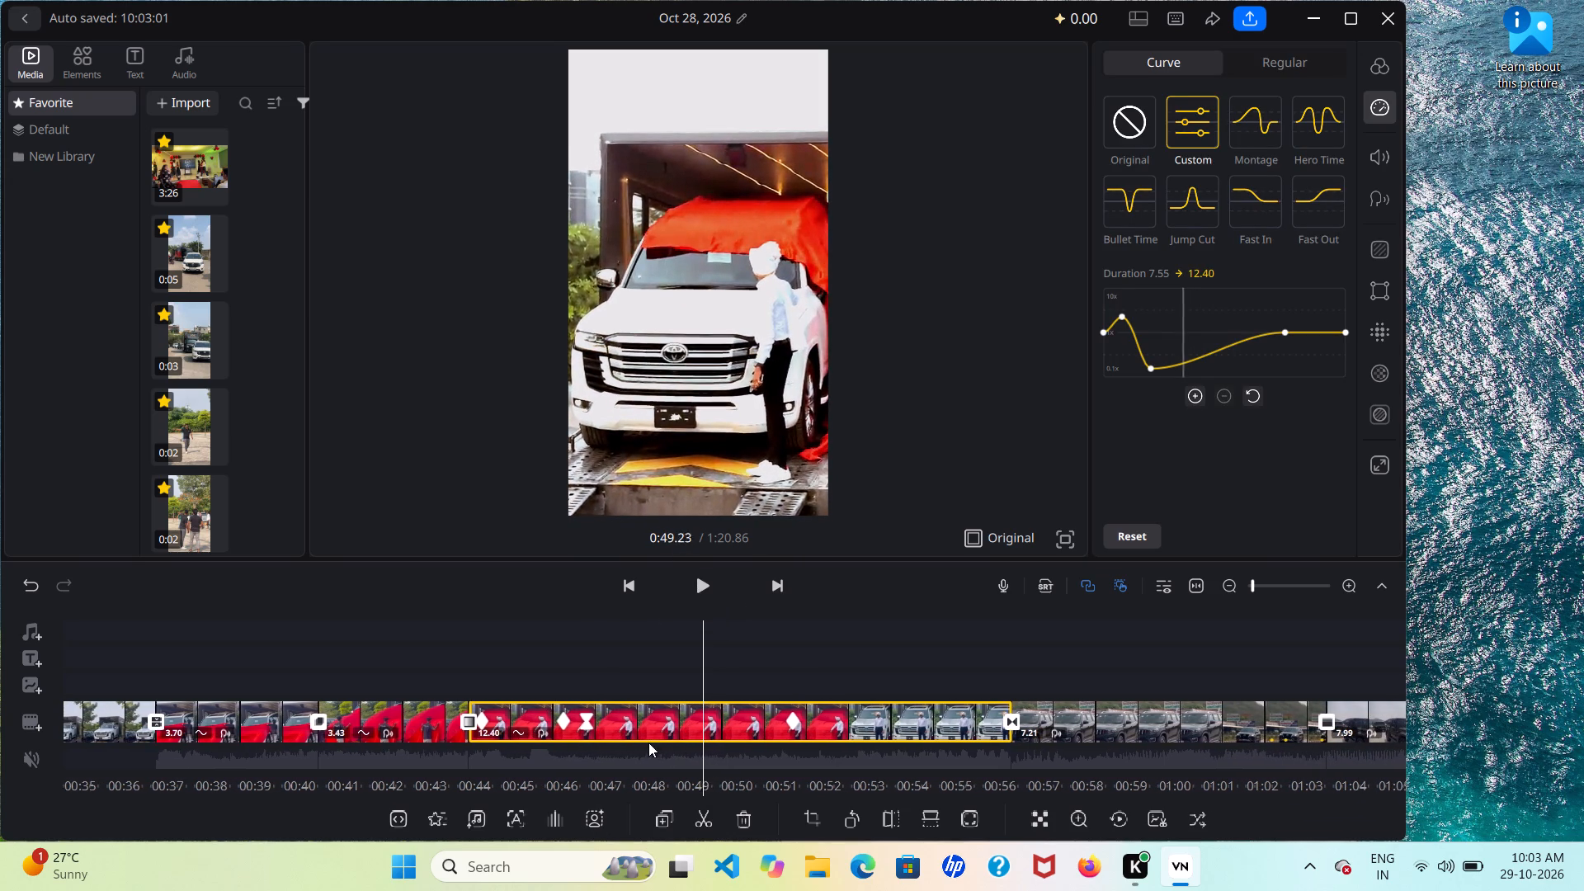
# Play back from the slow section of the tenth clip into the twelfth clip to review the speed curve.
pyautogui.hscroll(2, 648, 742)
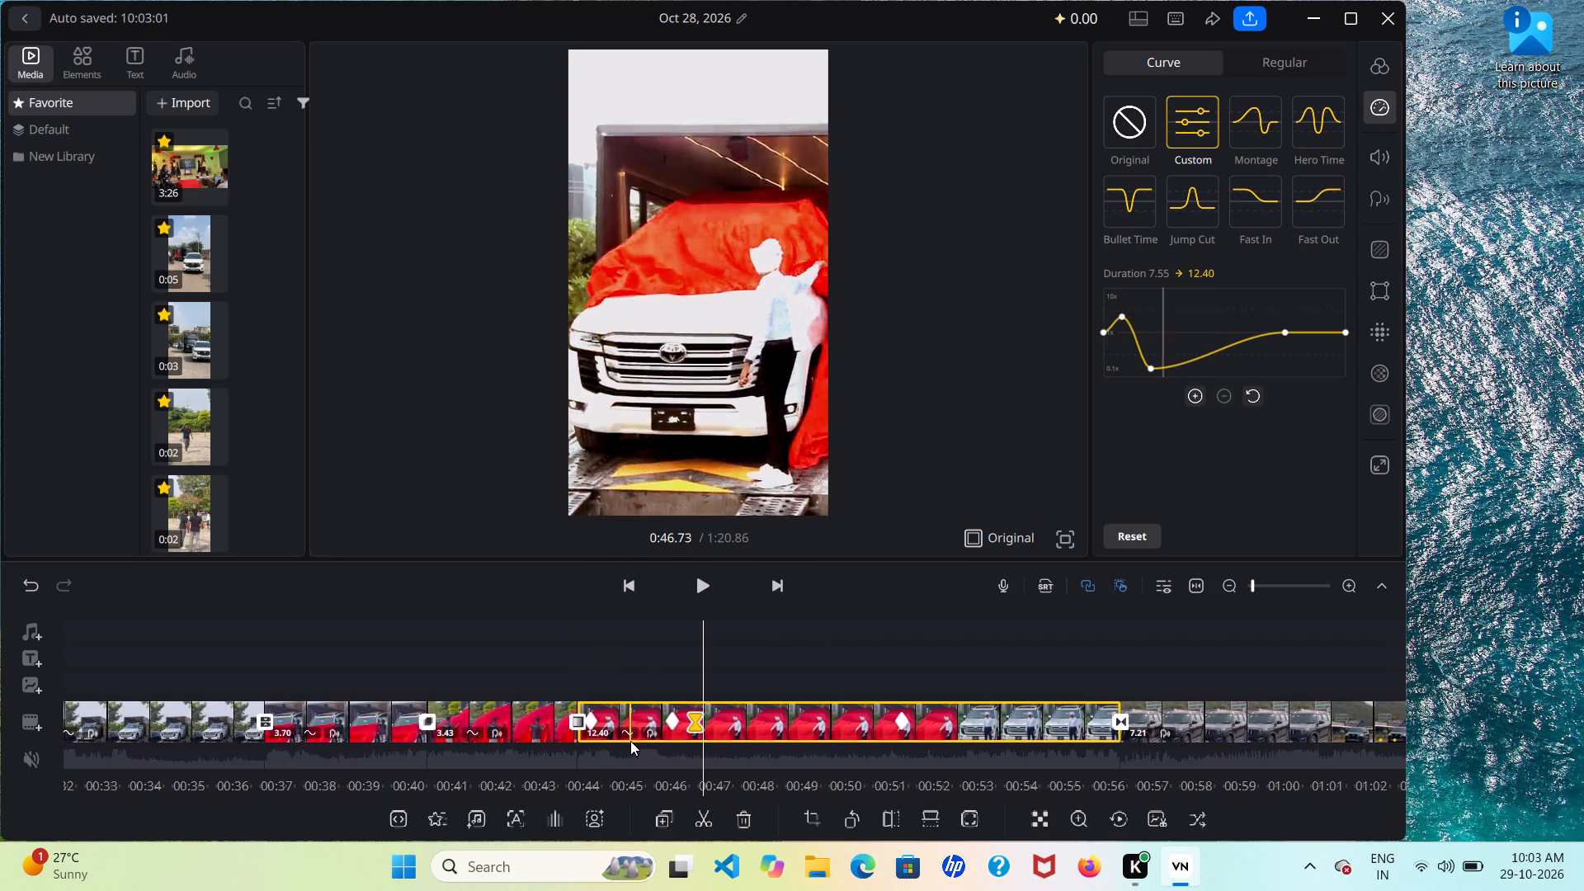
pyautogui.click(709, 583)
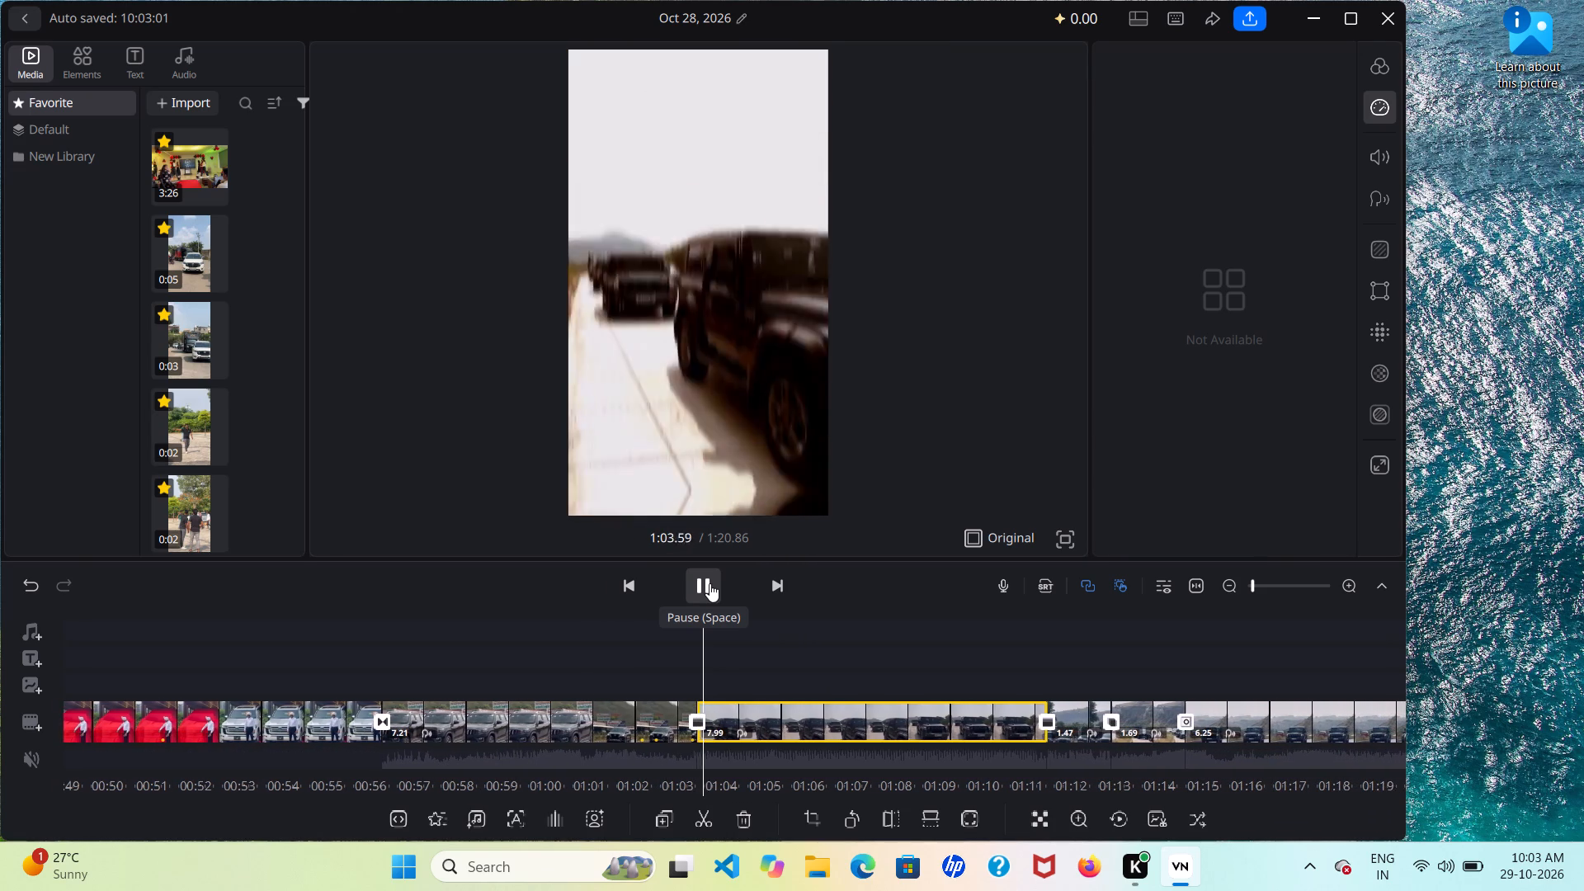
# Give the eleventh clip a Custom speed curve with an early peak and a deep dip about a tenth along, for a duration of 12.73.
pyautogui.hscroll(9, 500, 719)
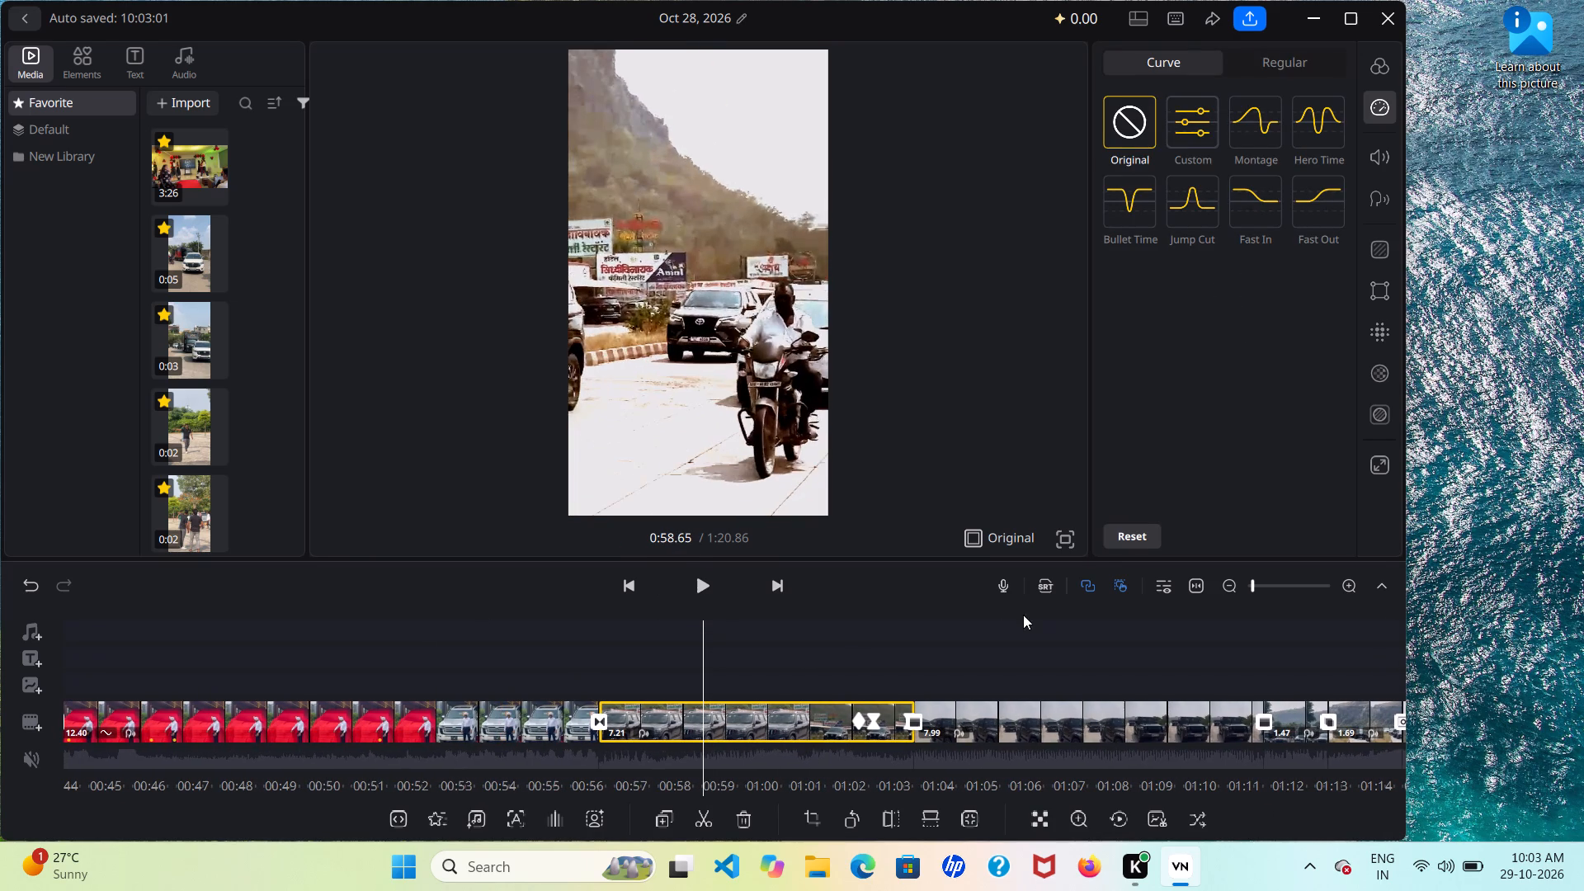
pyautogui.click(1201, 130)
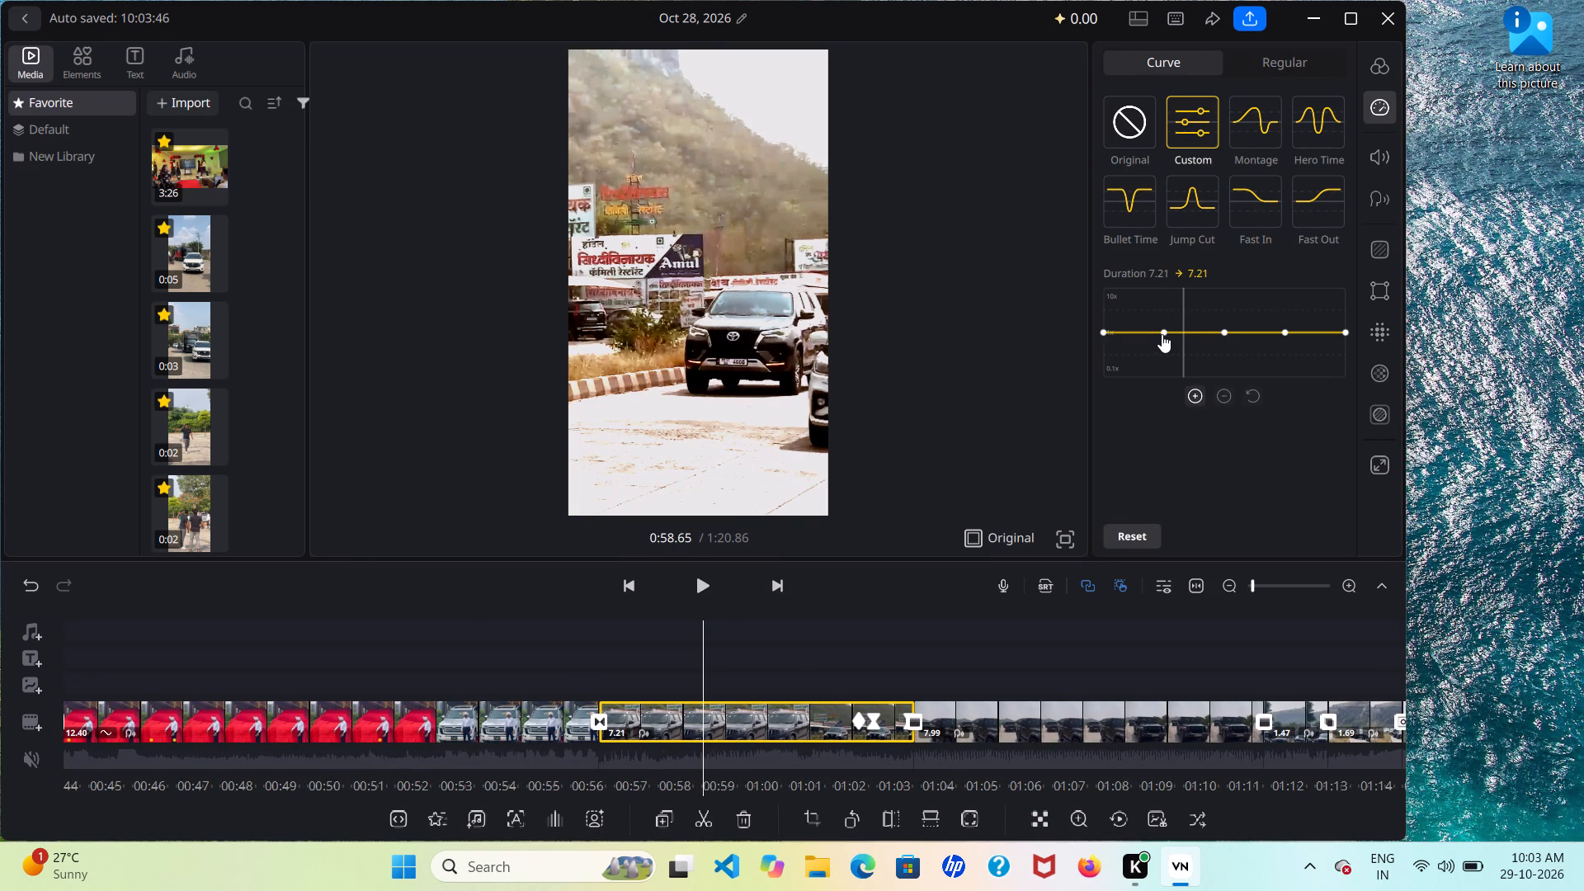
pyautogui.moveTo(1162, 334); pyautogui.dragTo(1120, 324)
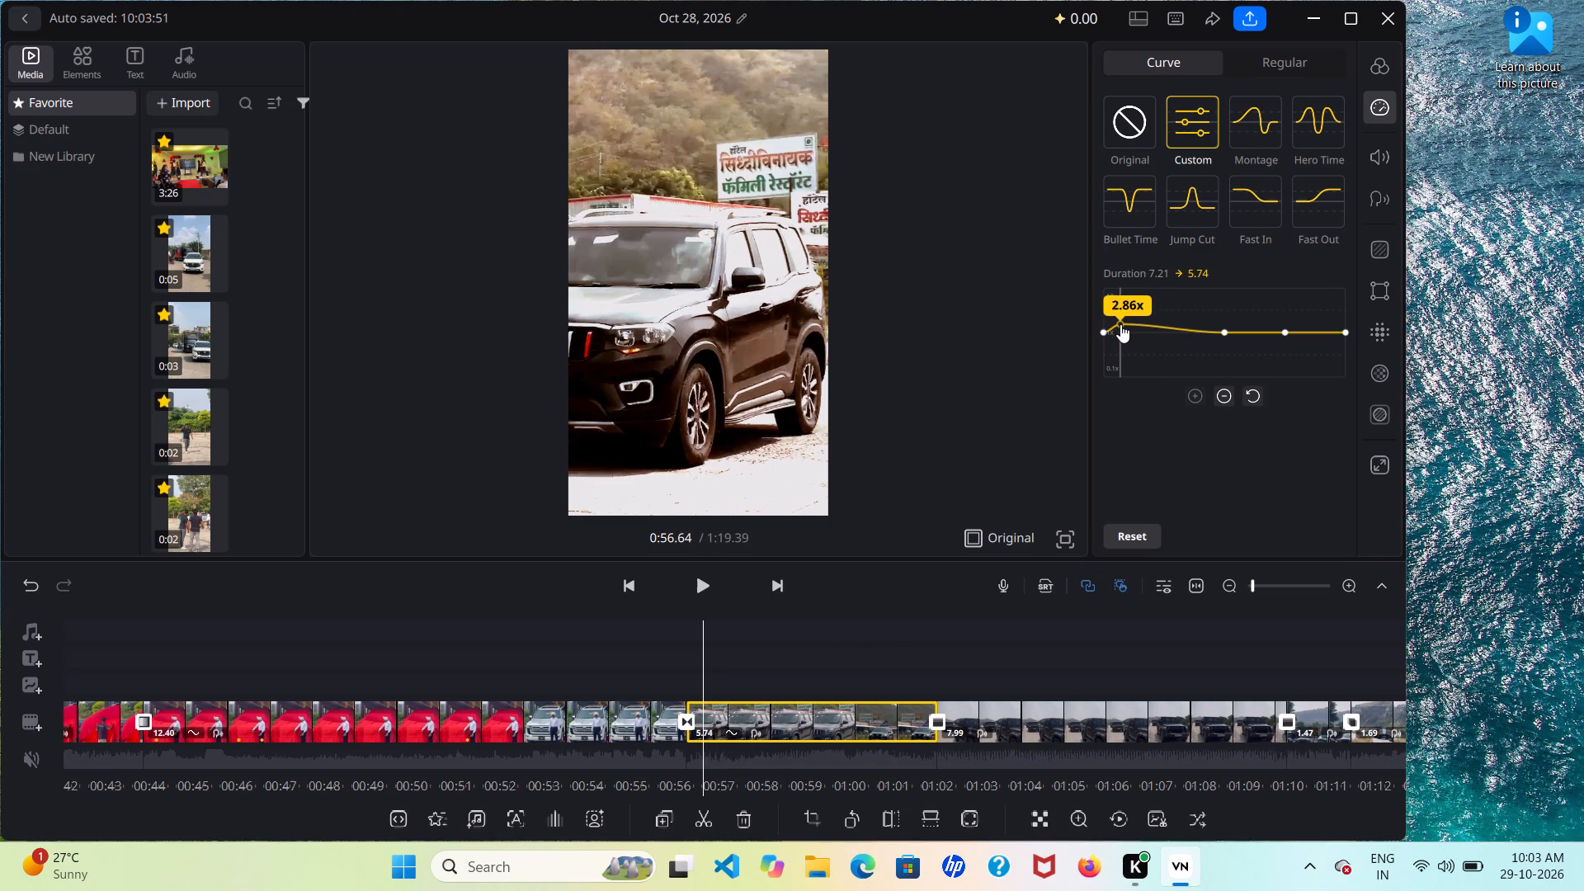
pyautogui.moveTo(1120, 324); pyautogui.dragTo(1120, 321)
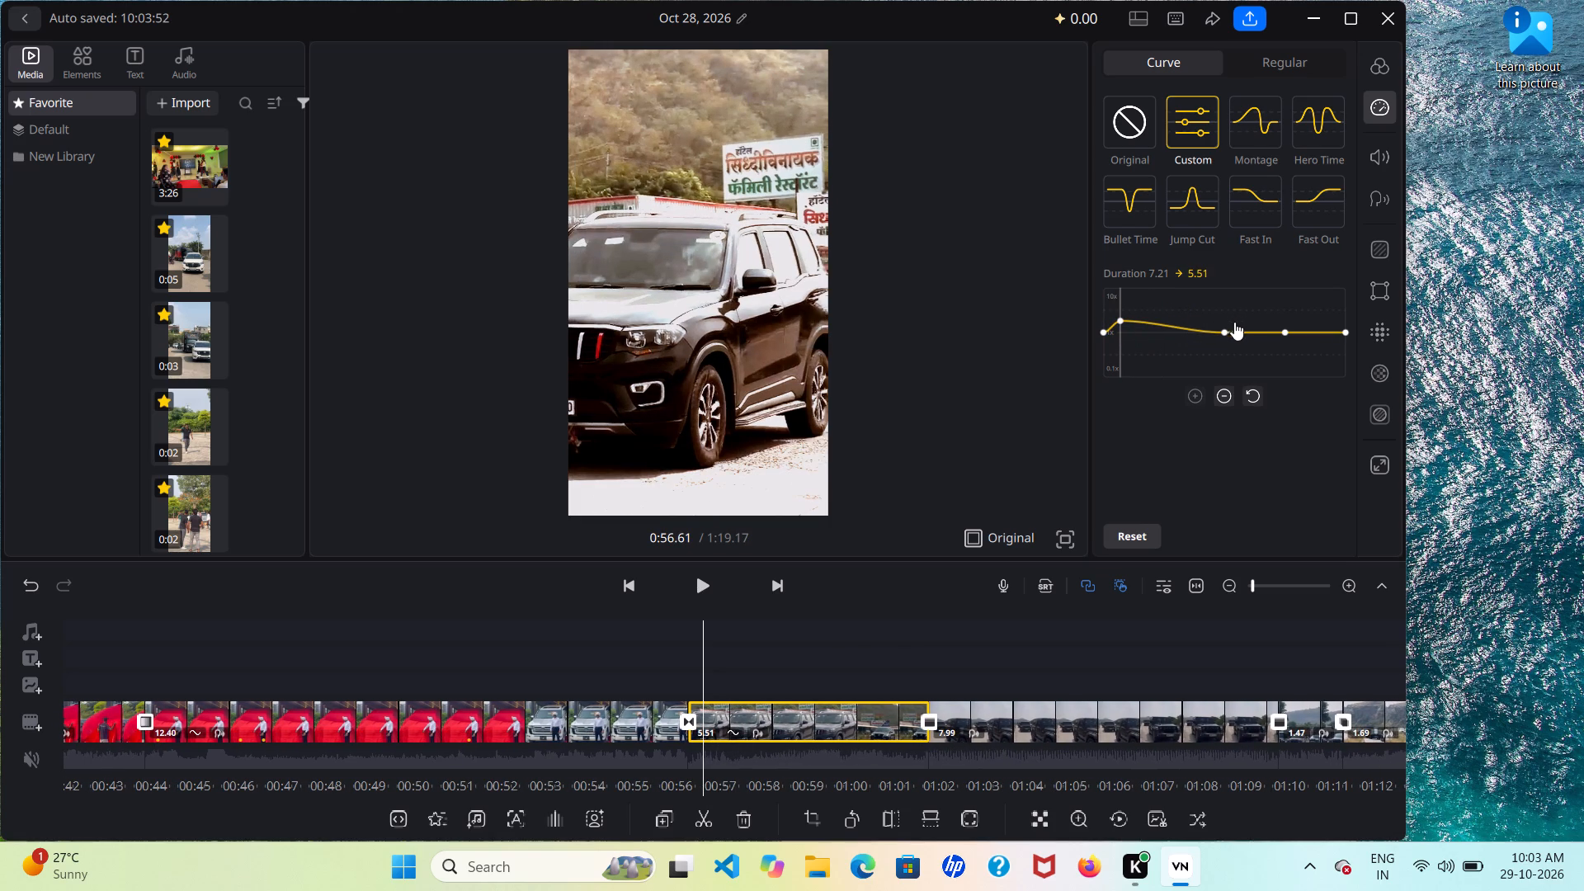
pyautogui.moveTo(1224, 334); pyautogui.dragTo(1200, 350)
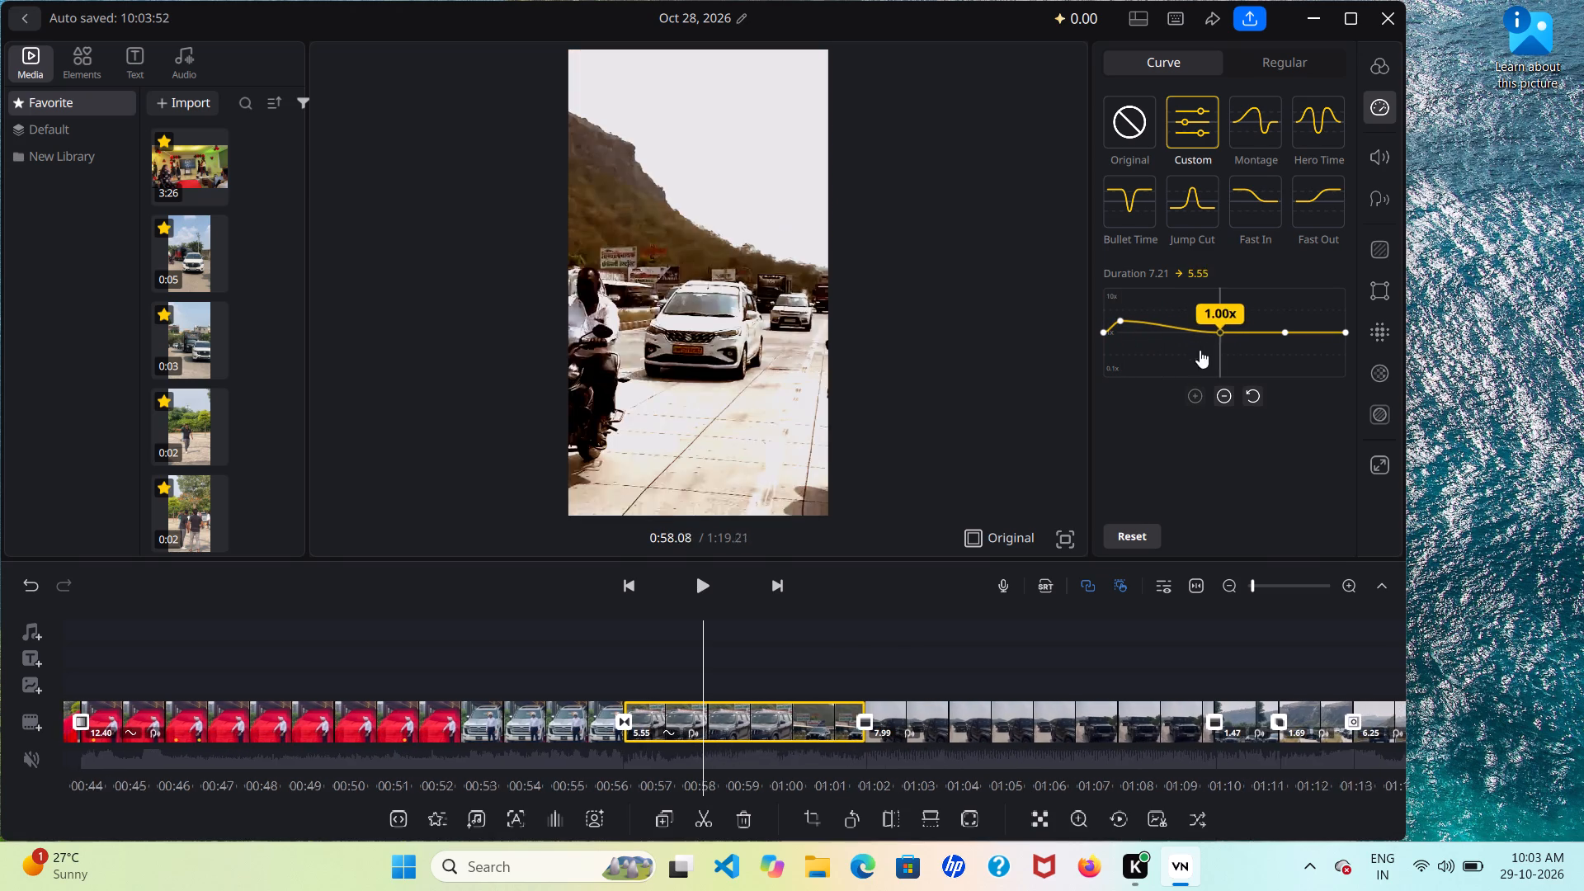
pyautogui.moveTo(1200, 350); pyautogui.dragTo(1128, 369)
# Add a second peak about 30% along the eleventh clip's curve and a deep dip just after it, for a duration of 17.64.
pyautogui.hscroll(-1, 1221, 336)
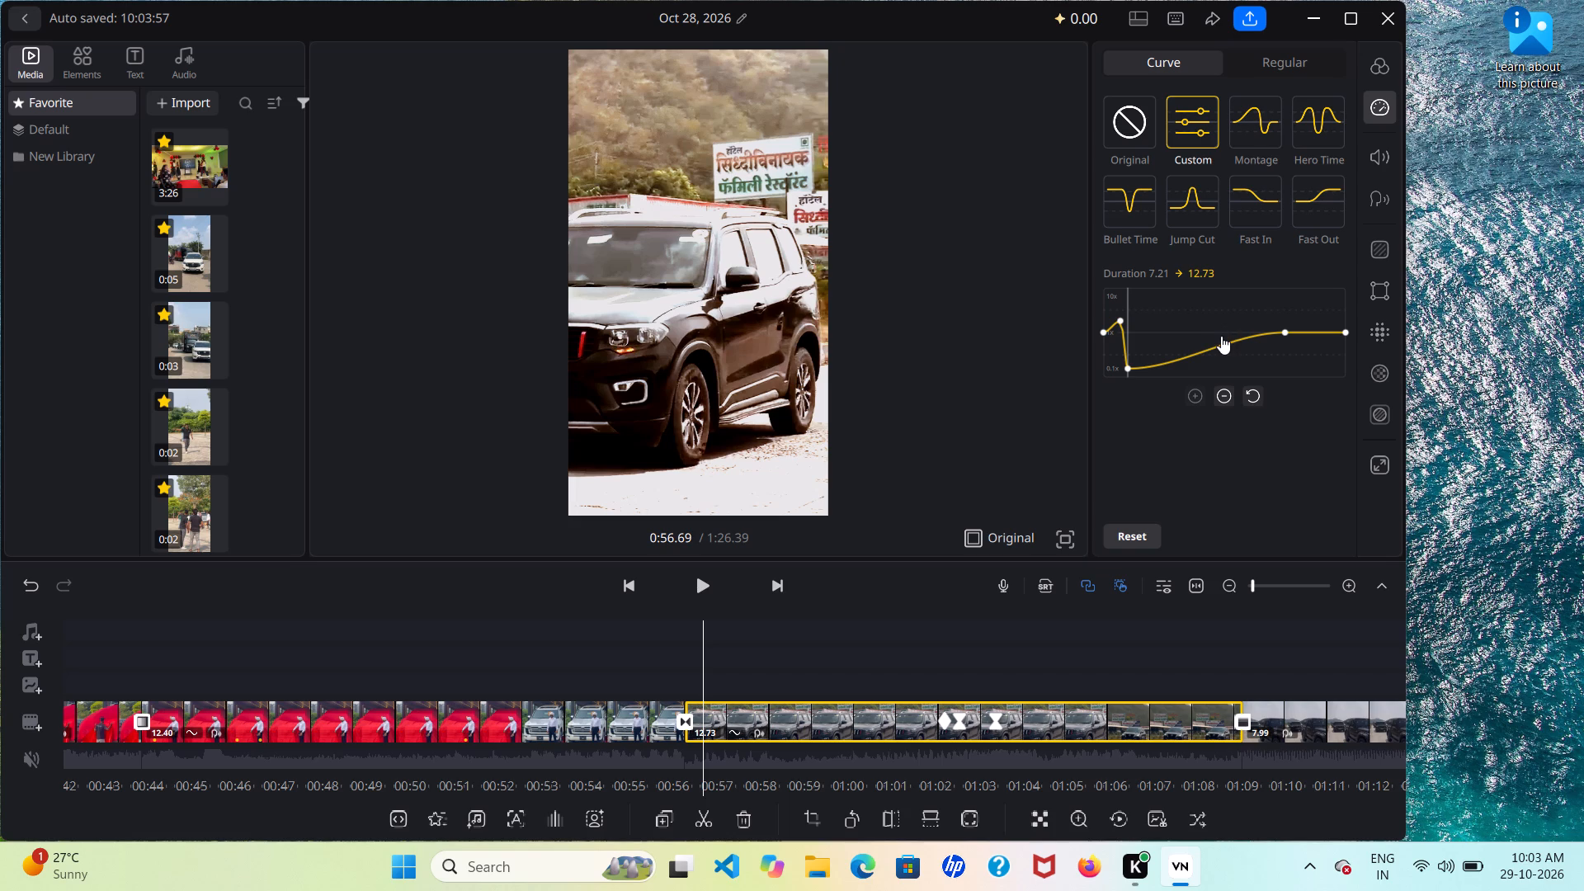
pyautogui.hscroll(-1, 1221, 336)
pyautogui.click(1132, 294)
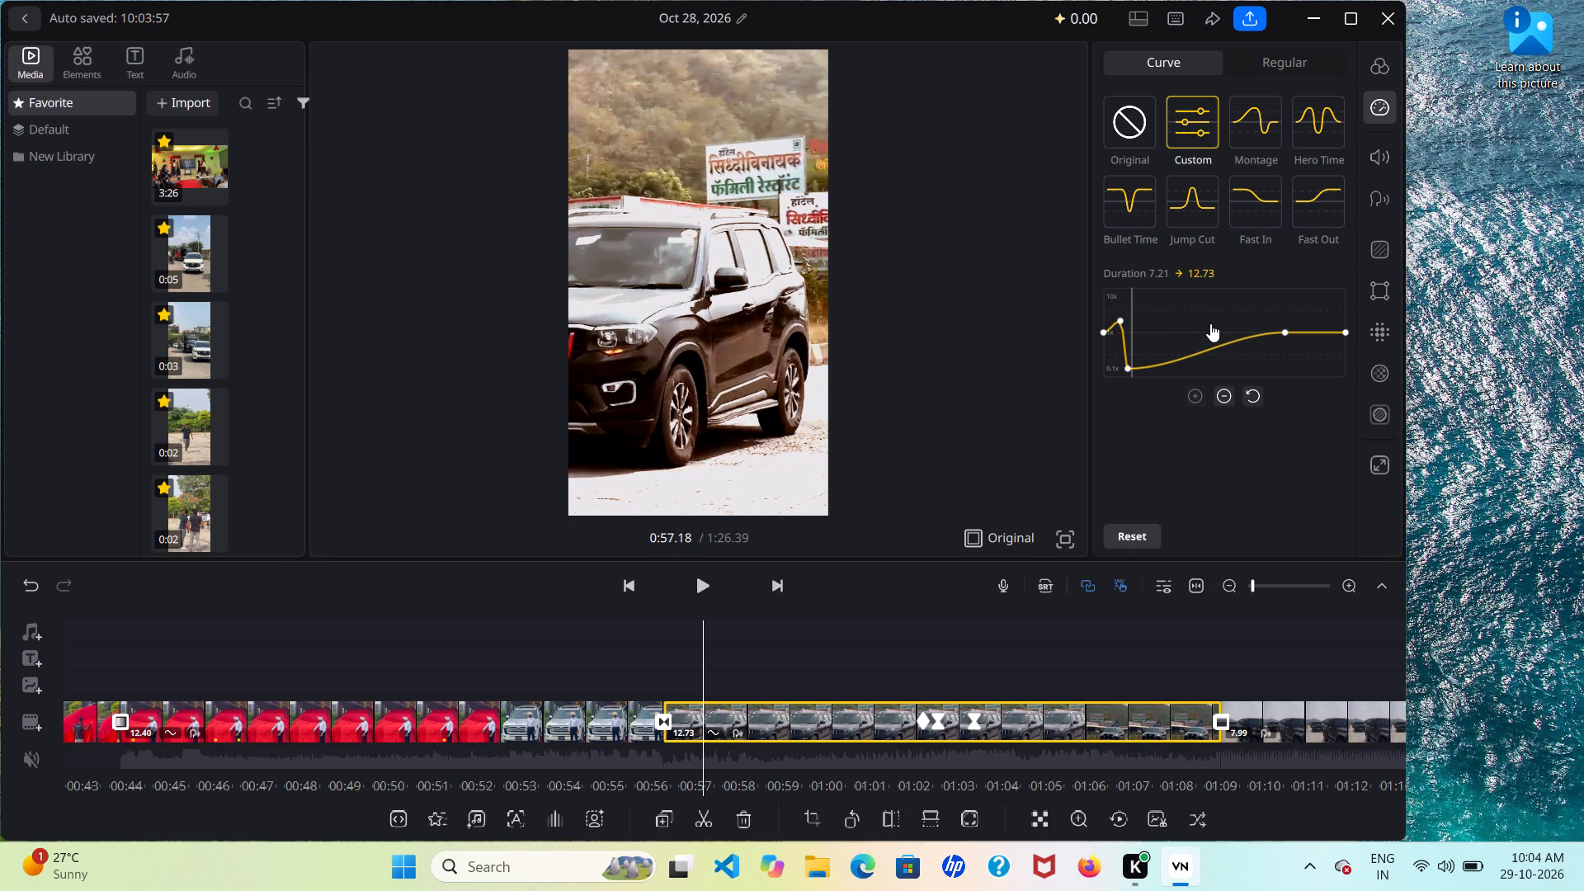
pyautogui.click(1210, 323)
pyautogui.click(1188, 332)
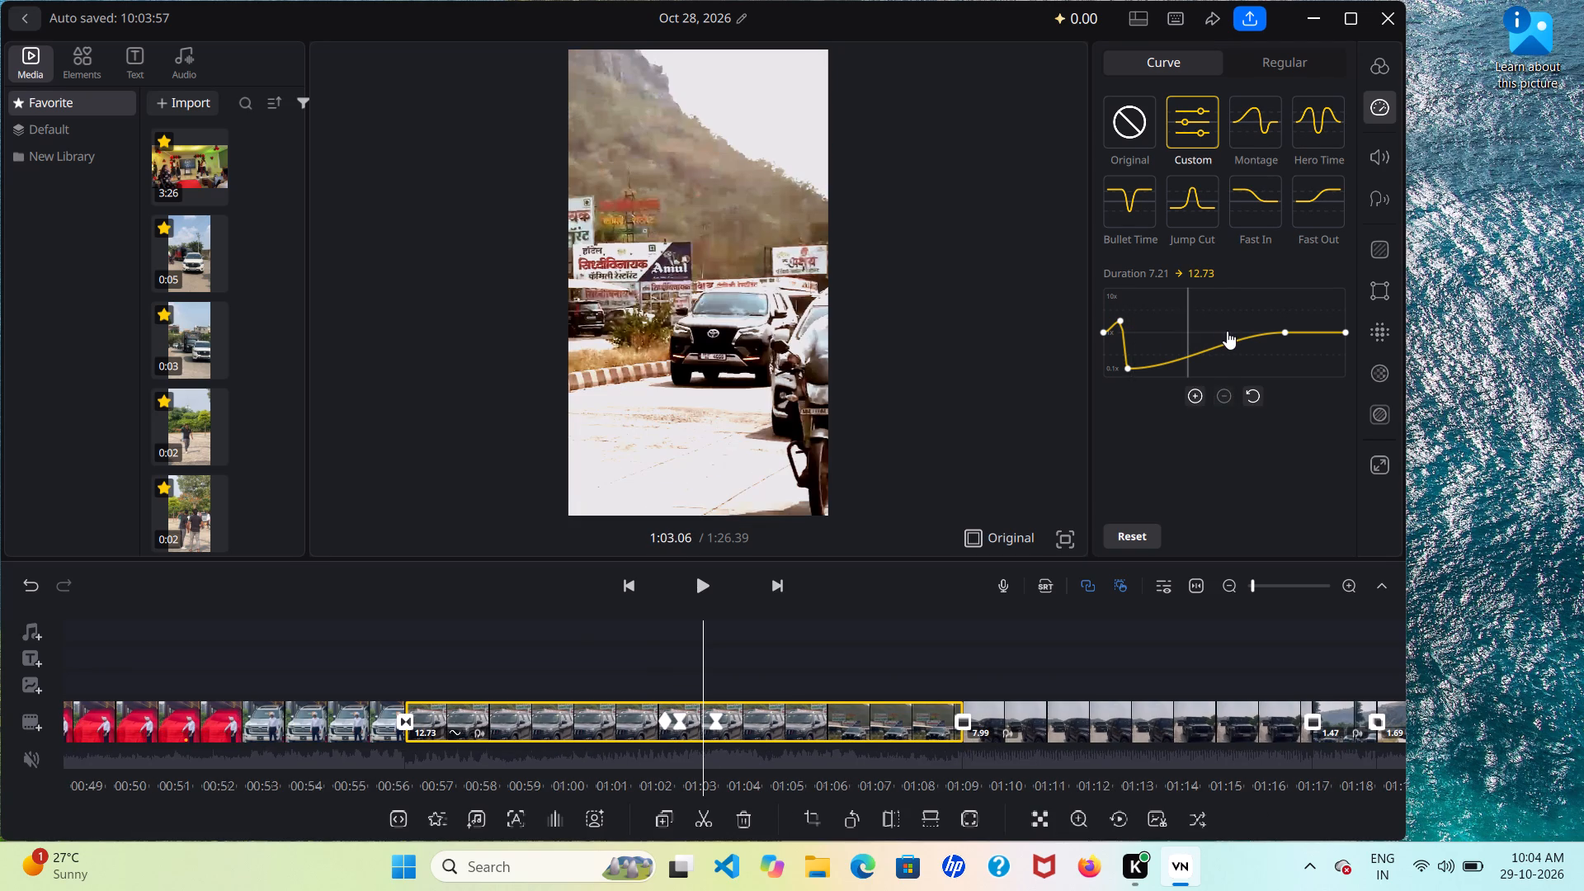
pyautogui.click(1227, 331)
pyautogui.click(1205, 336)
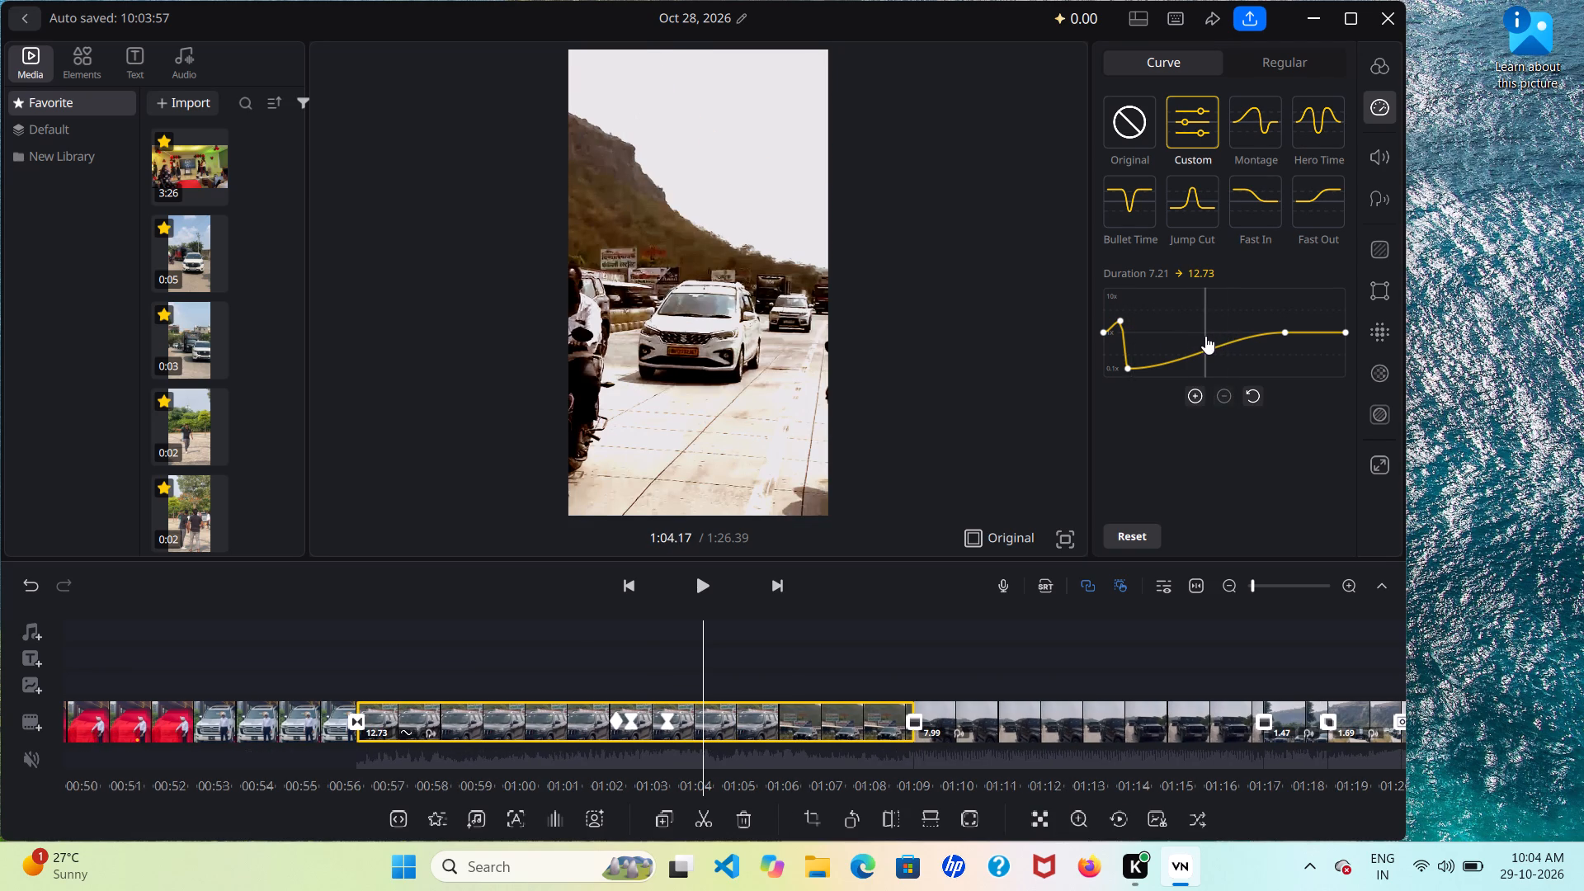
pyautogui.click(1190, 336)
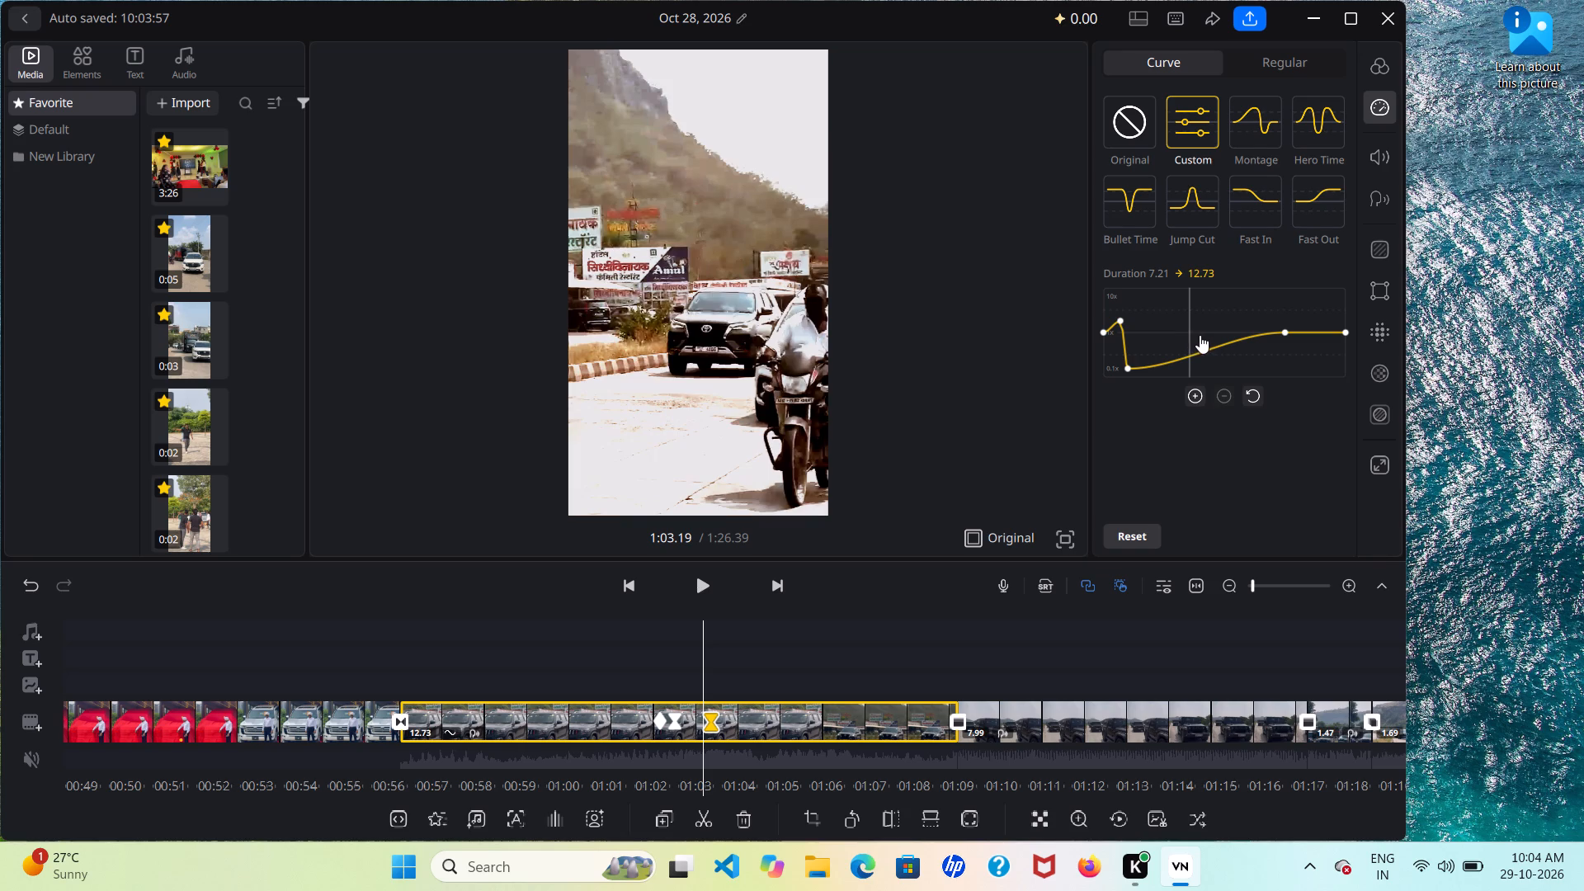
pyautogui.click(1170, 341)
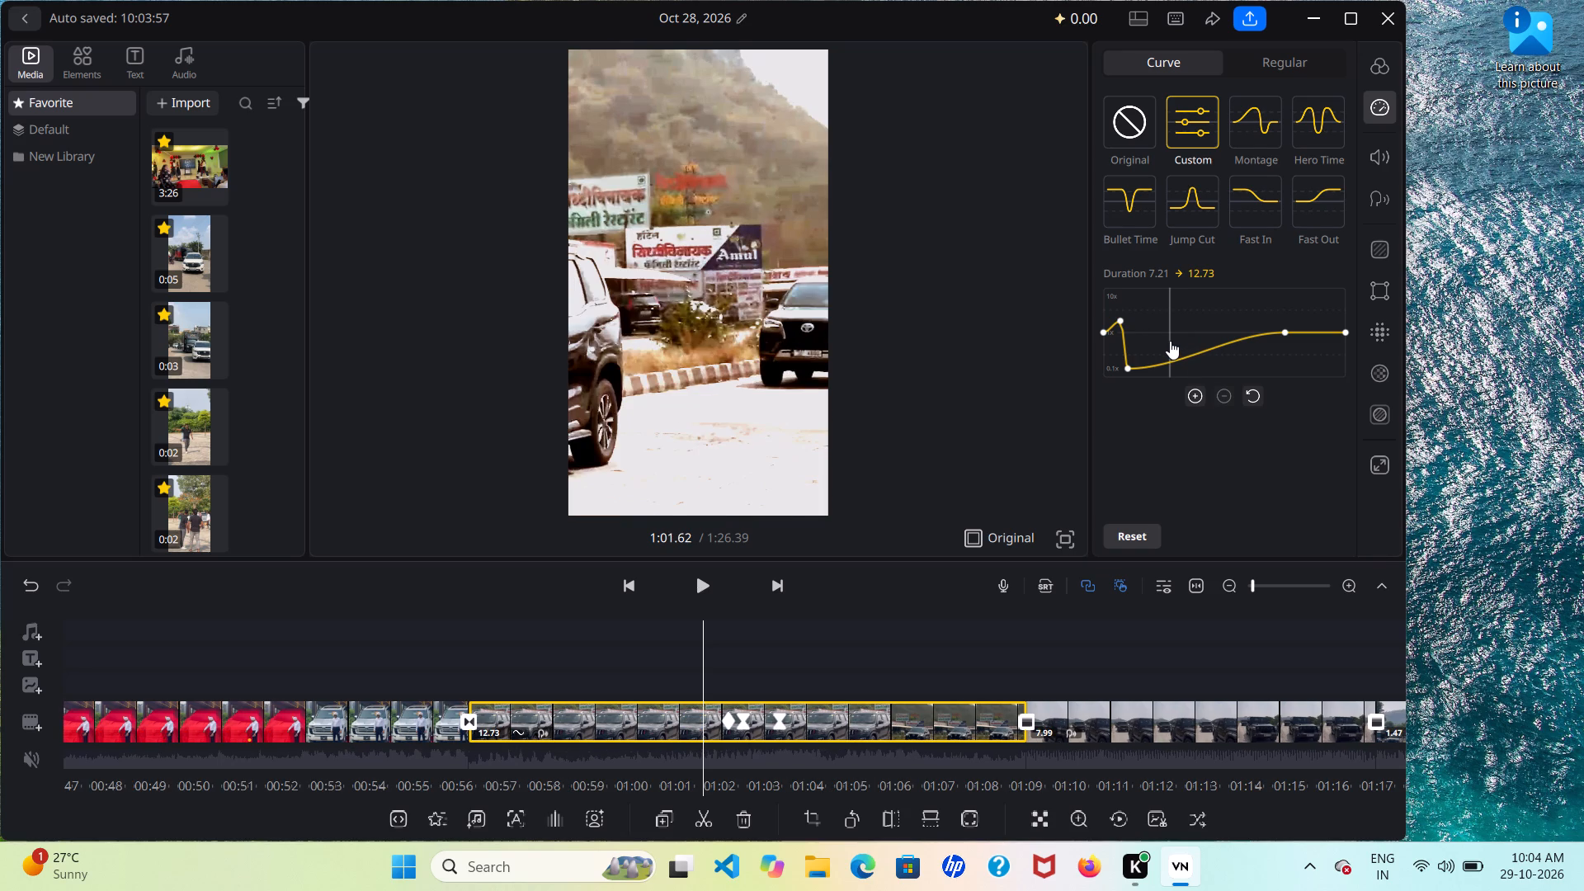
pyautogui.click(1195, 396)
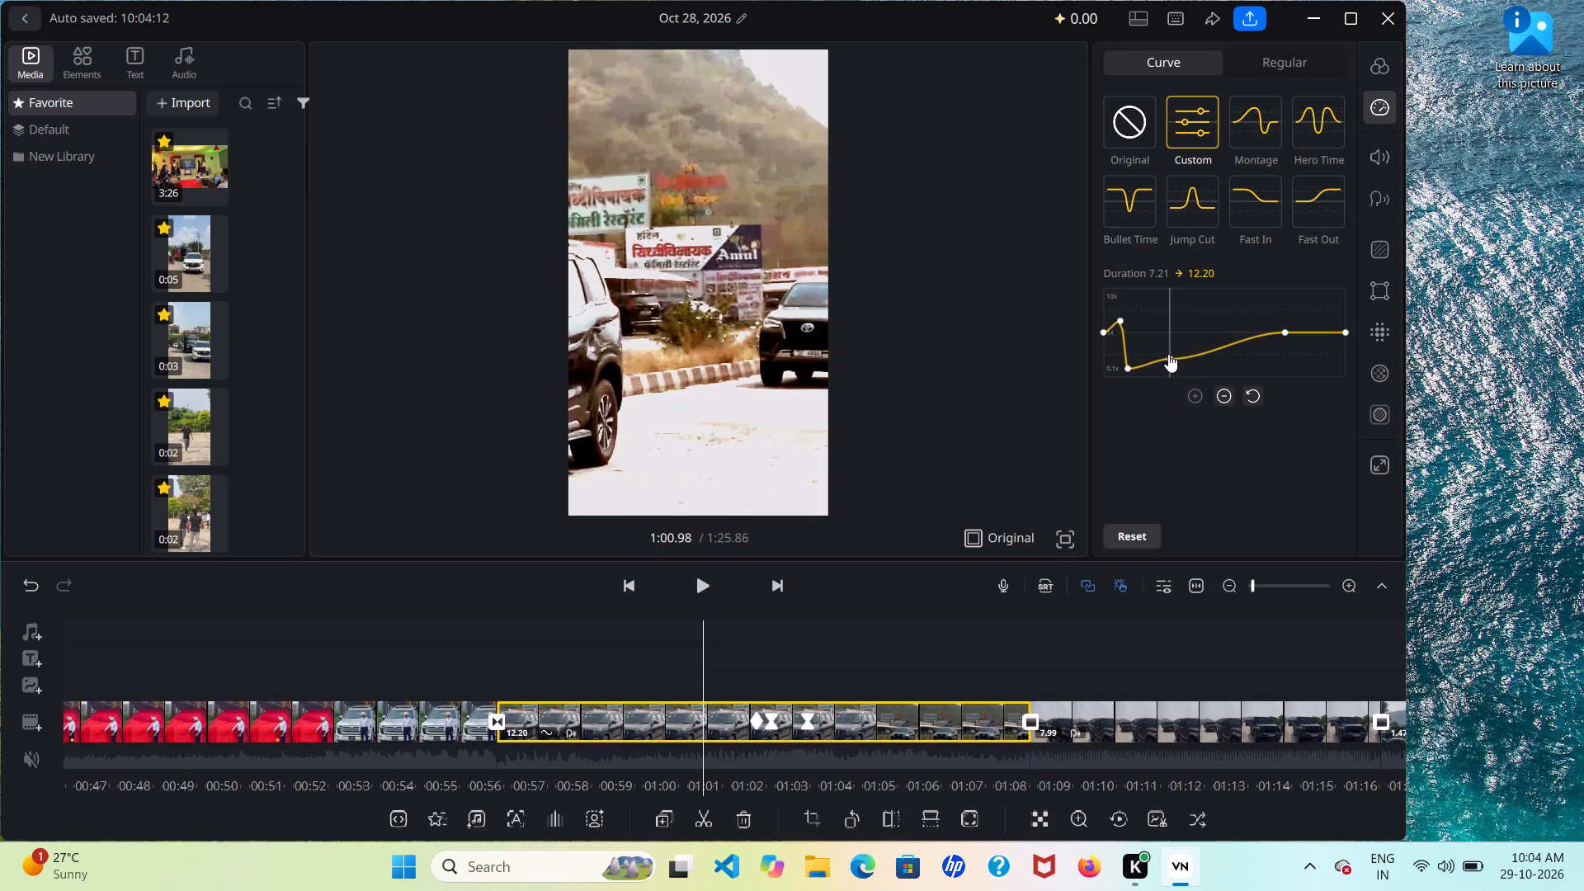
pyautogui.moveTo(1168, 354); pyautogui.dragTo(1172, 326)
pyautogui.moveTo(1284, 329); pyautogui.dragTo(1216, 358)
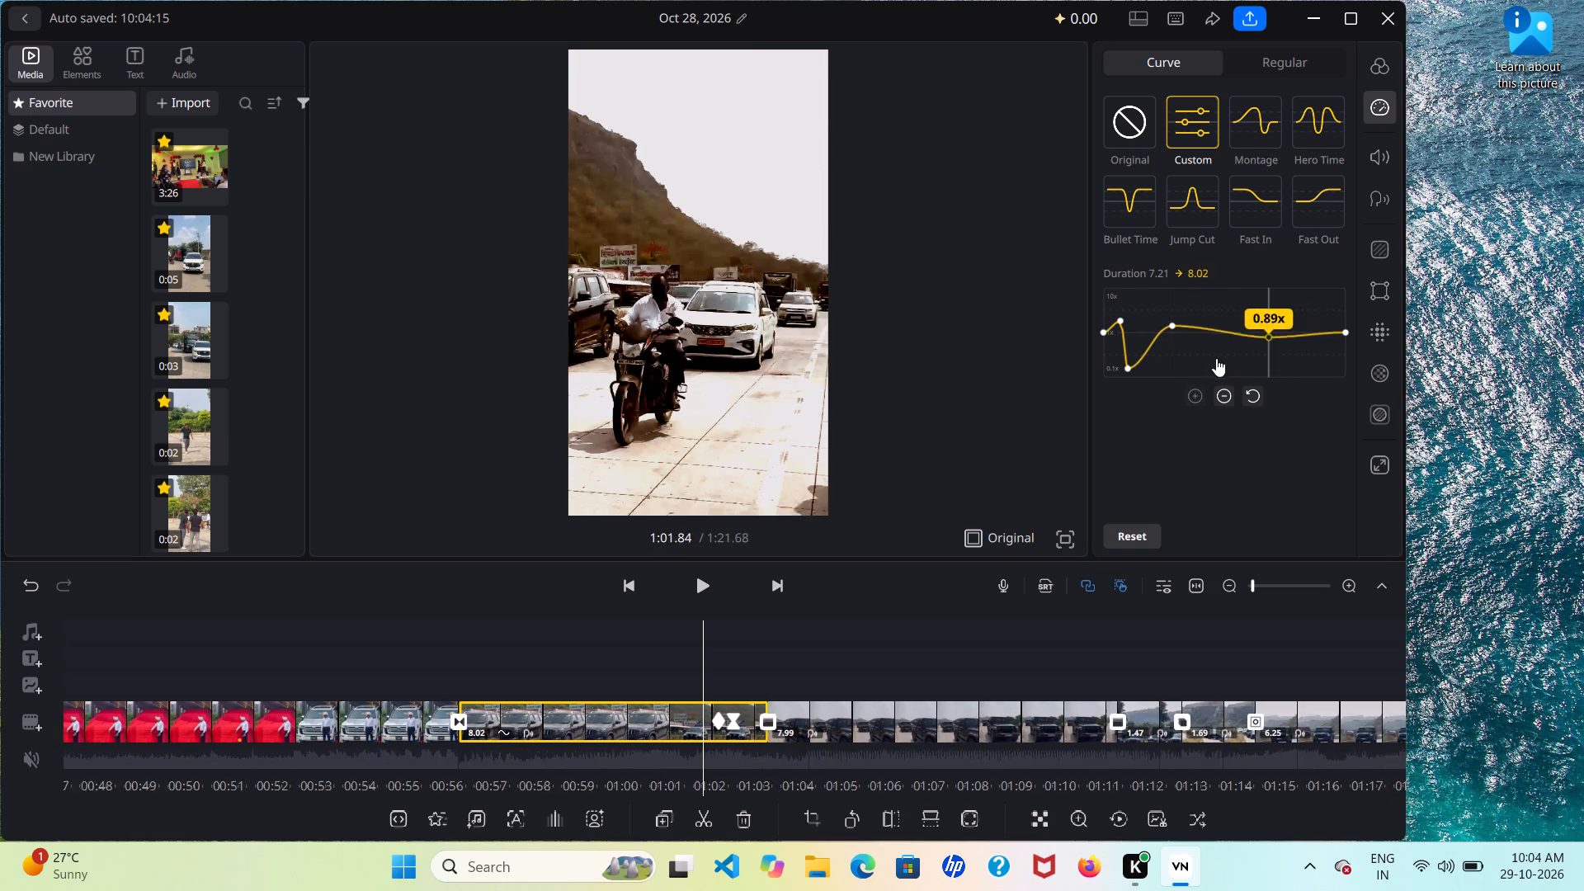
pyautogui.moveTo(1216, 358); pyautogui.dragTo(1176, 369)
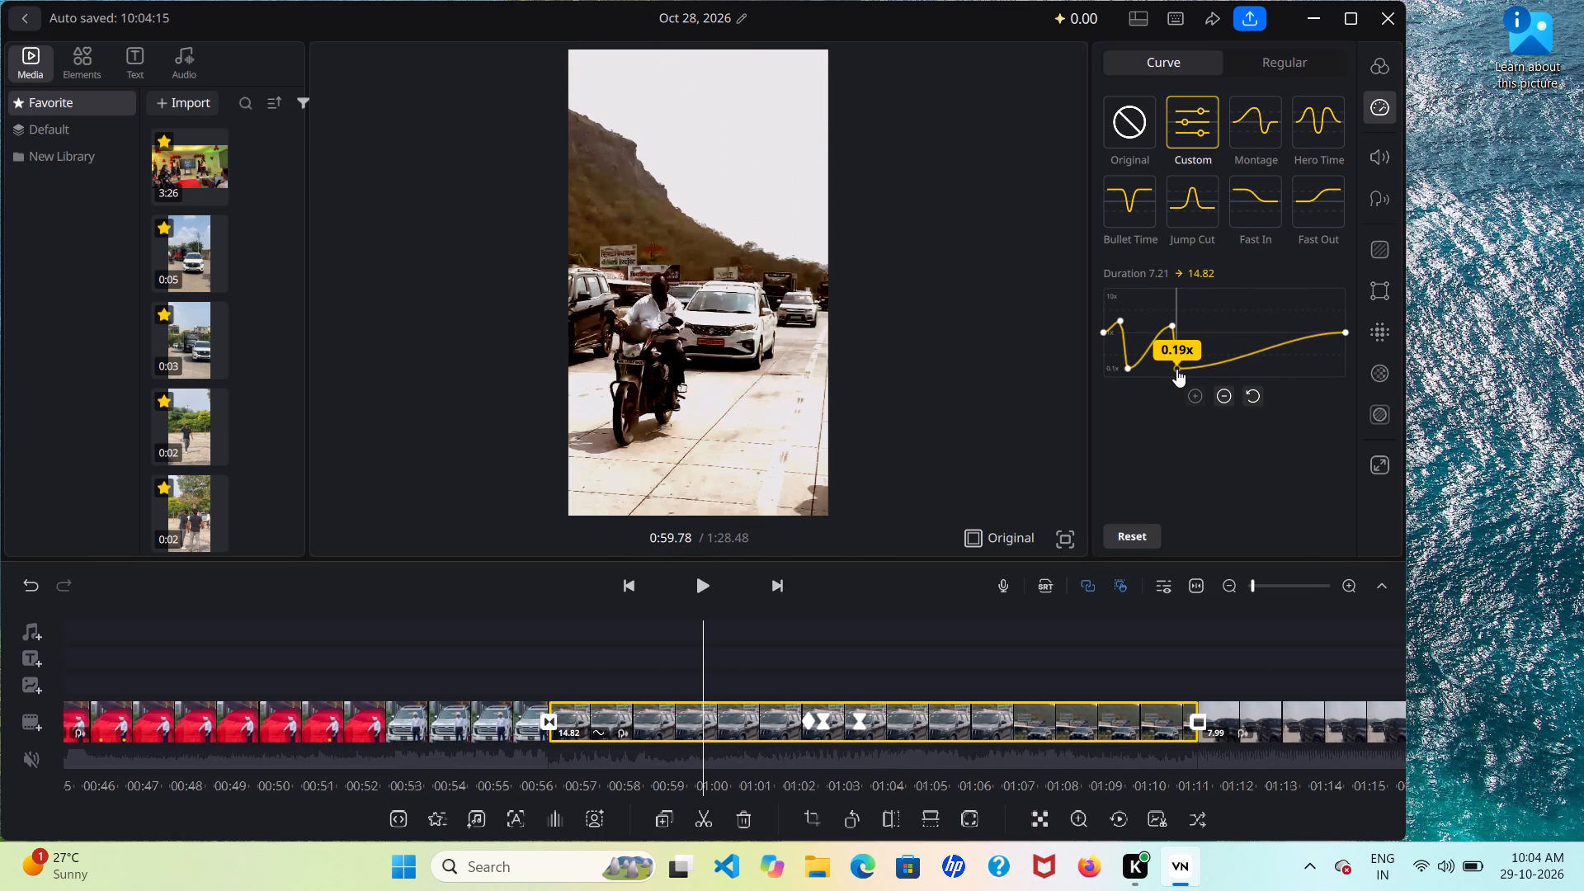
pyautogui.moveTo(1176, 369); pyautogui.dragTo(1181, 370)
# Play back from the end of the tenth clip through the eleventh into the twelfth to review the eleventh clip's speed curve.
pyautogui.hscroll(2, 750, 672)
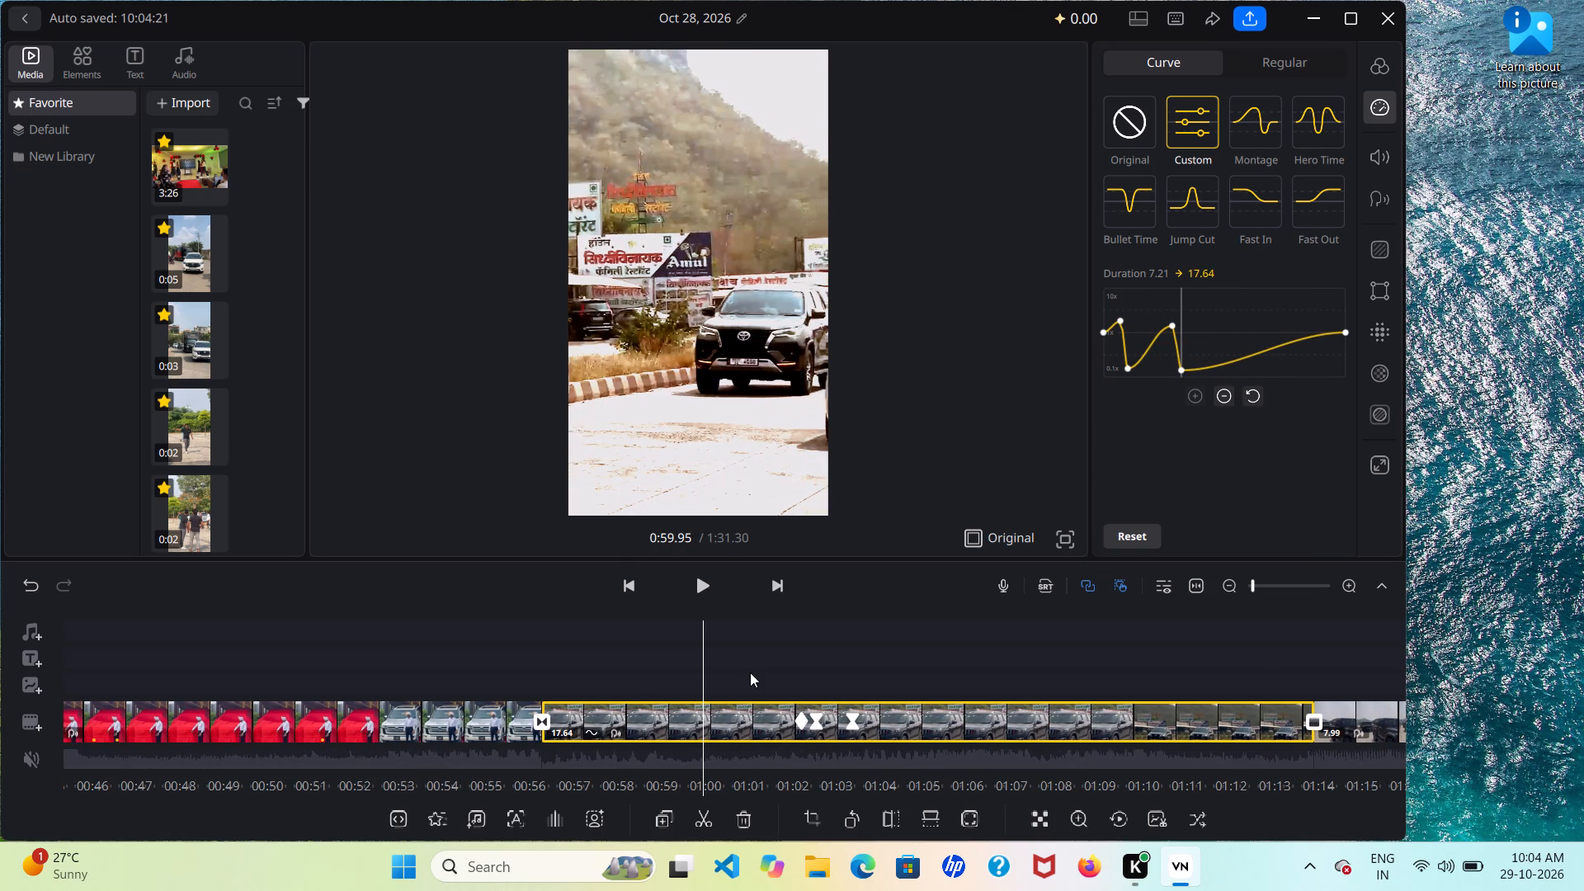
pyautogui.hscroll(1, 750, 672)
pyautogui.hscroll(3, 843, 670)
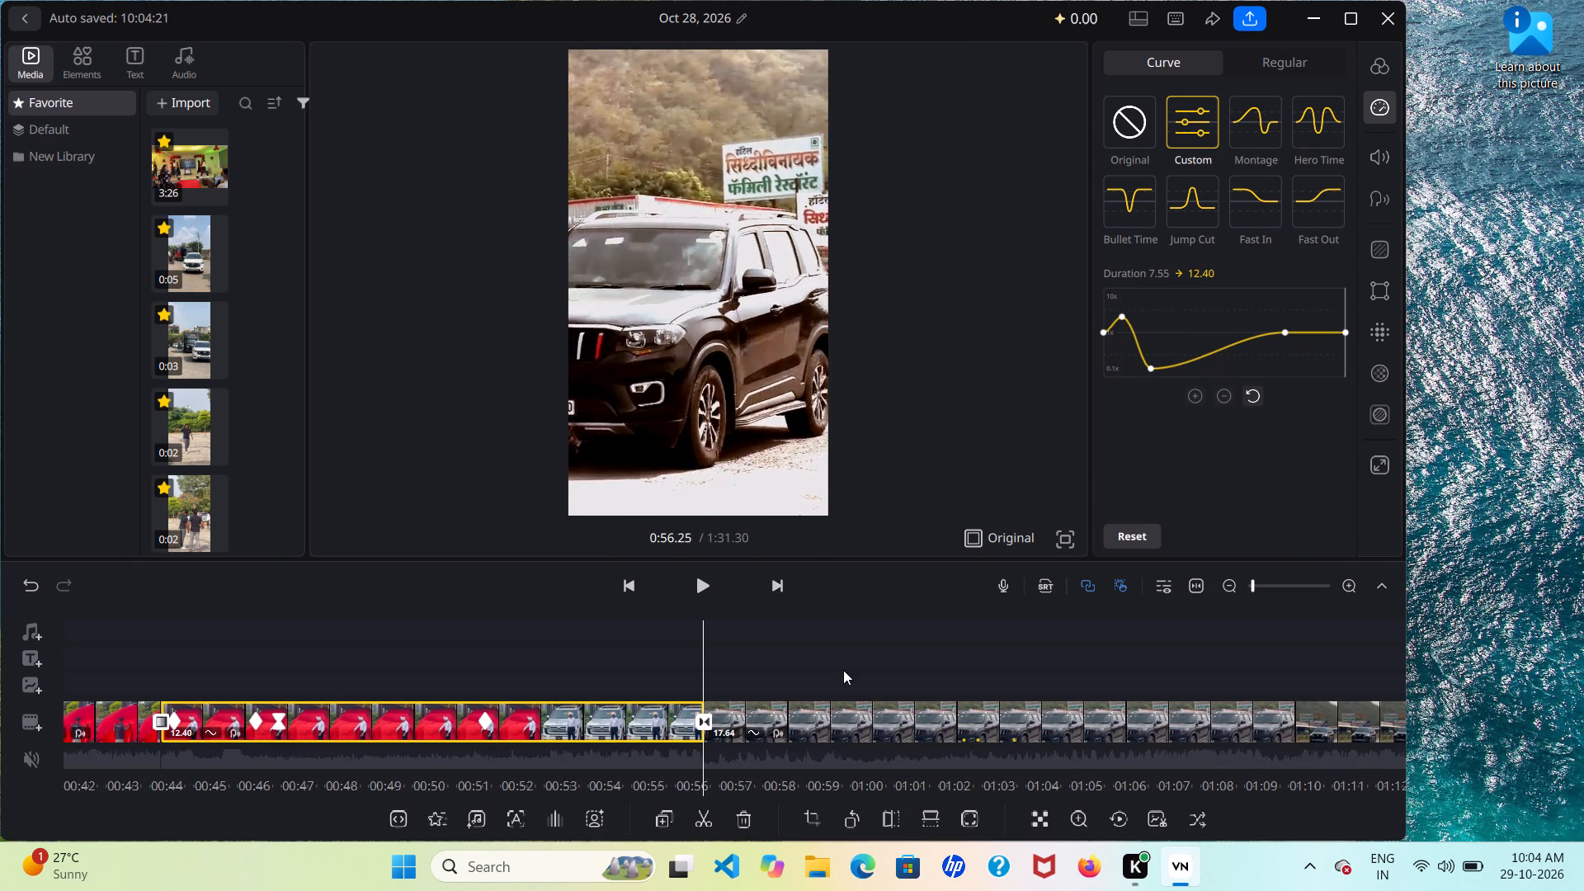
pyautogui.hscroll(1, 843, 670)
pyautogui.click(707, 585)
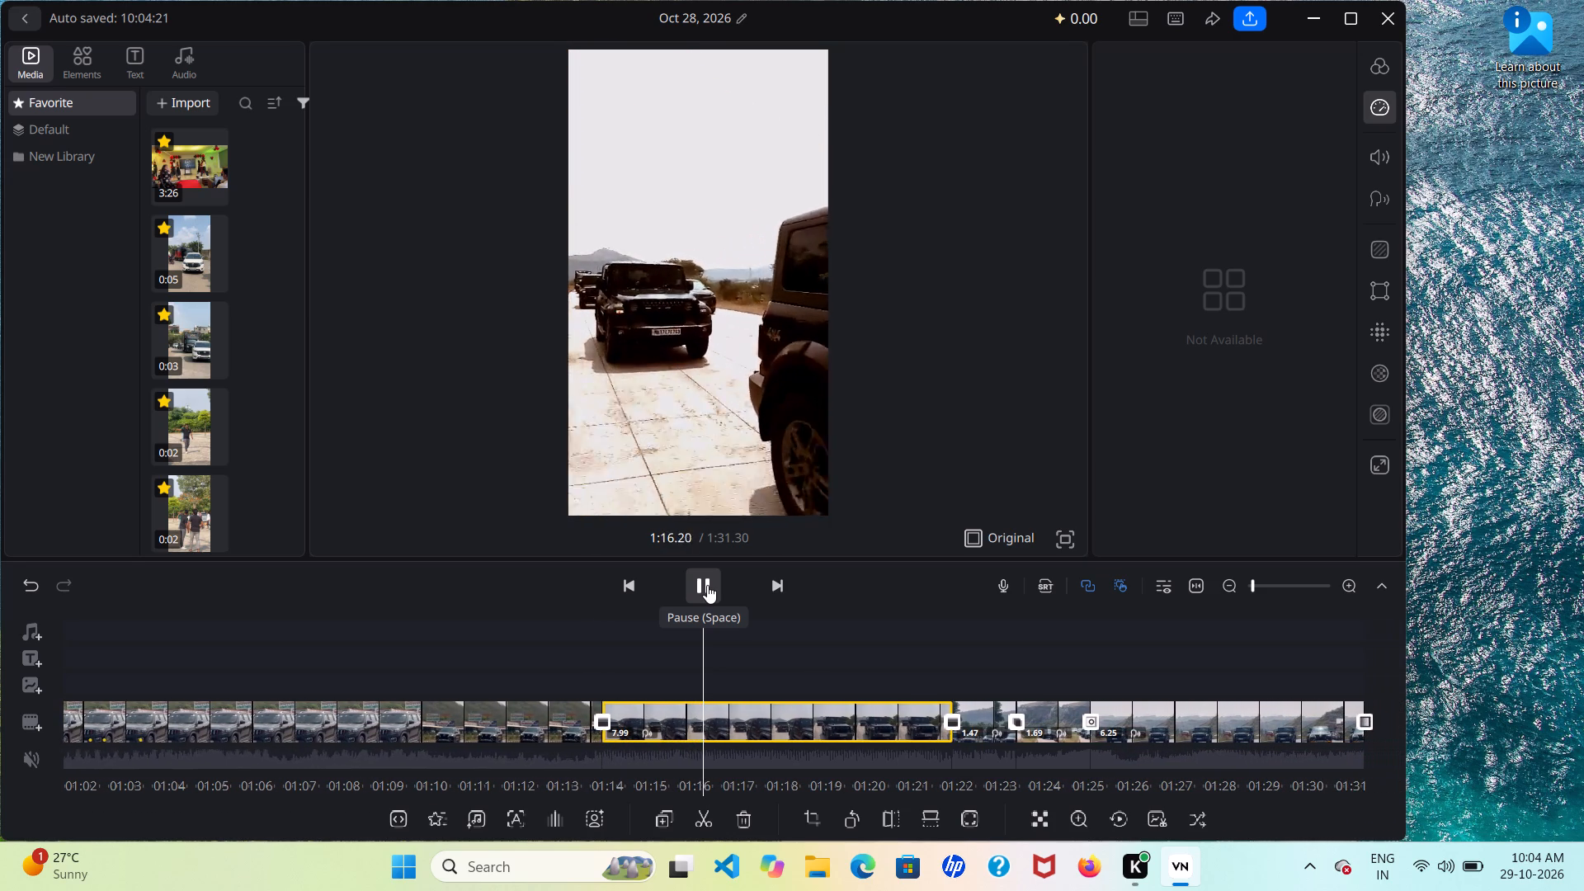
# Give the twelfth clip a Custom speed curve with an early peak and a deep dip about an eighth along, for a duration of 19.26.
pyautogui.hscroll(1, 692, 732)
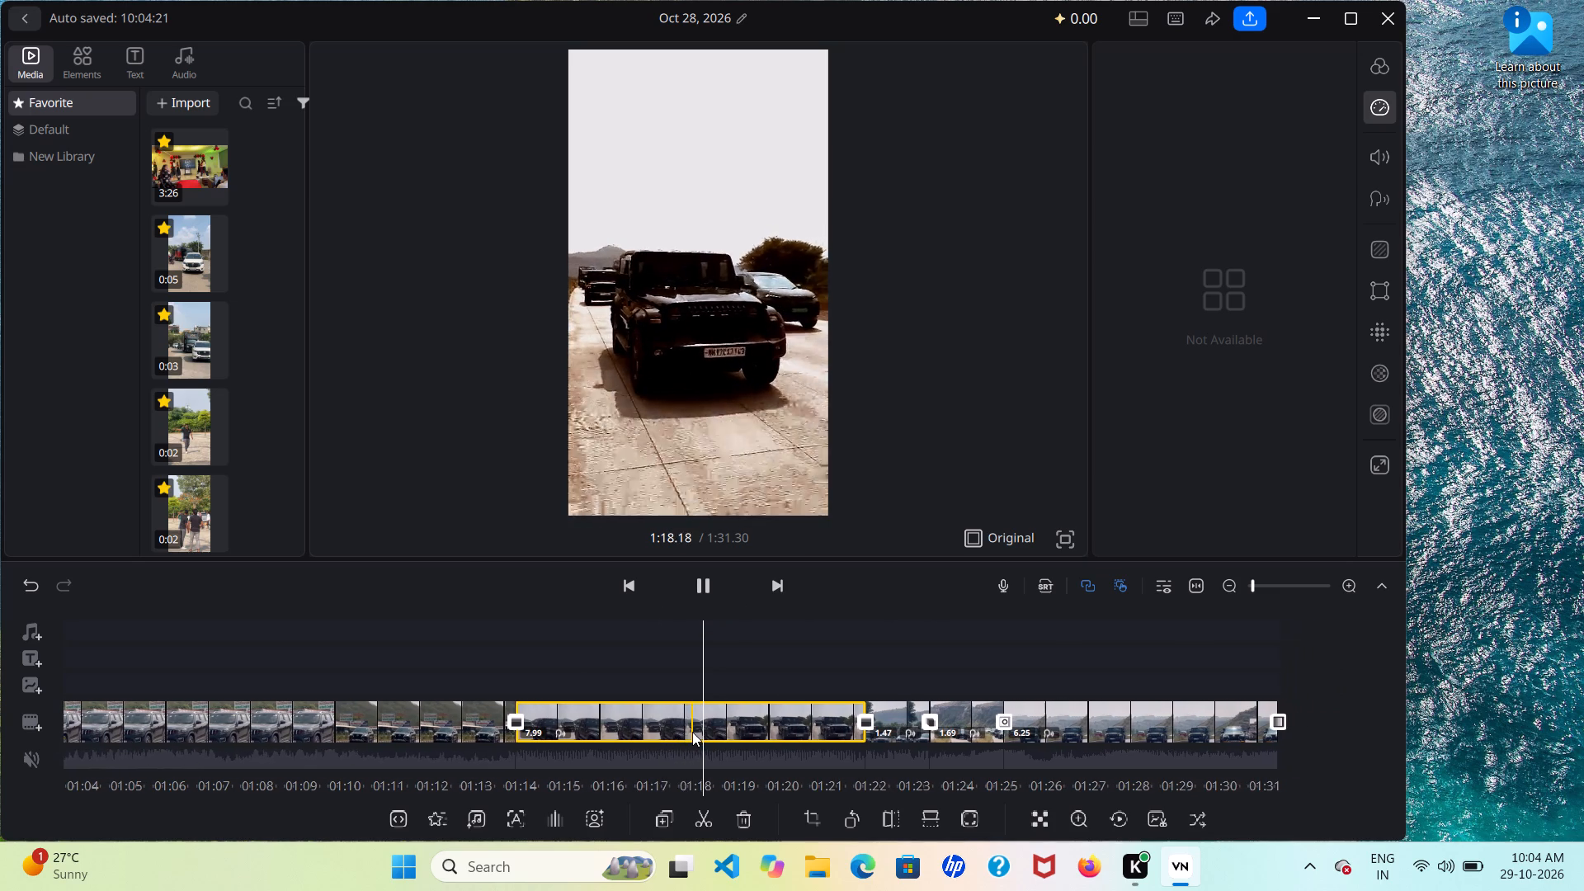
pyautogui.hscroll(1, 692, 732)
pyautogui.click(1181, 134)
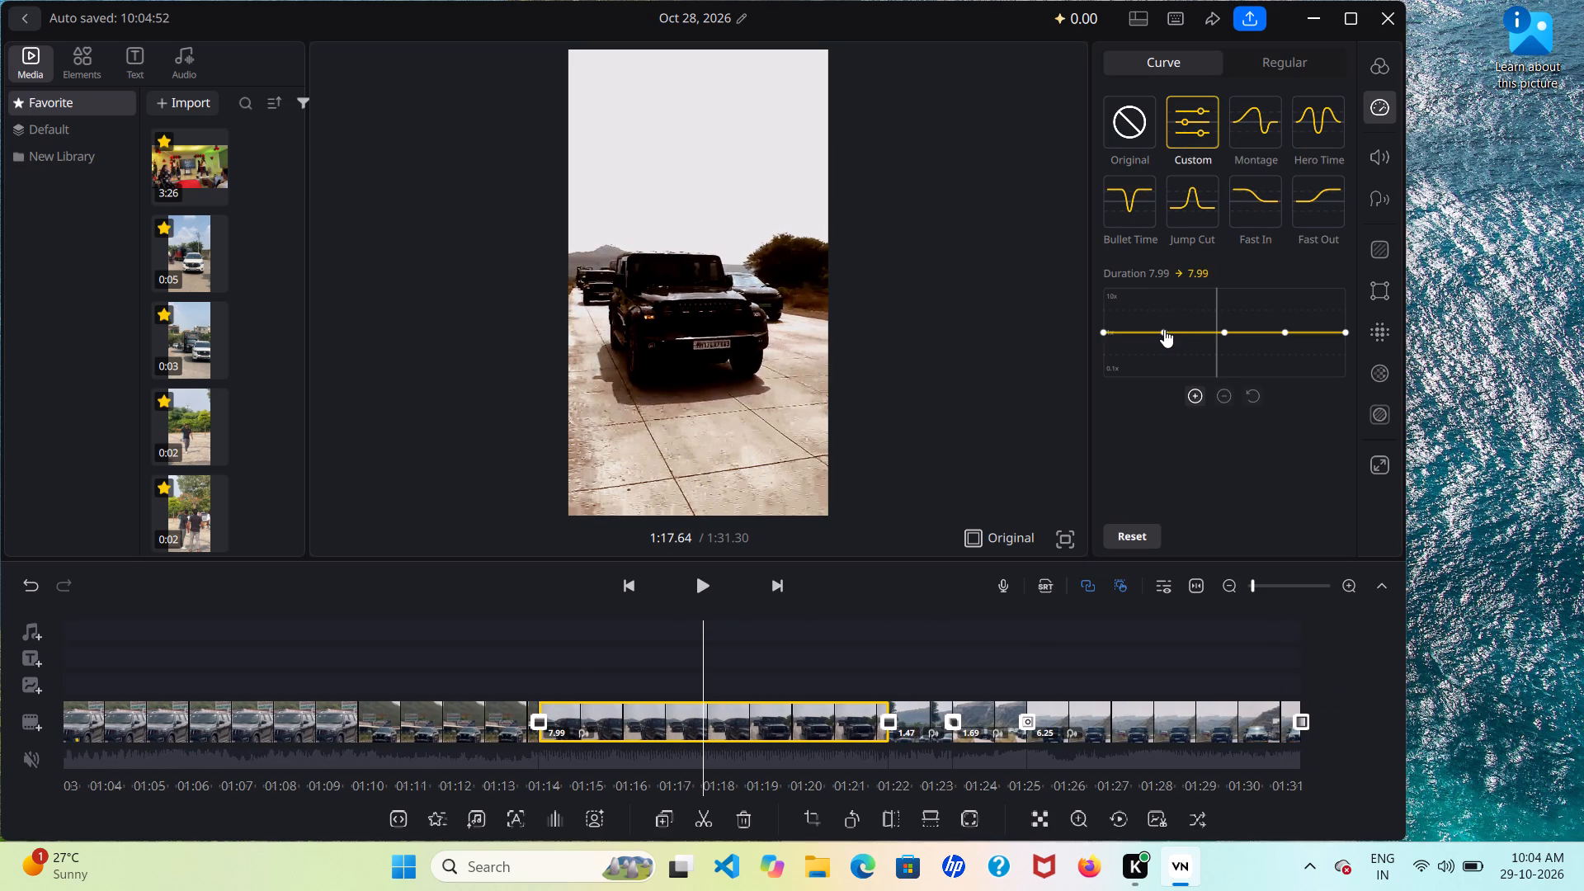
pyautogui.moveTo(1164, 329); pyautogui.dragTo(1120, 321)
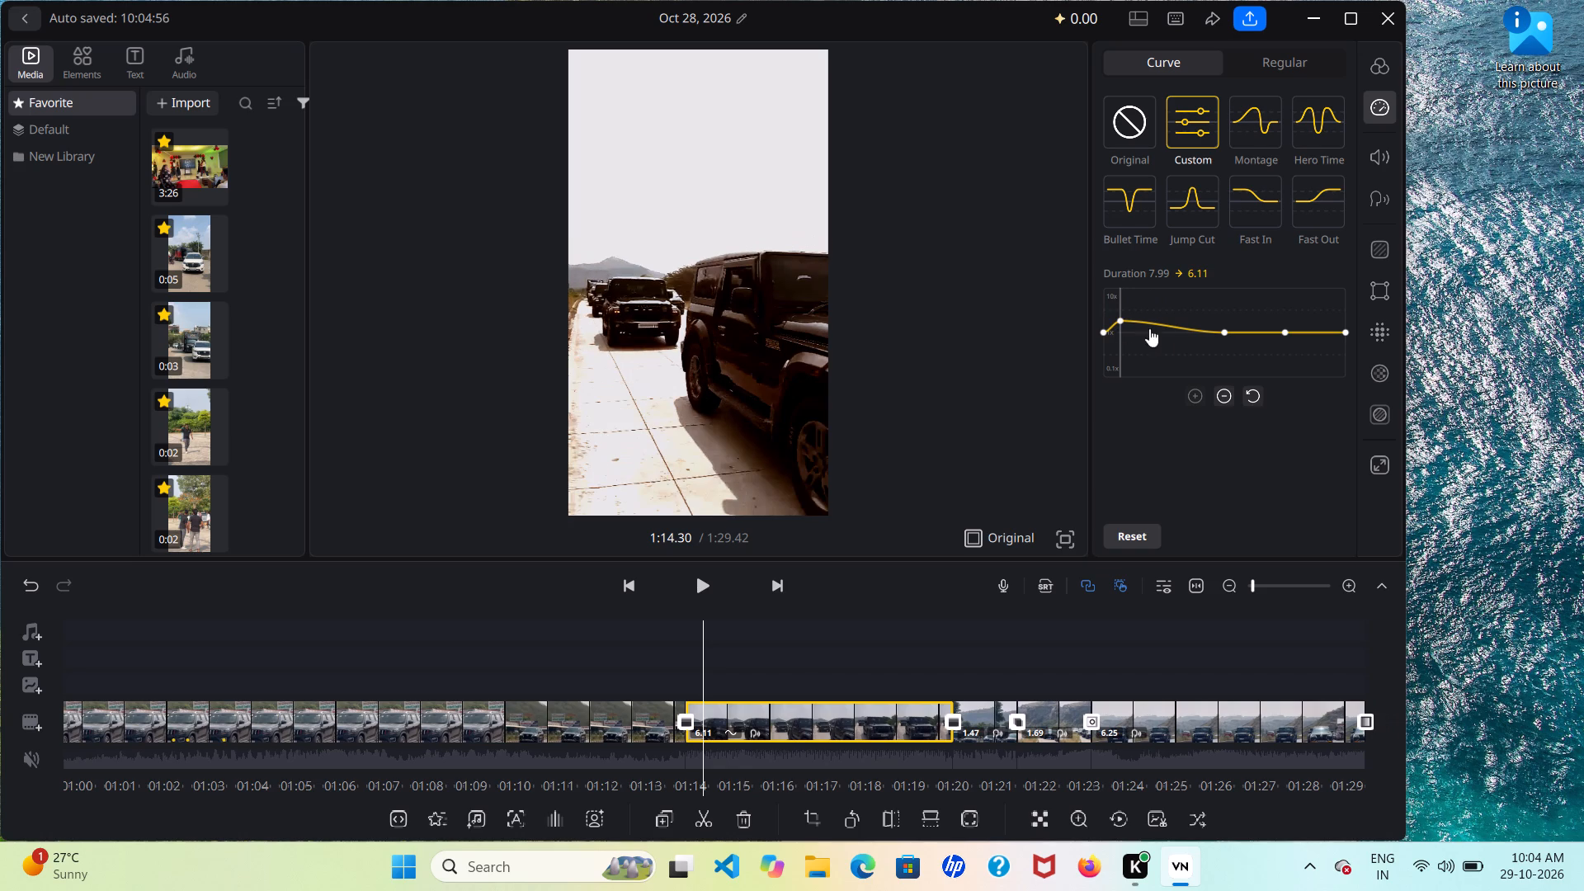
pyautogui.moveTo(1223, 333); pyautogui.dragTo(1148, 363)
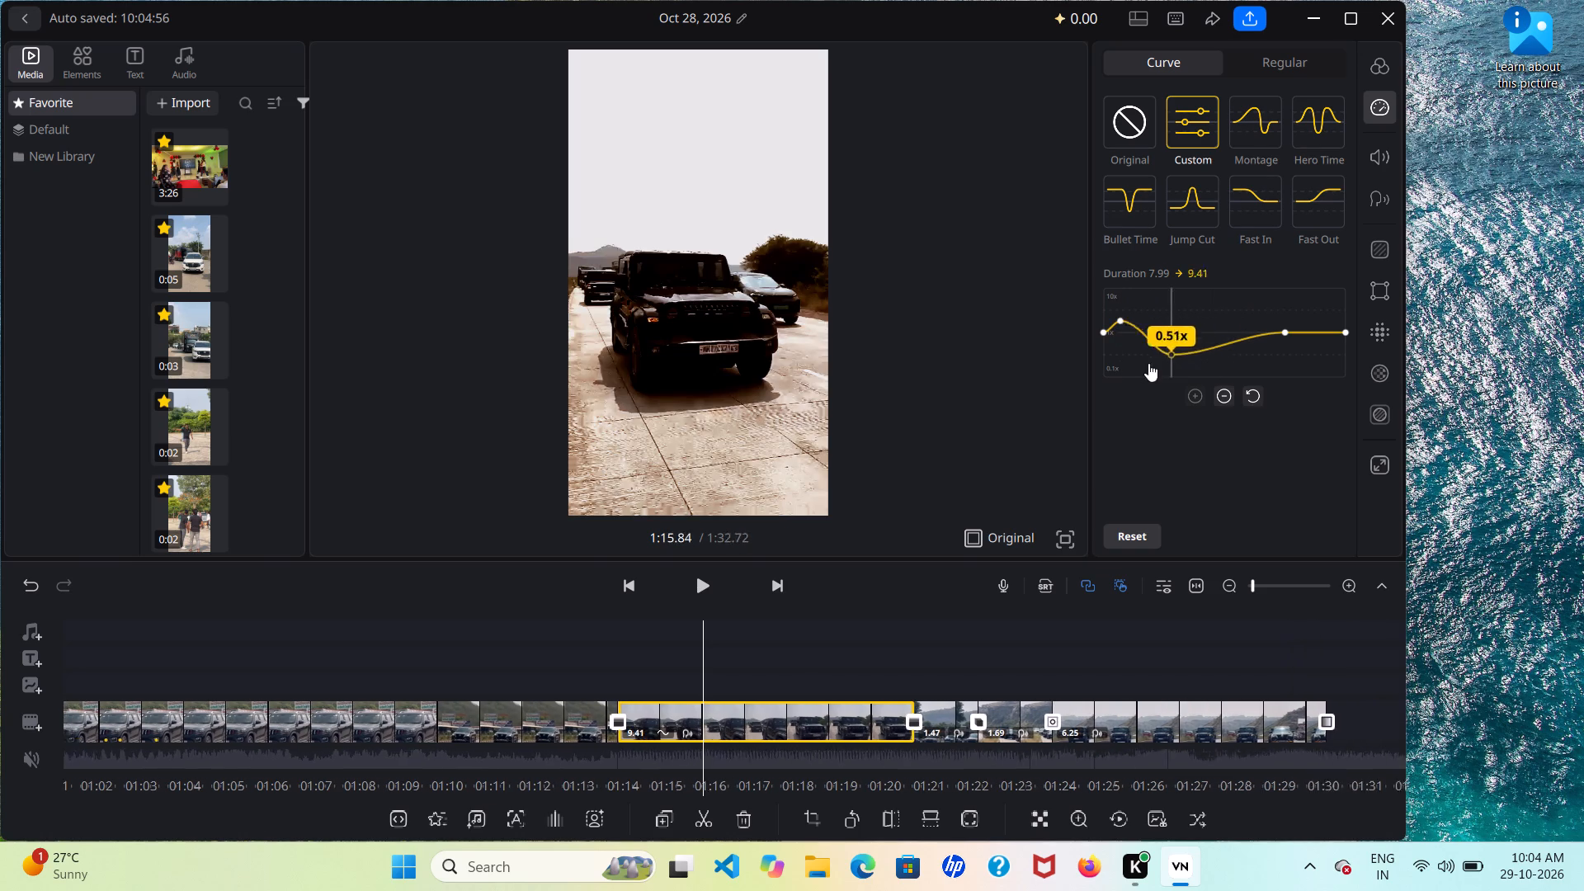
pyautogui.moveTo(1148, 363); pyautogui.dragTo(1135, 373)
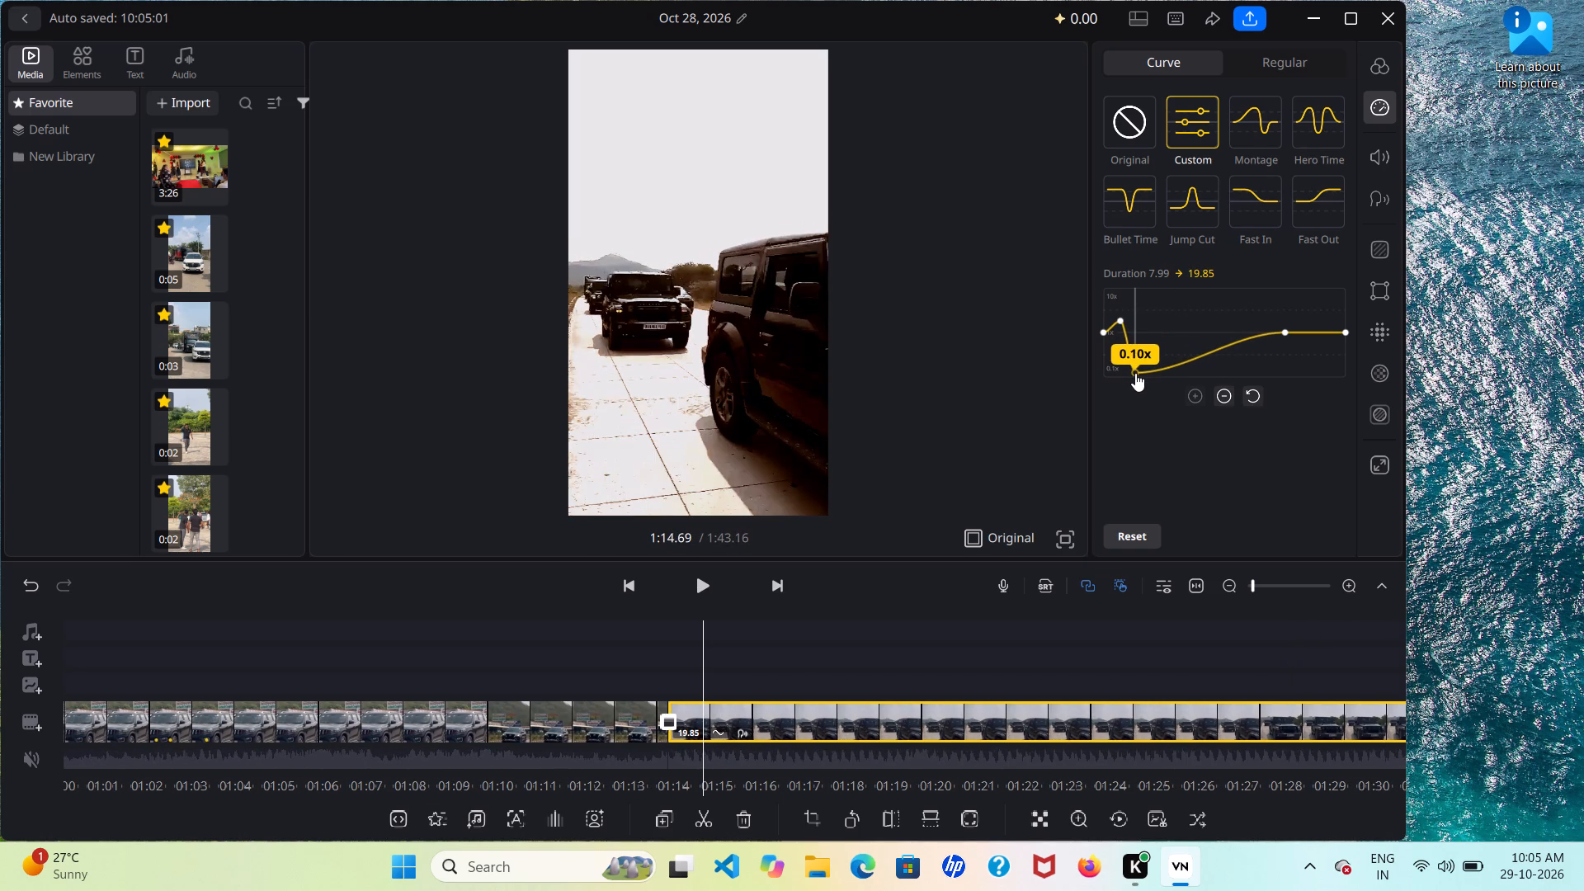
pyautogui.moveTo(1135, 373); pyautogui.dragTo(1135, 372)
# Add a 2.31x peak over a quarter along the twelfth clip's curve and a deep dip just after it, for a duration of 21.81.
pyautogui.click(1167, 356)
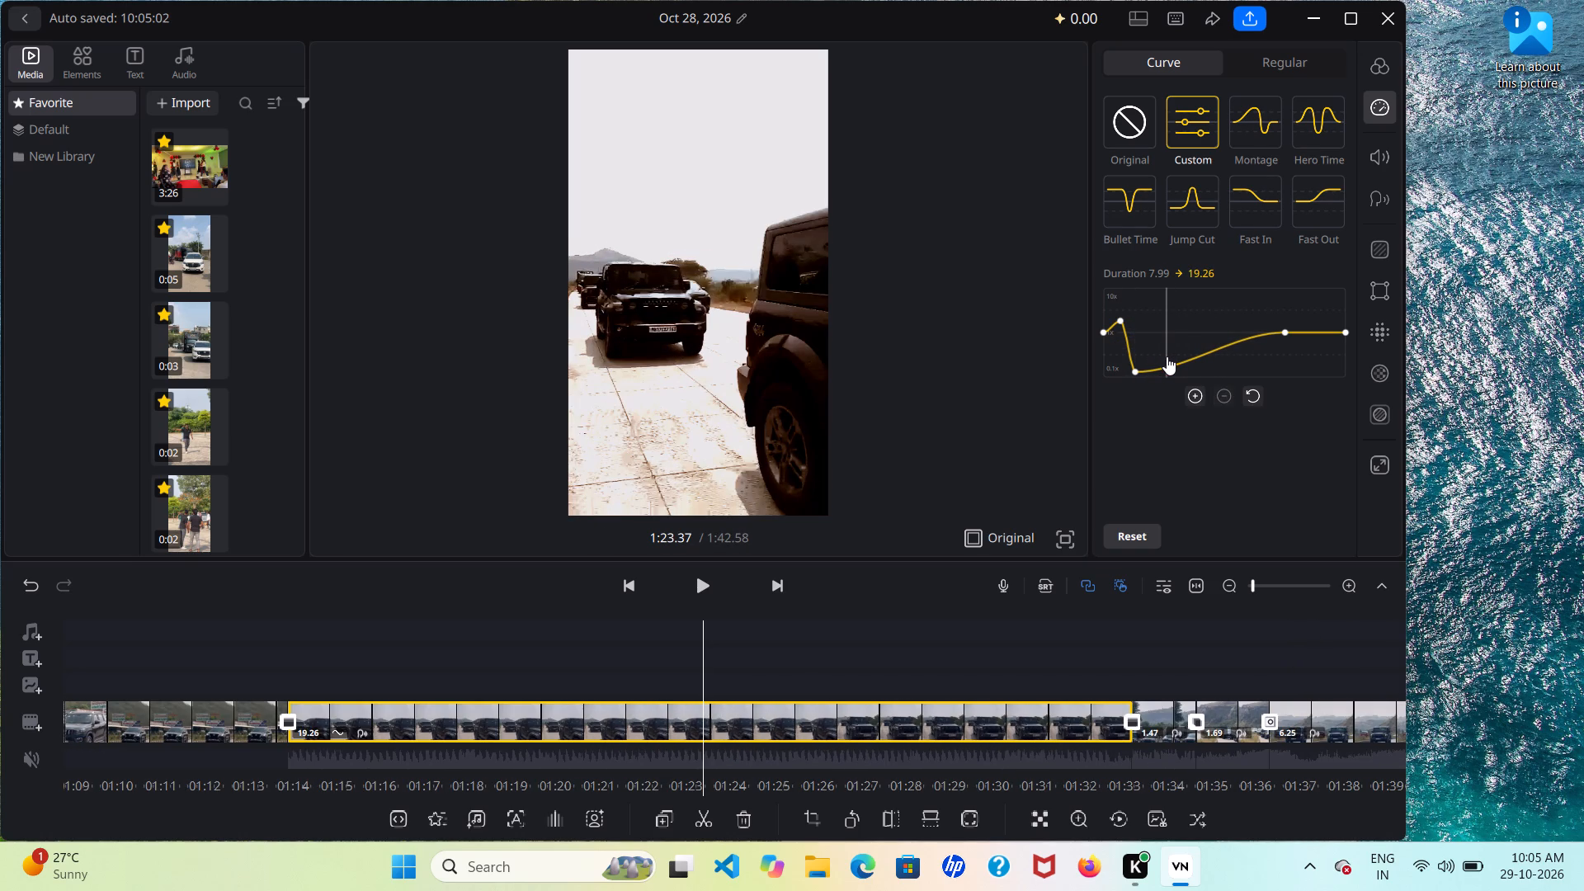
pyautogui.click(1200, 397)
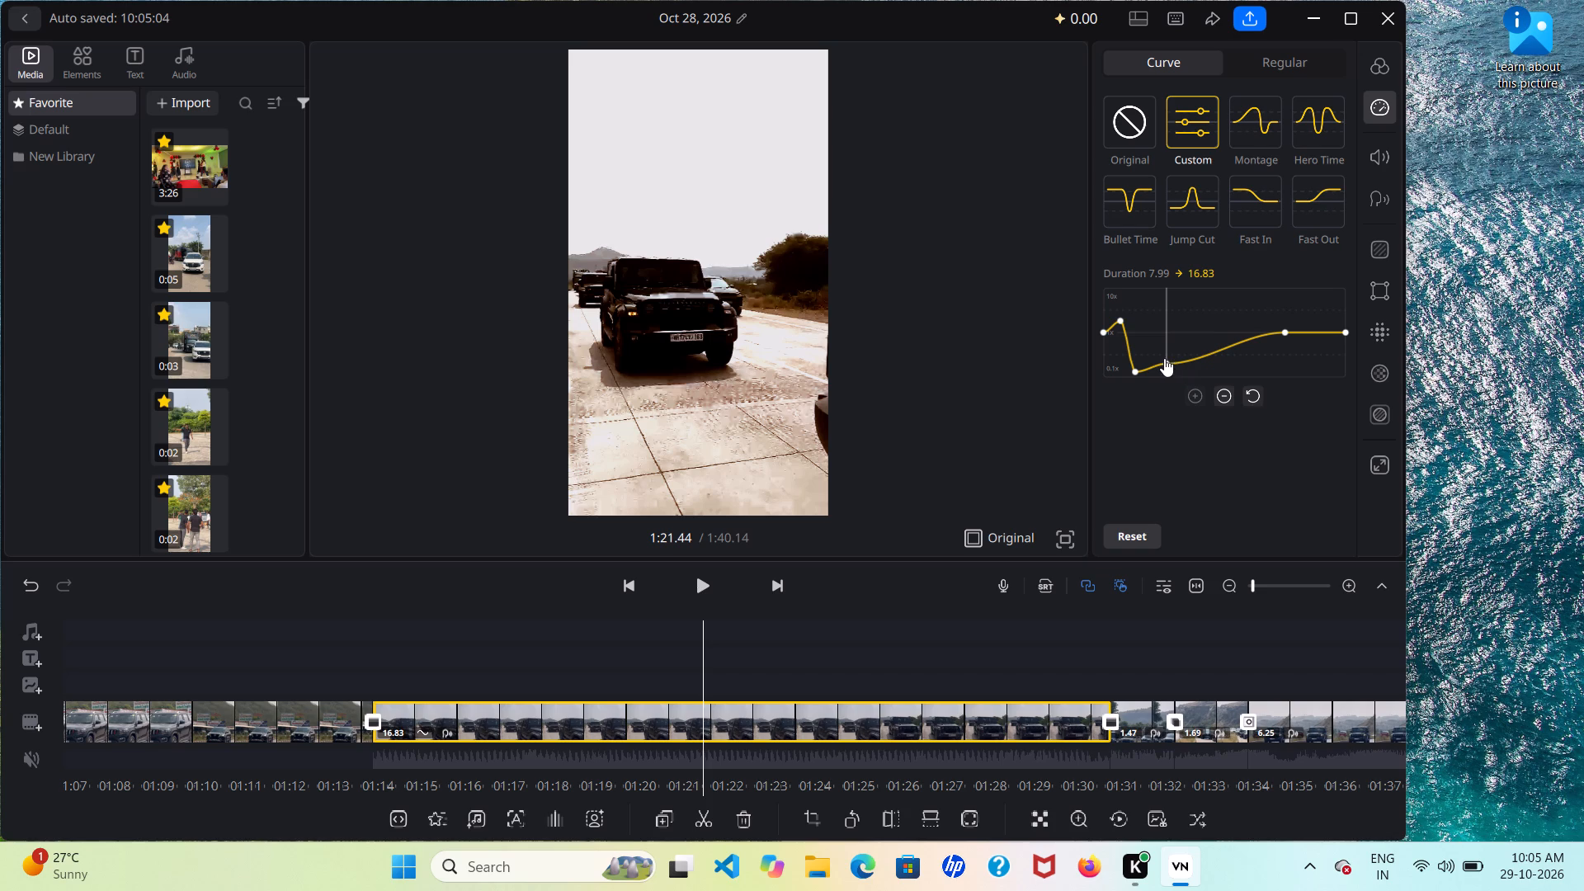
pyautogui.moveTo(1166, 364); pyautogui.dragTo(1170, 333)
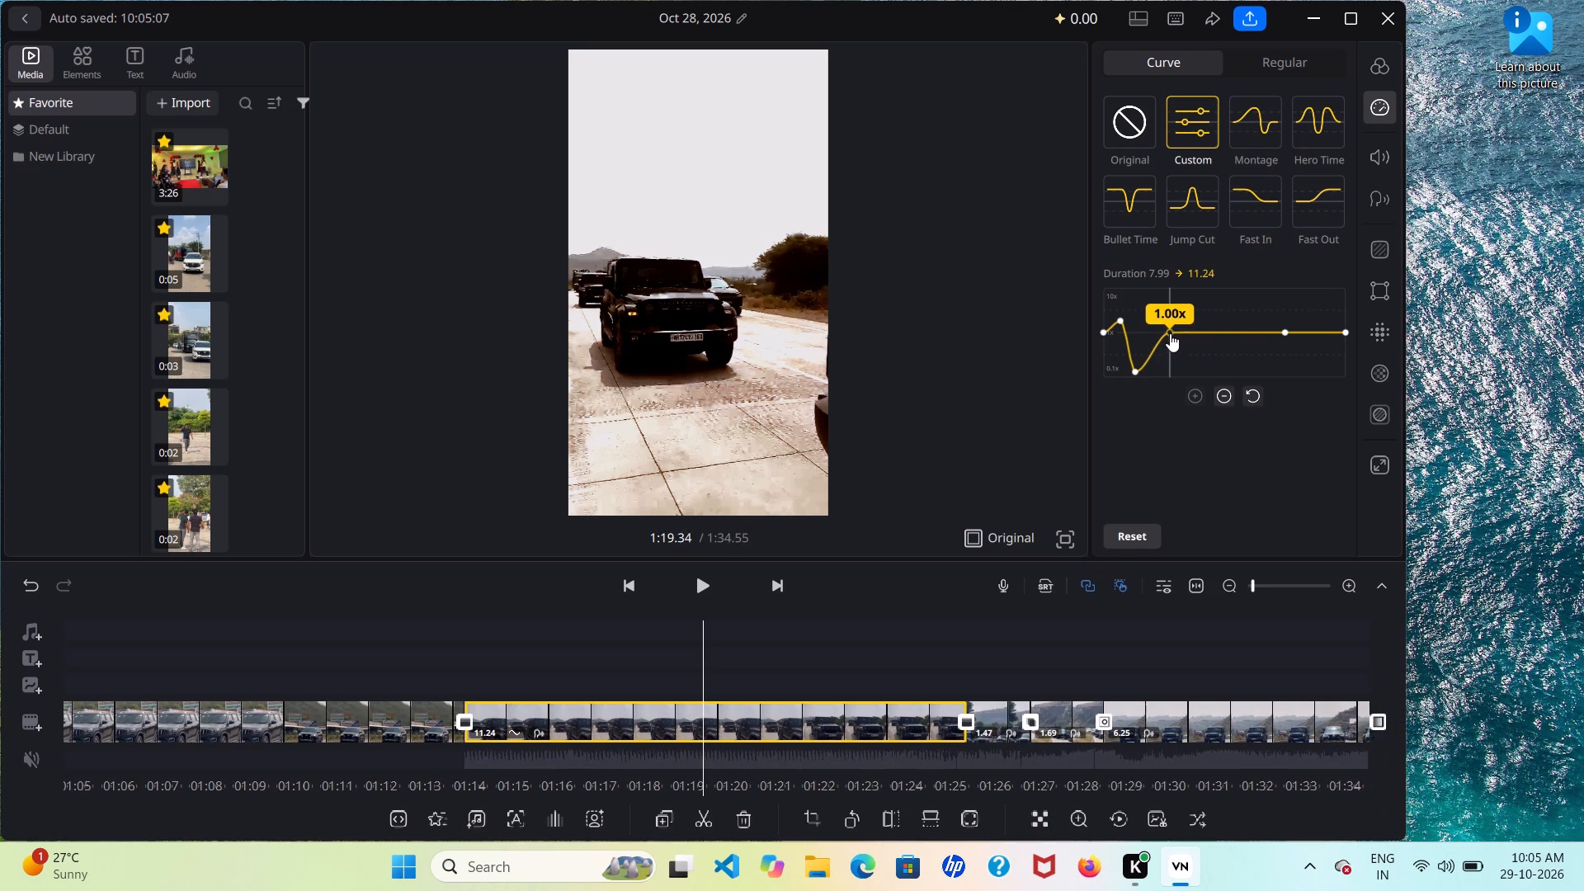
pyautogui.moveTo(1170, 333); pyautogui.dragTo(1171, 327)
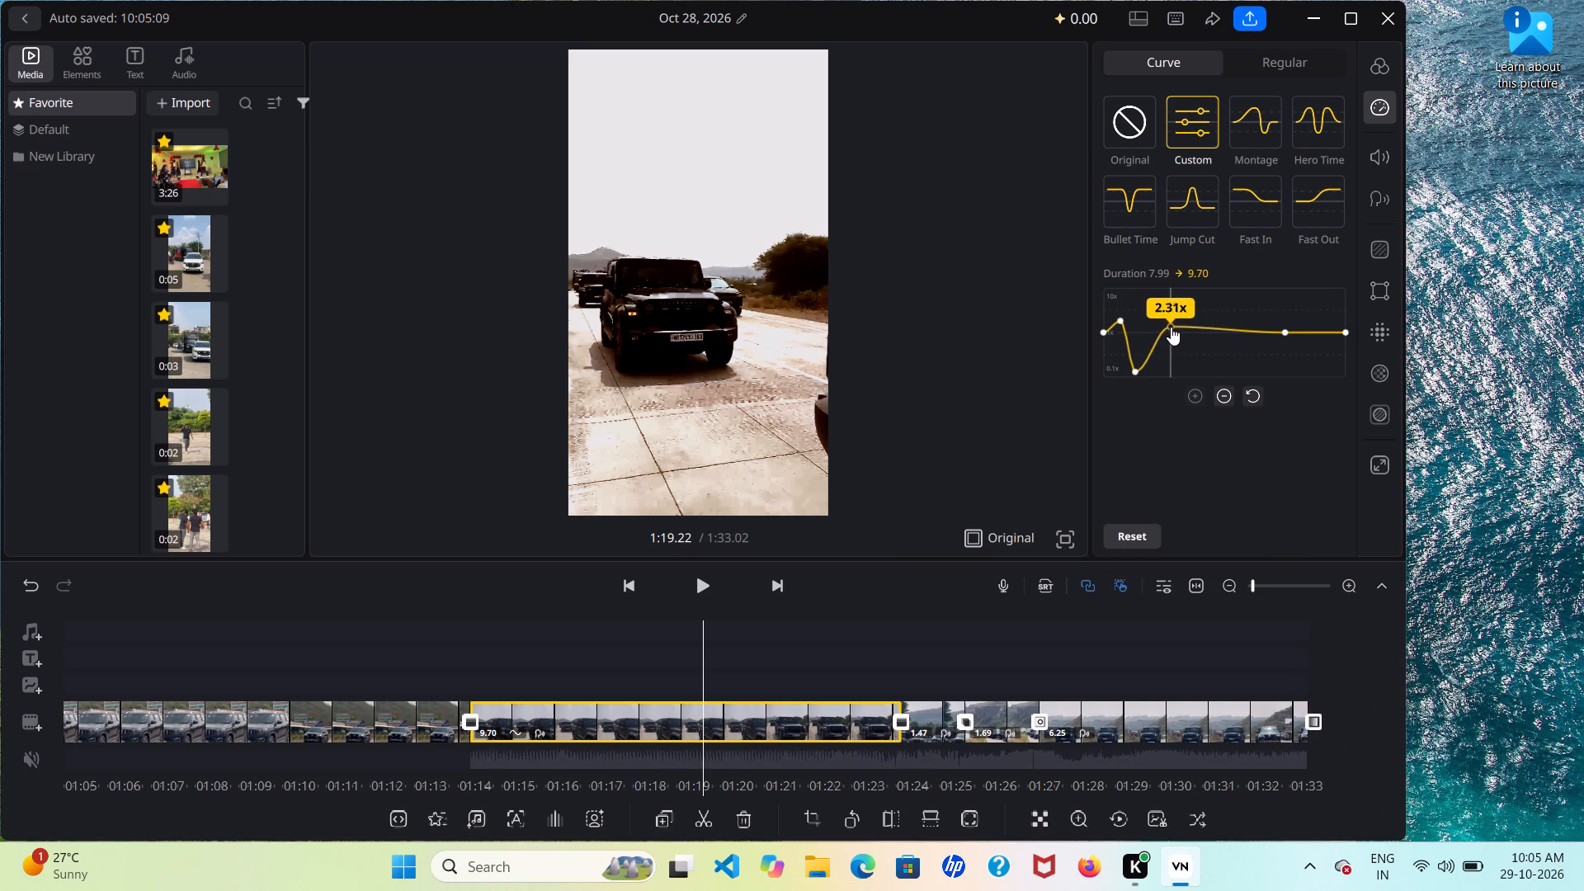
pyautogui.moveTo(1286, 333); pyautogui.dragTo(1193, 368)
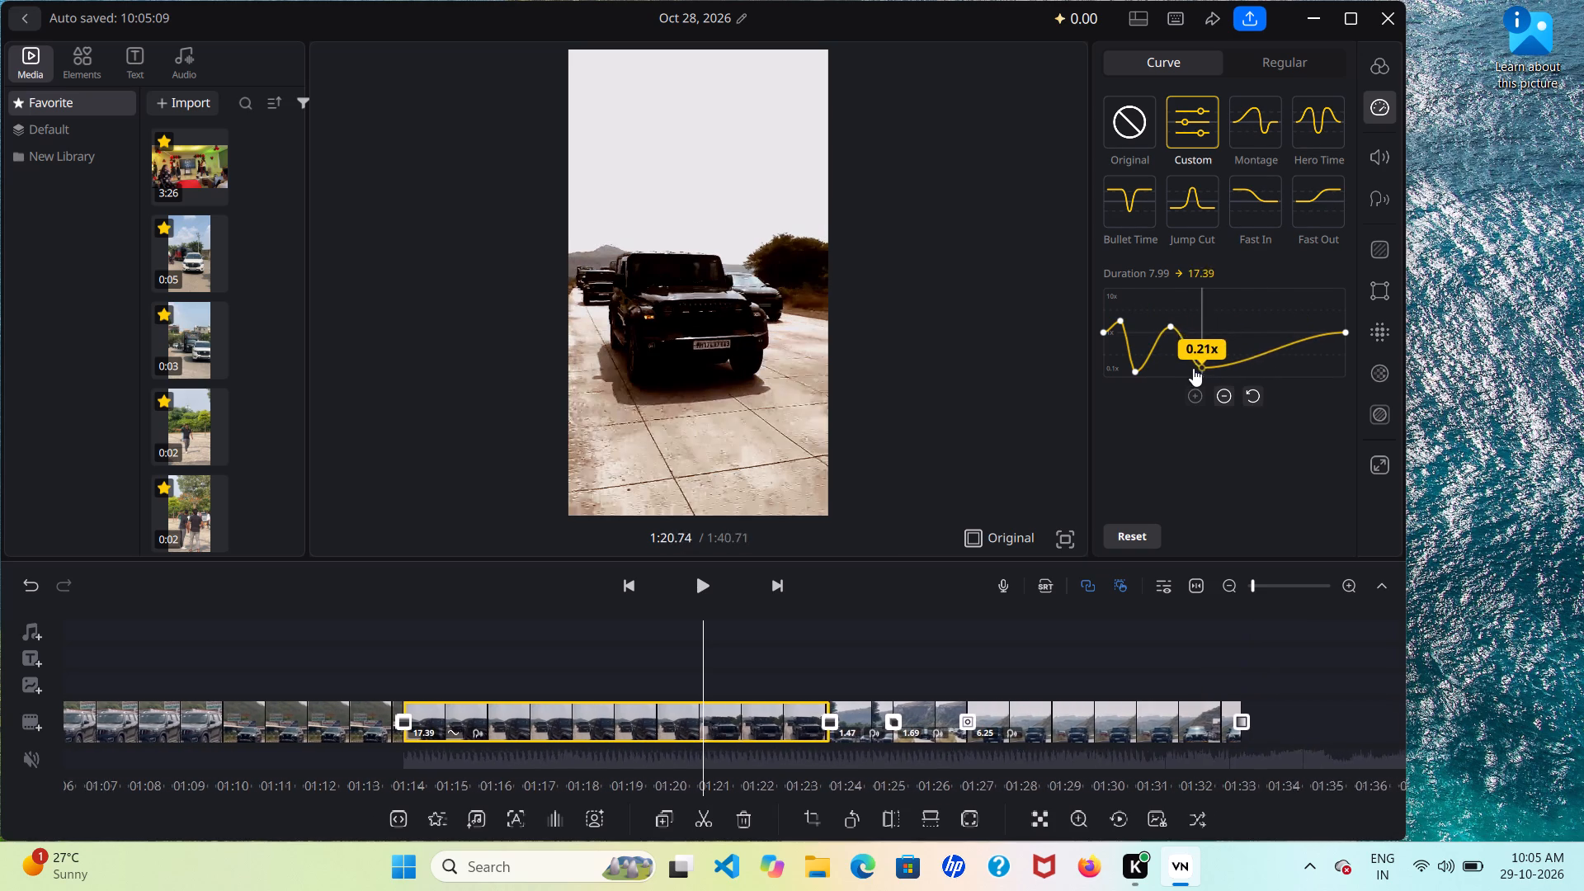
pyautogui.moveTo(1193, 368); pyautogui.dragTo(1171, 371)
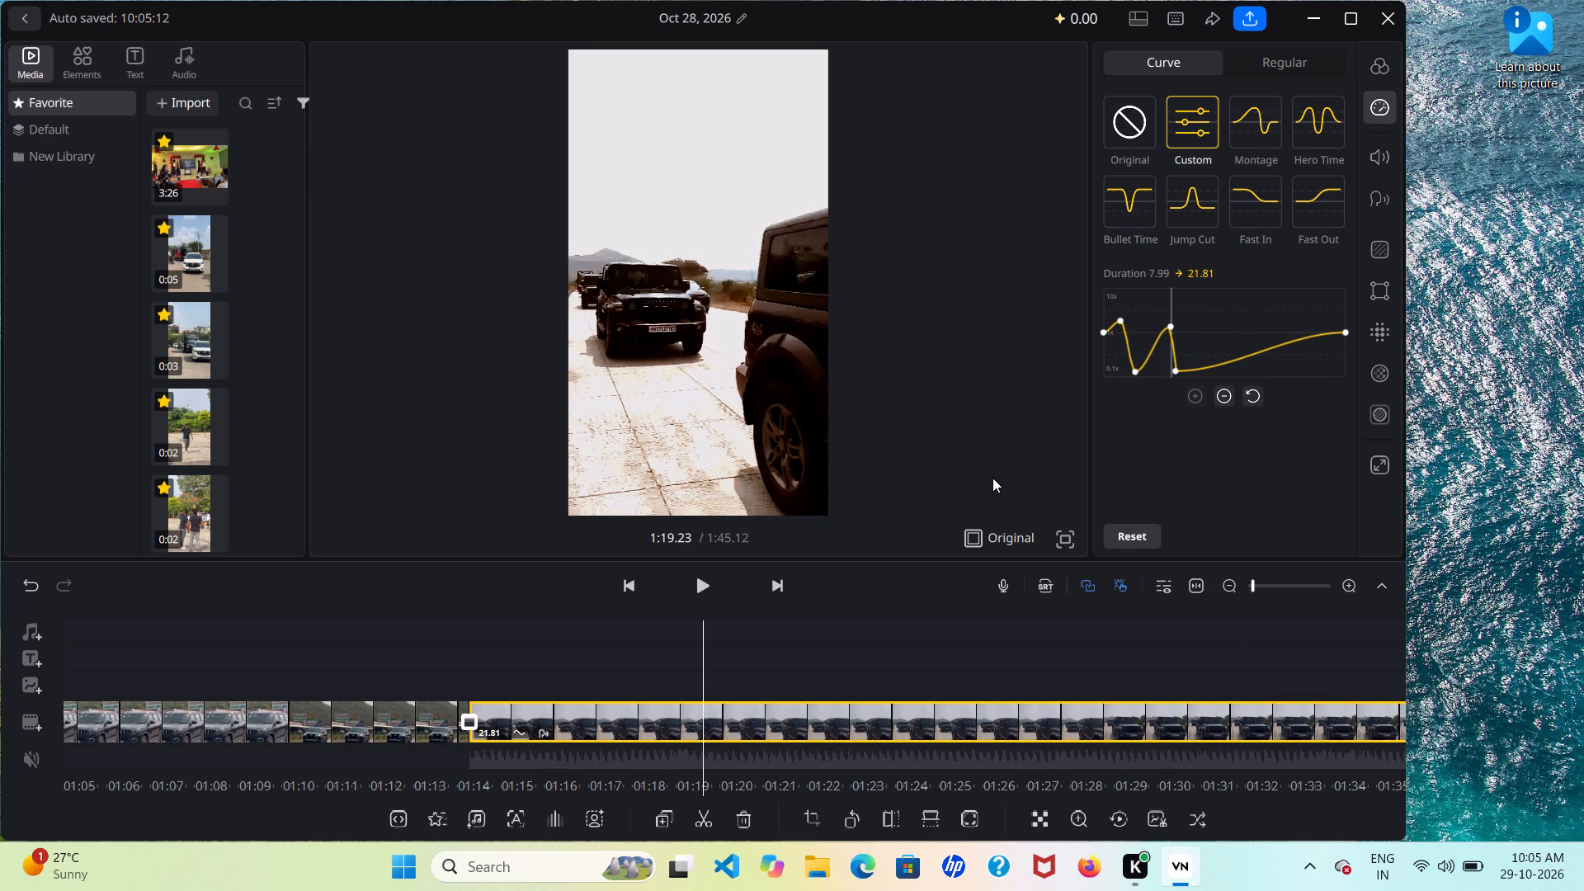
pyautogui.click(1110, 401)
pyautogui.click(918, 416)
# Play back a short stretch near the end of the eleventh clip to review its speed curve.
pyautogui.hscroll(4, 699, 701)
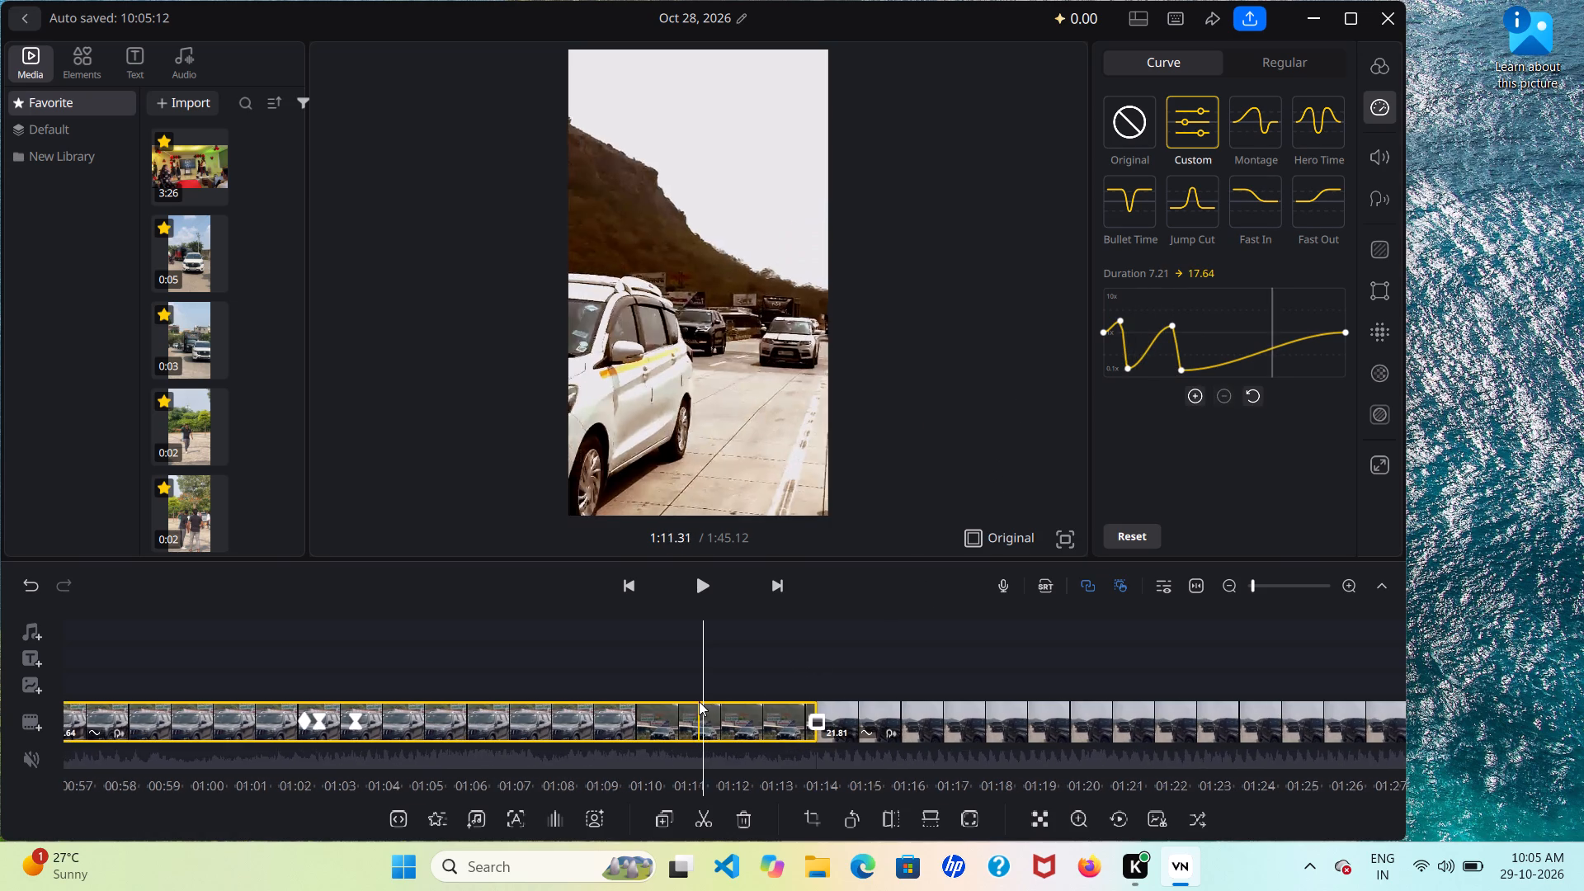
pyautogui.doubleClick(699, 701)
pyautogui.hscroll(-1, 699, 701)
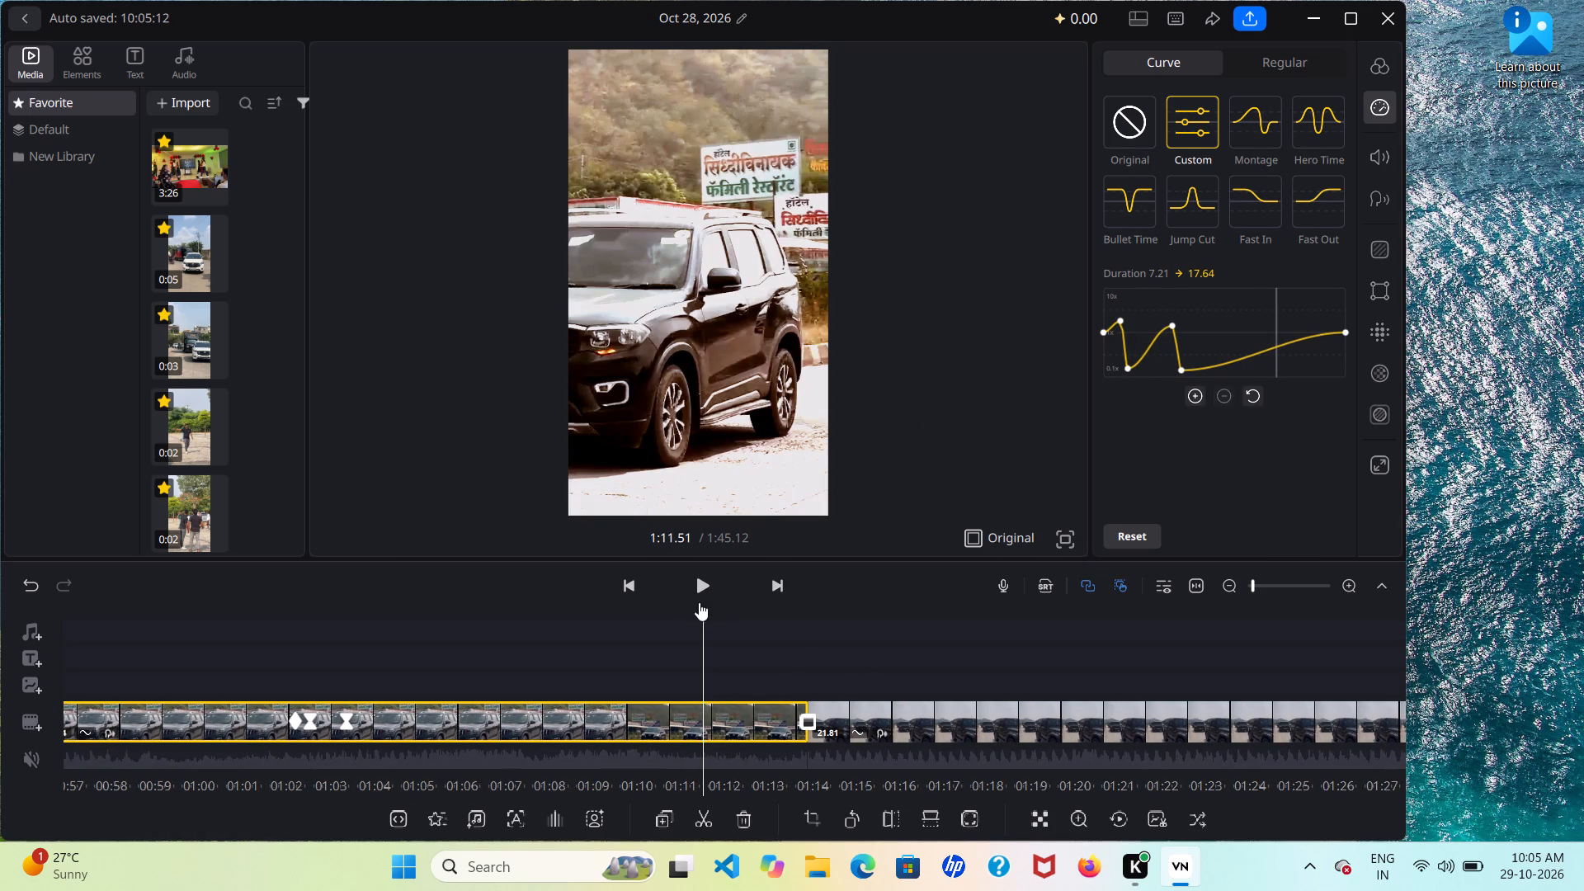
pyautogui.click(695, 585)
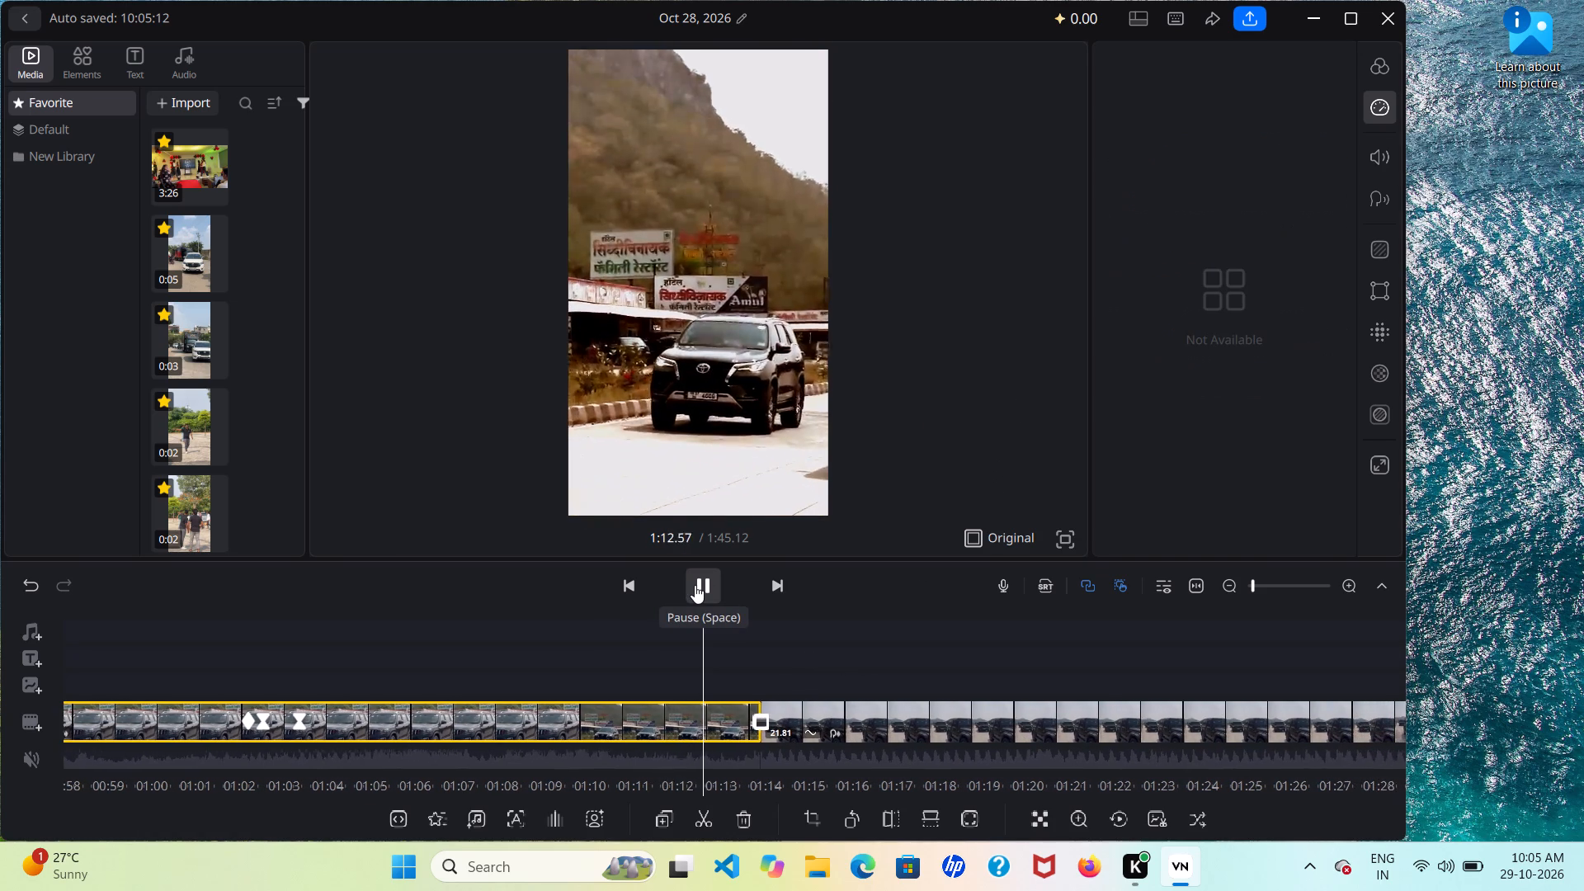
pyautogui.click(695, 585)
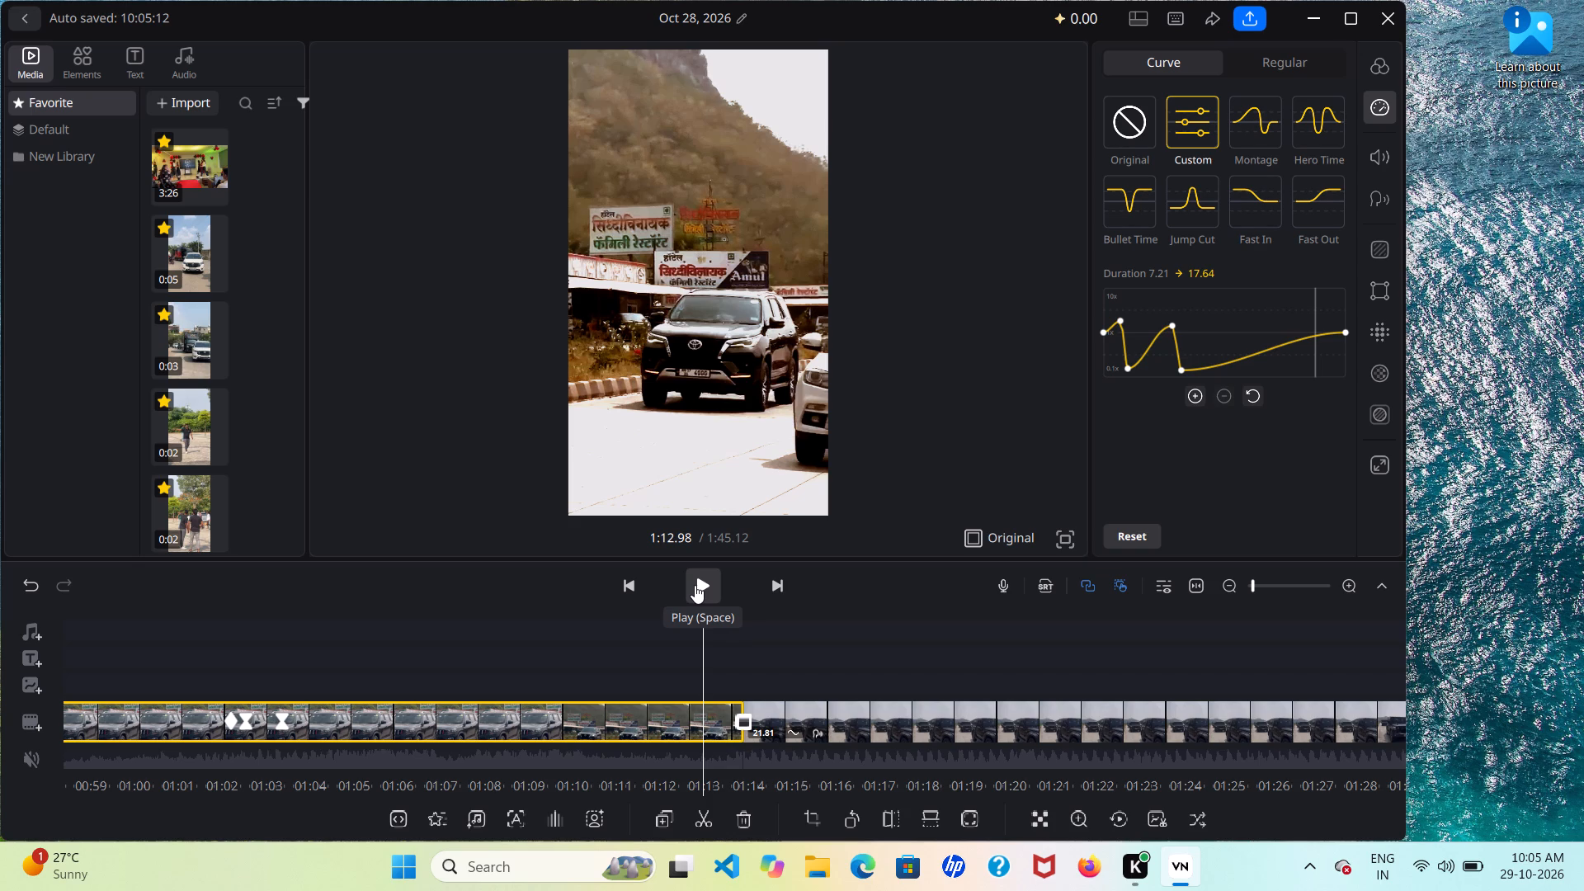
# Play back from the end of the eleventh clip into the start of the twelfth to review the twelfth clip's speed curve.
pyautogui.click(695, 585)
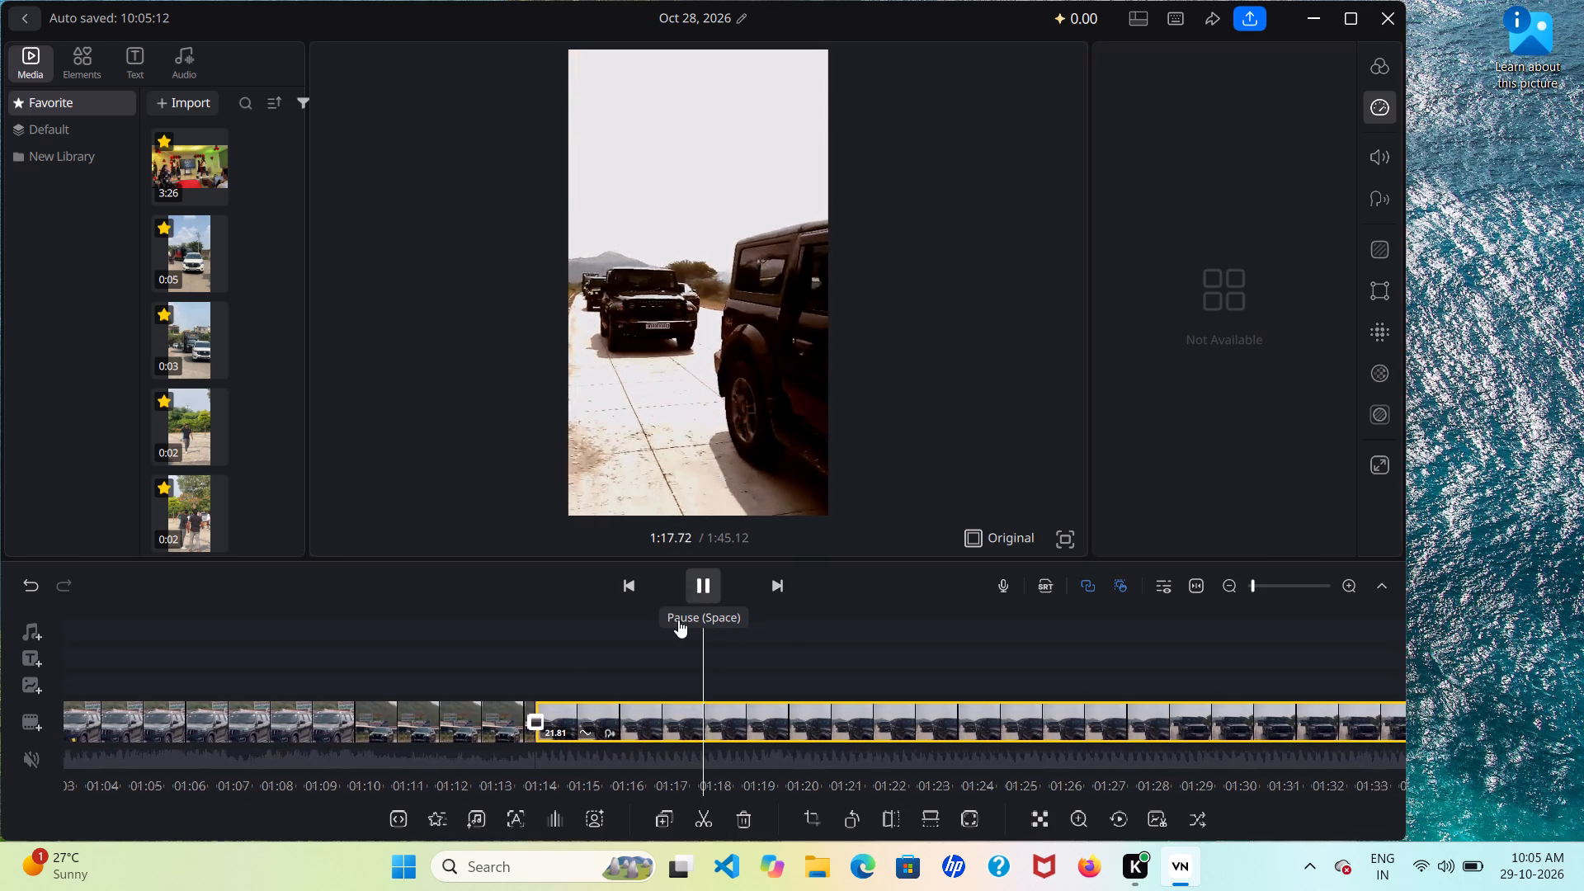
pyautogui.hscroll(8, 747, 723)
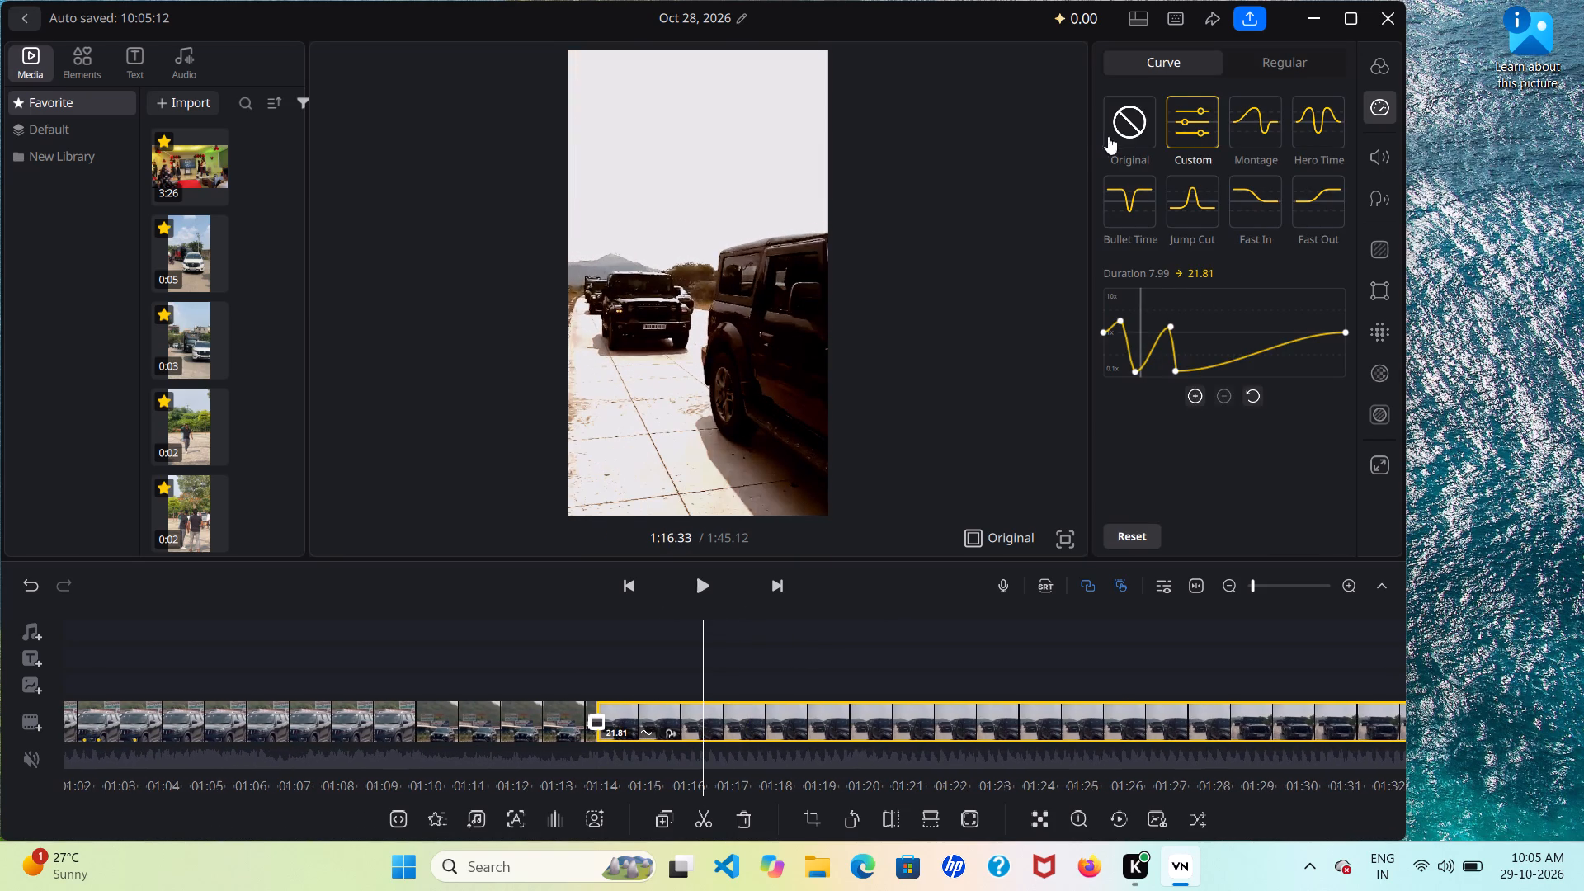
# On the twelfth clip's curve, move the first dip nearly a fifth along and the second past two-fifths, lowering the peak between them, for a duration of 20.72.
pyautogui.moveTo(1172, 328); pyautogui.dragTo(1156, 329)
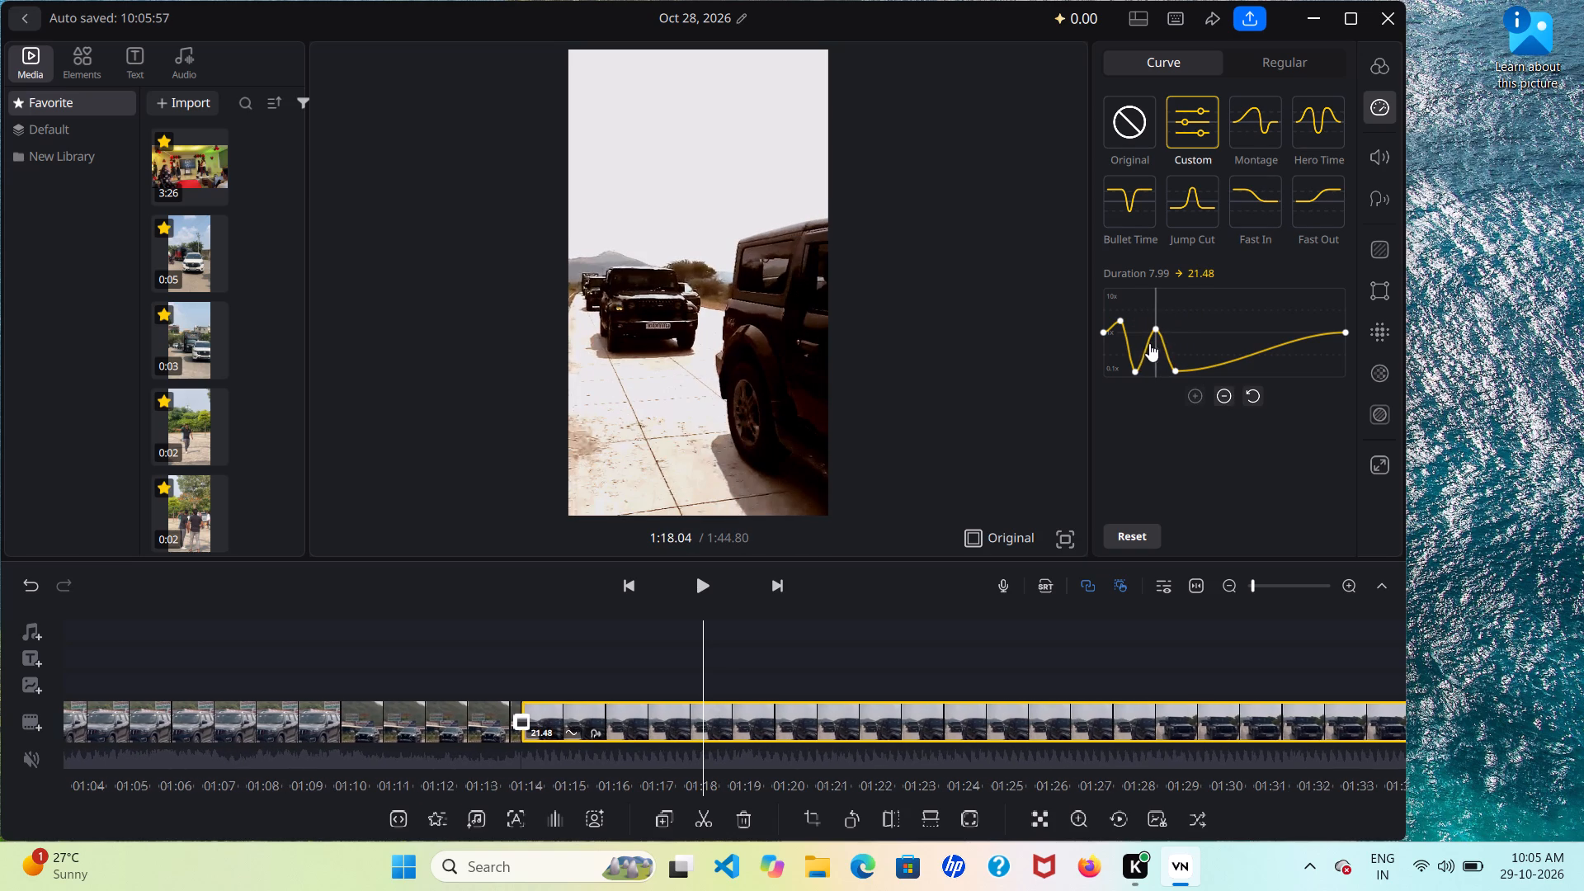
pyautogui.moveTo(1137, 370); pyautogui.dragTo(1148, 373)
pyautogui.moveTo(1157, 326); pyautogui.dragTo(1201, 324)
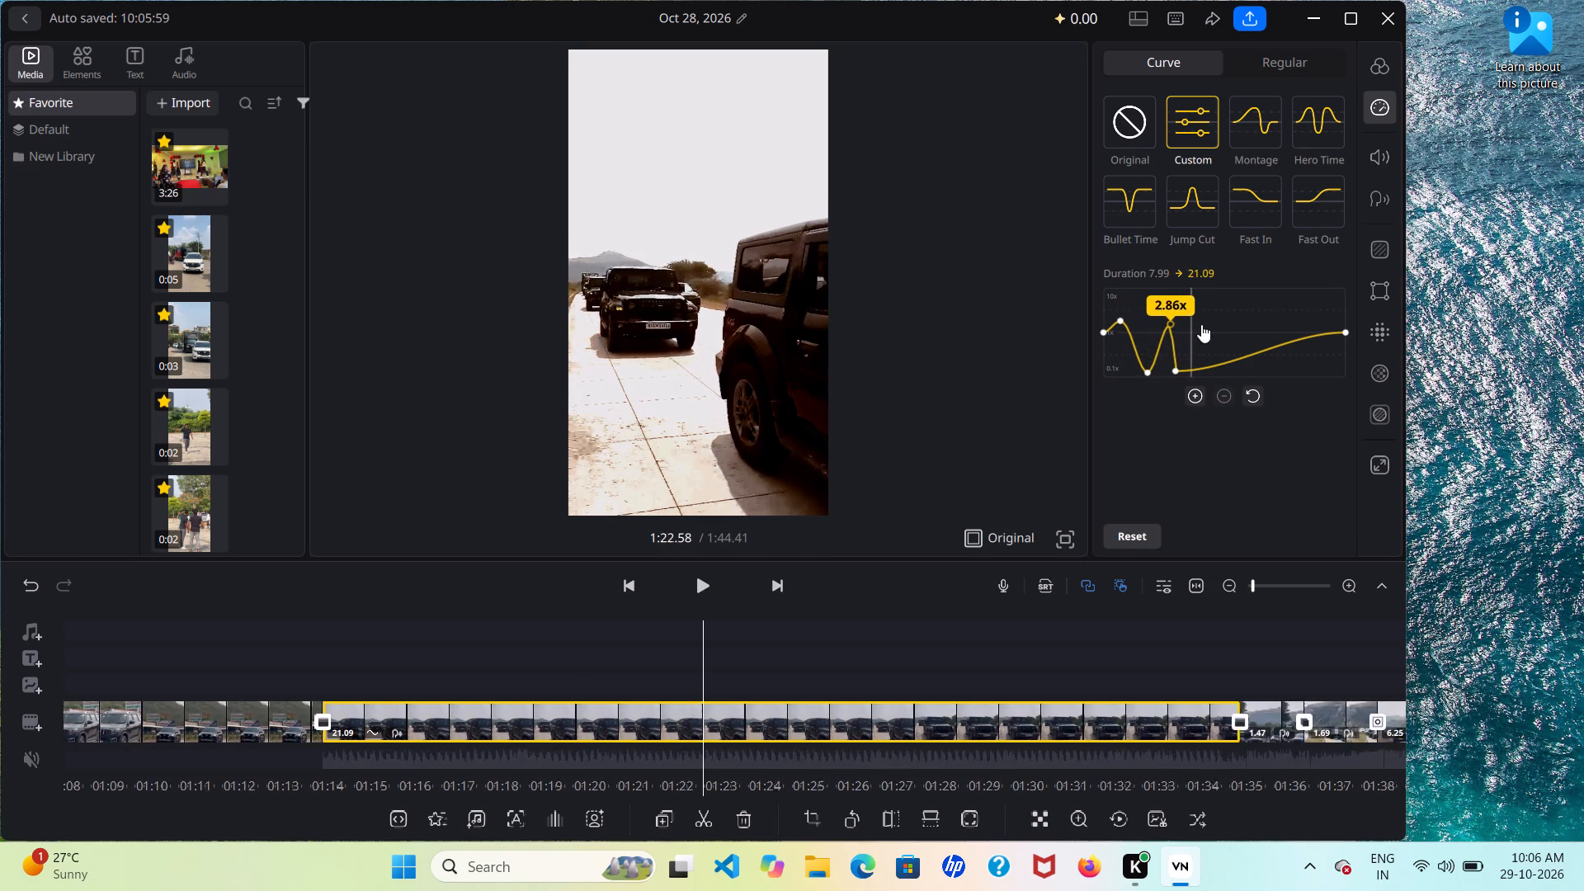
pyautogui.moveTo(1201, 324); pyautogui.dragTo(1200, 330)
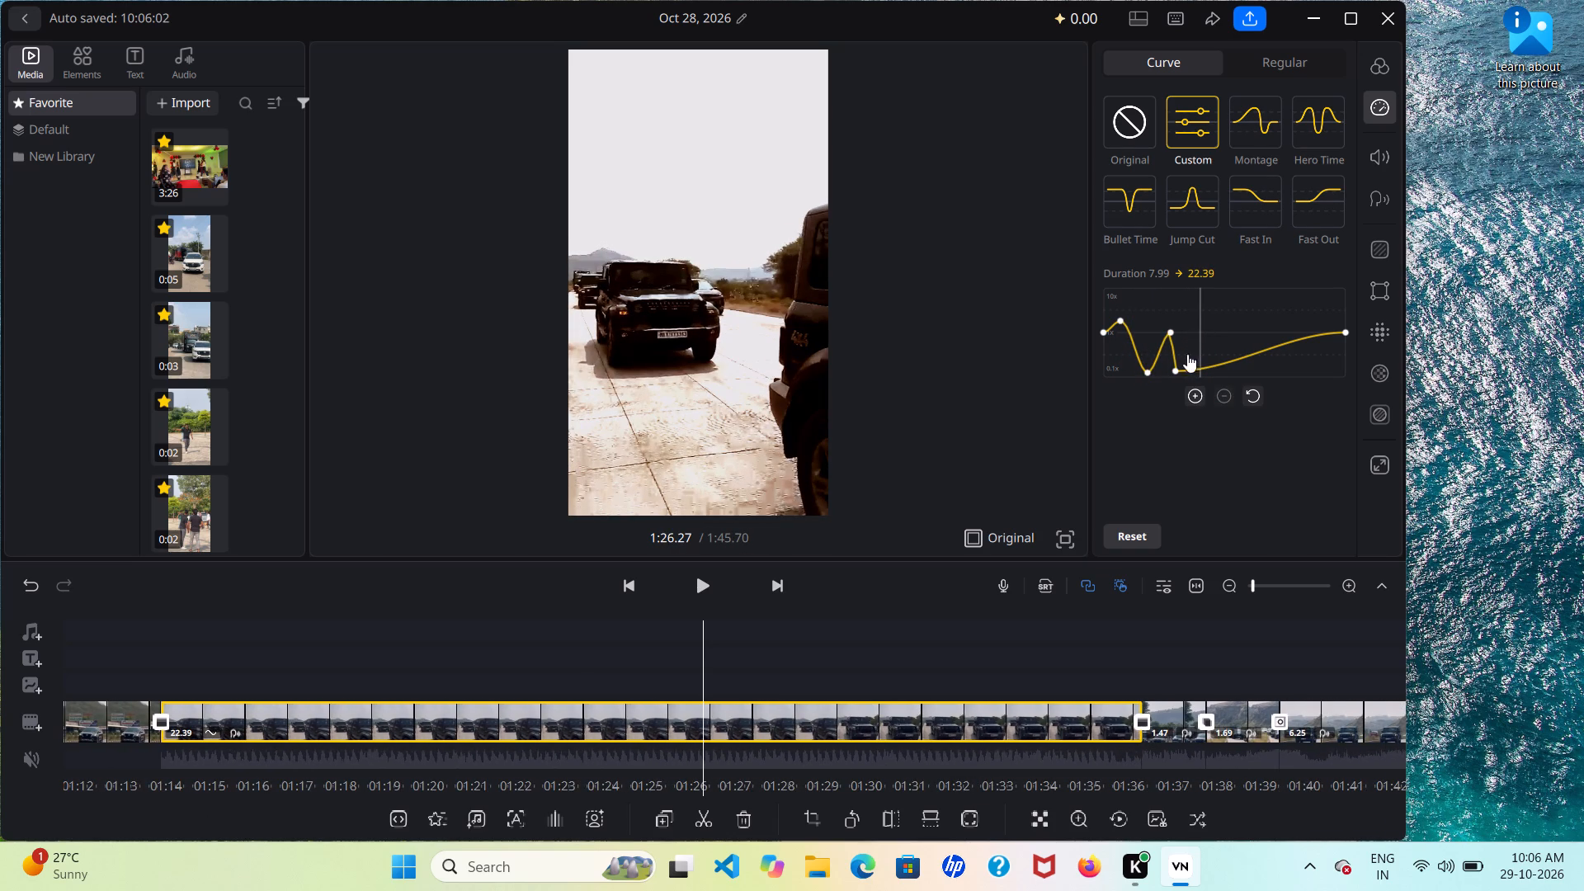
pyautogui.moveTo(1176, 368); pyautogui.dragTo(1209, 367)
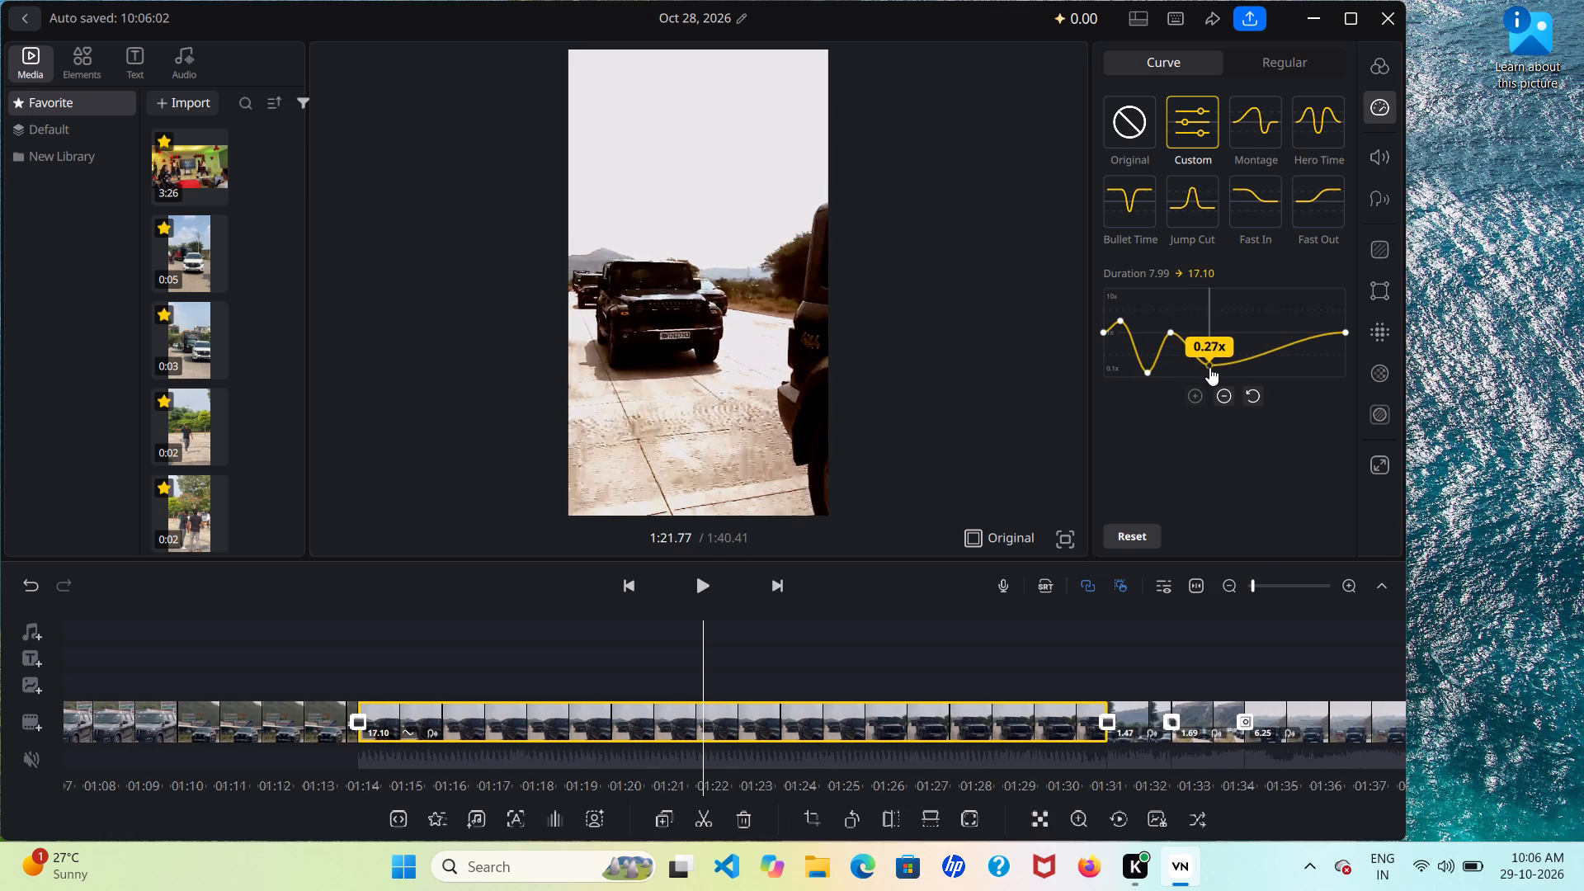
pyautogui.moveTo(1209, 367); pyautogui.dragTo(1209, 370)
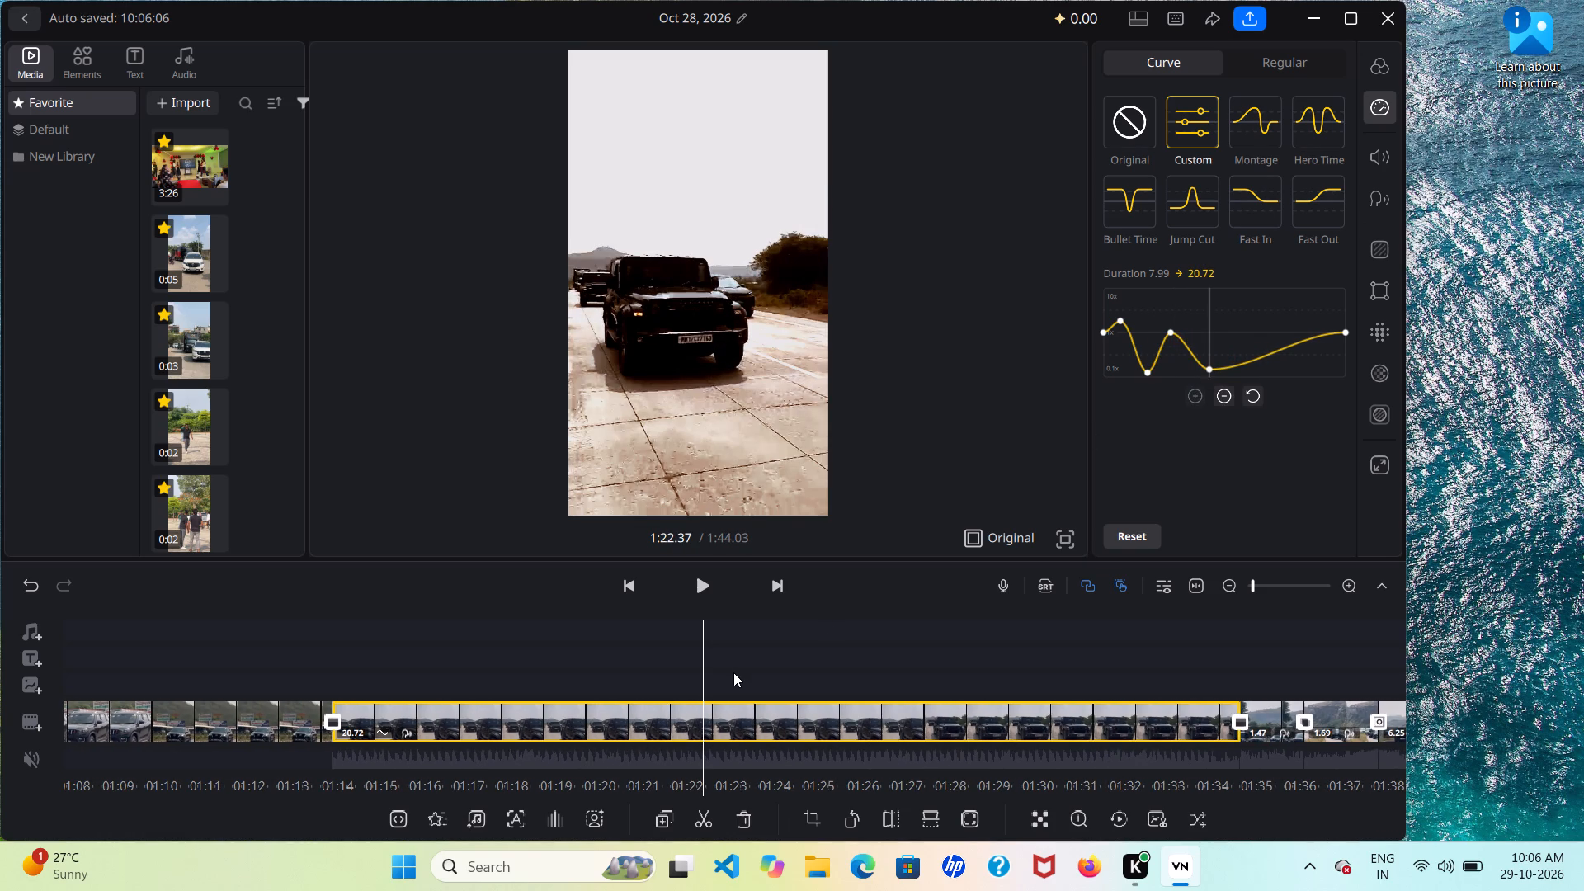
# Skim back through the earlier clips and play back the opening part of the eleventh clip to review its speed changes.
pyautogui.hscroll(7, 733, 672)
pyautogui.hscroll(-5, 733, 672)
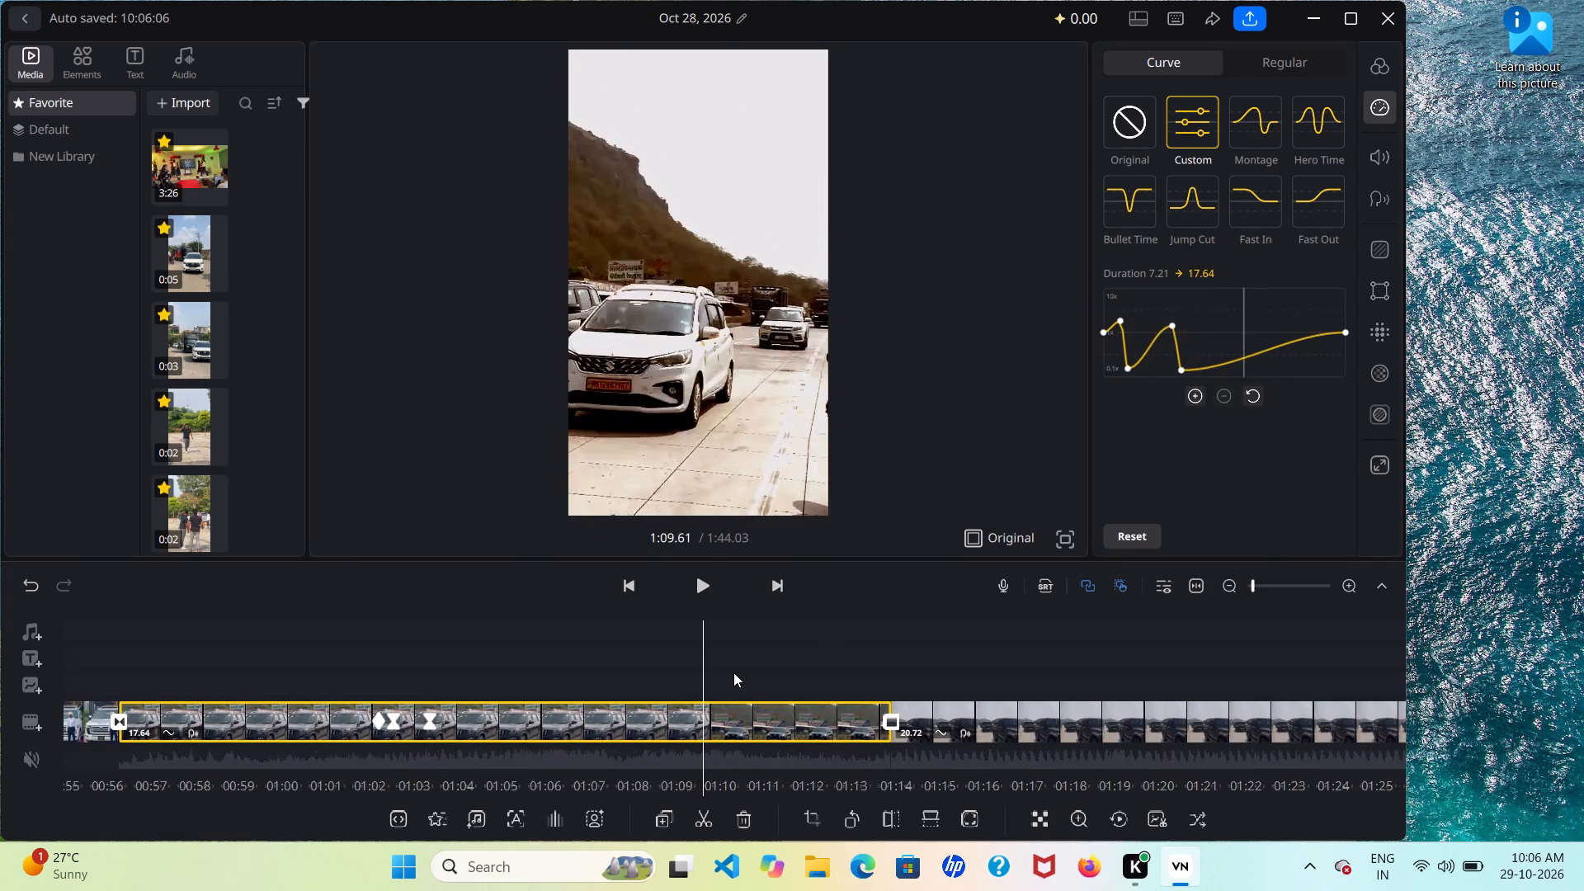
pyautogui.hscroll(-2, 733, 672)
pyautogui.hscroll(2, 733, 672)
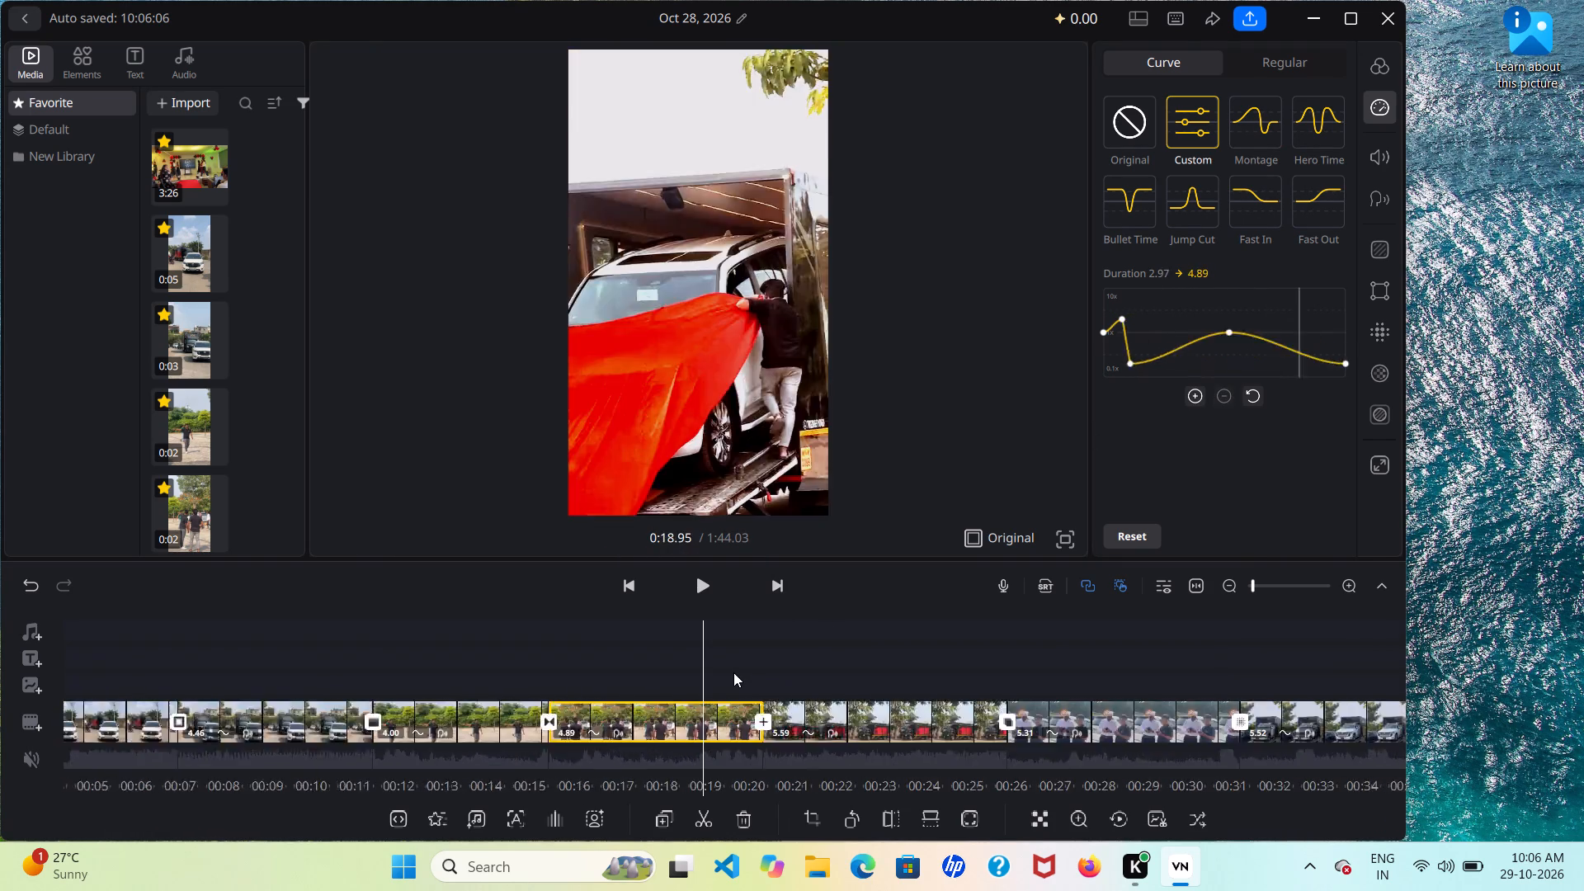
pyautogui.hscroll(-12, 733, 672)
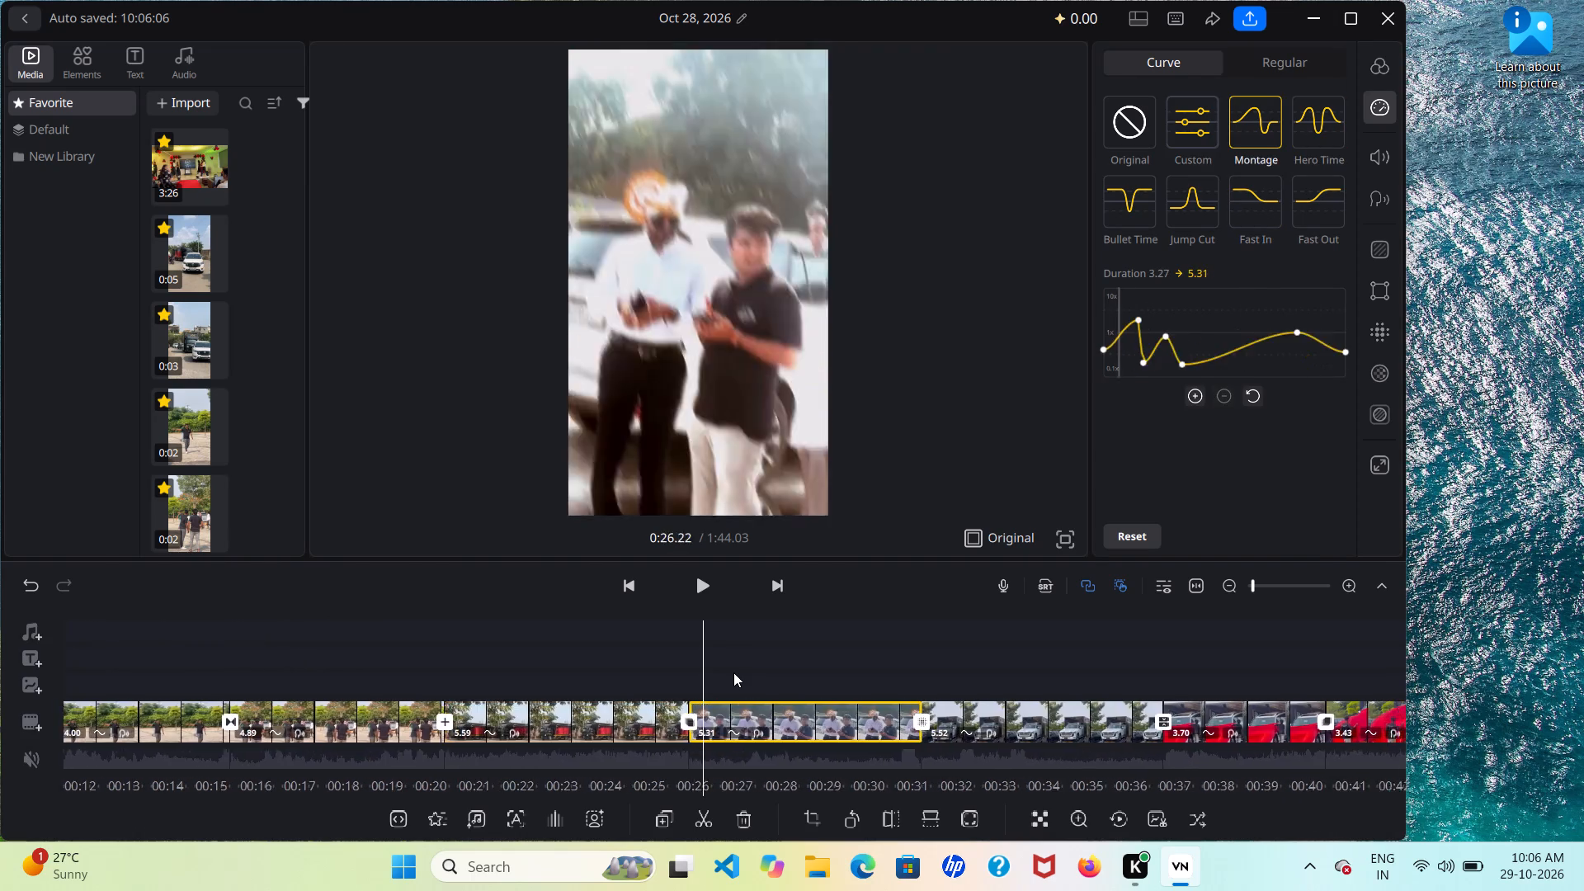
pyautogui.hscroll(-5, 733, 672)
pyautogui.scroll(-1, 733, 672)
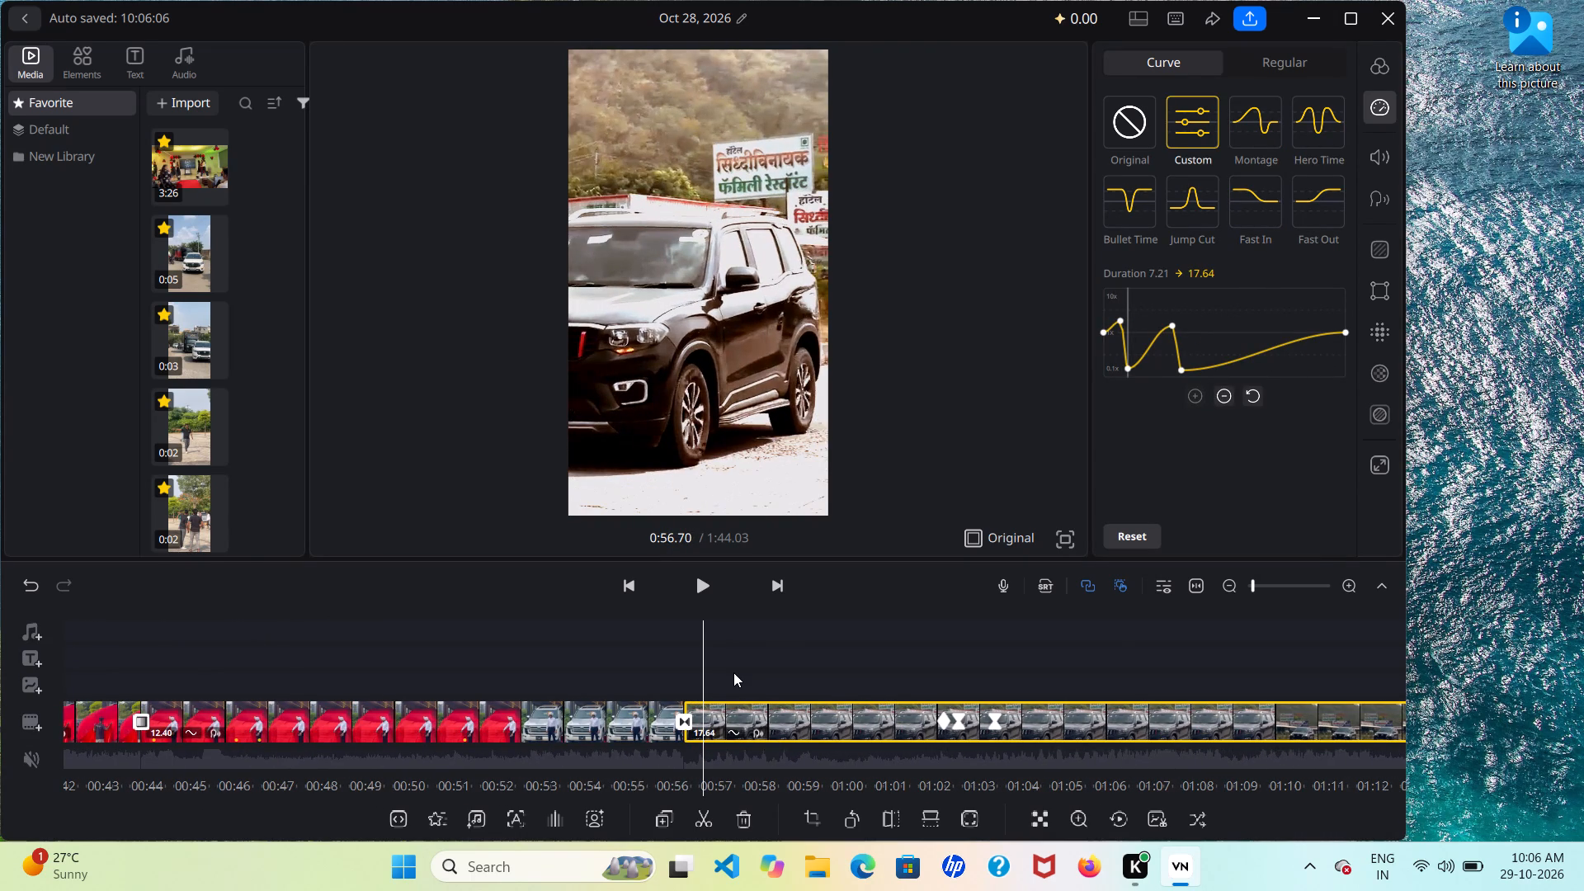
pyautogui.scroll(-1, 733, 672)
pyautogui.hscroll(1, 733, 672)
pyautogui.click(693, 585)
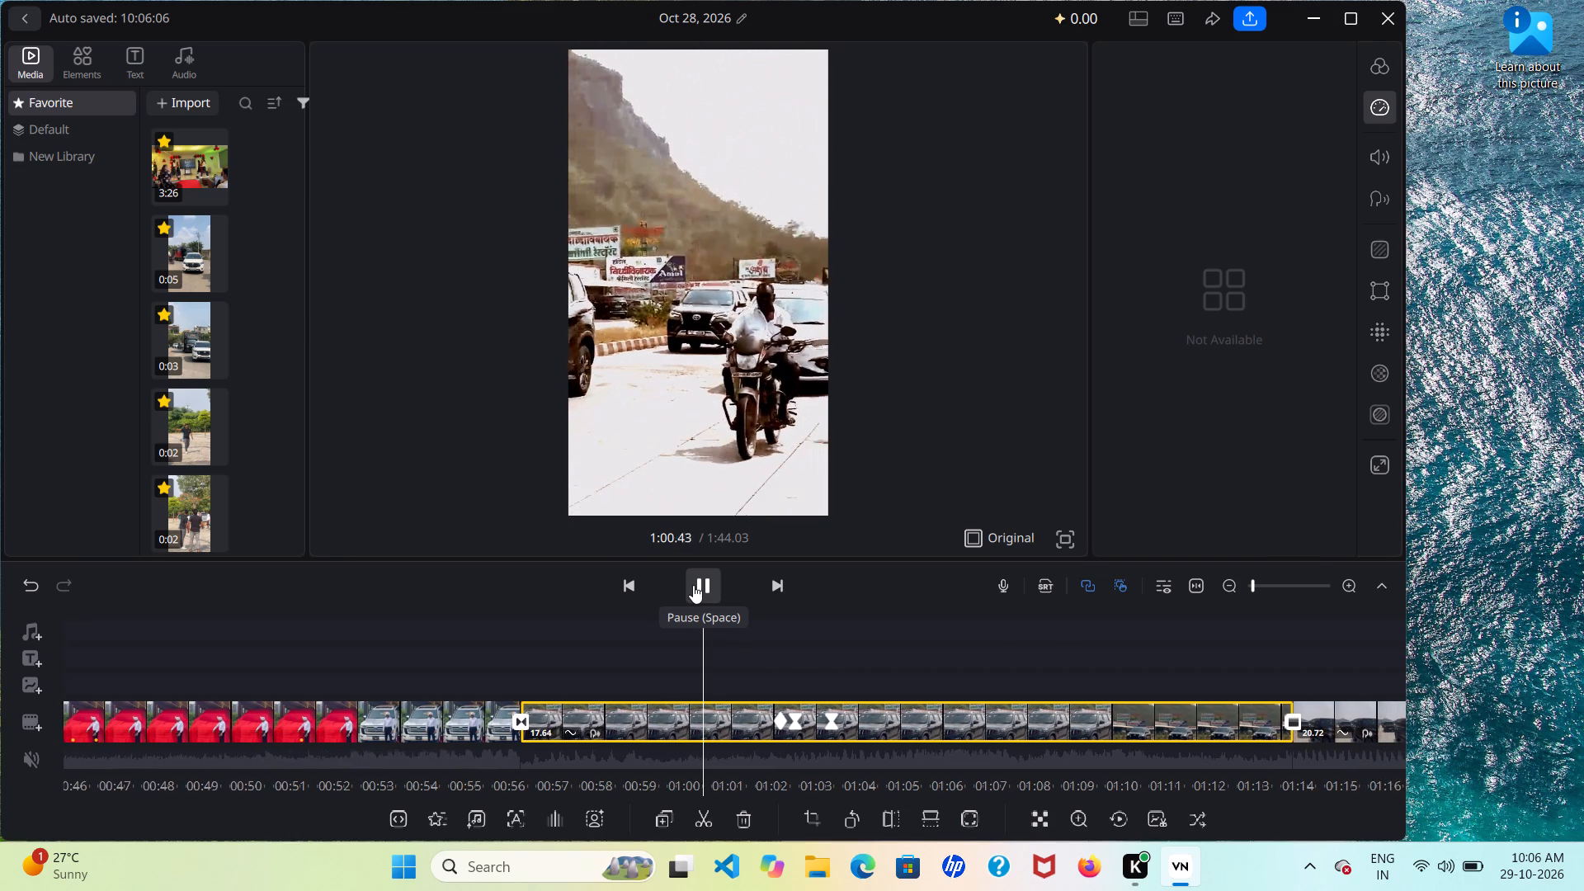
# Play back from the end of the eleventh clip into the twelfth and skim the rest of it to review the reshaped speed curve.
pyautogui.hscroll(-5, 949, 739)
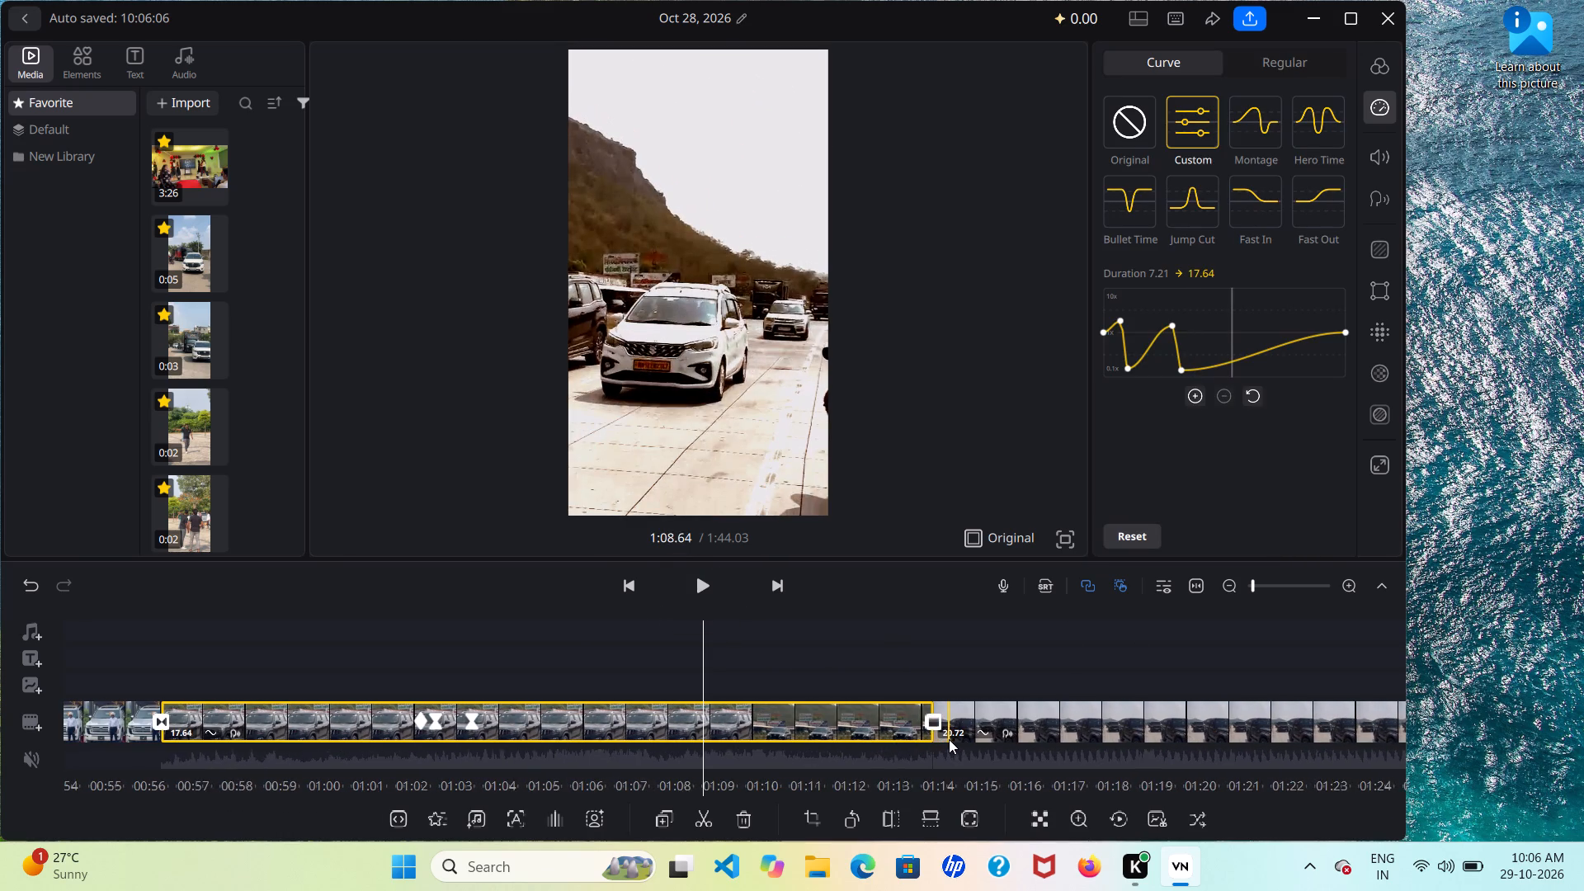
pyautogui.hscroll(-7, 949, 739)
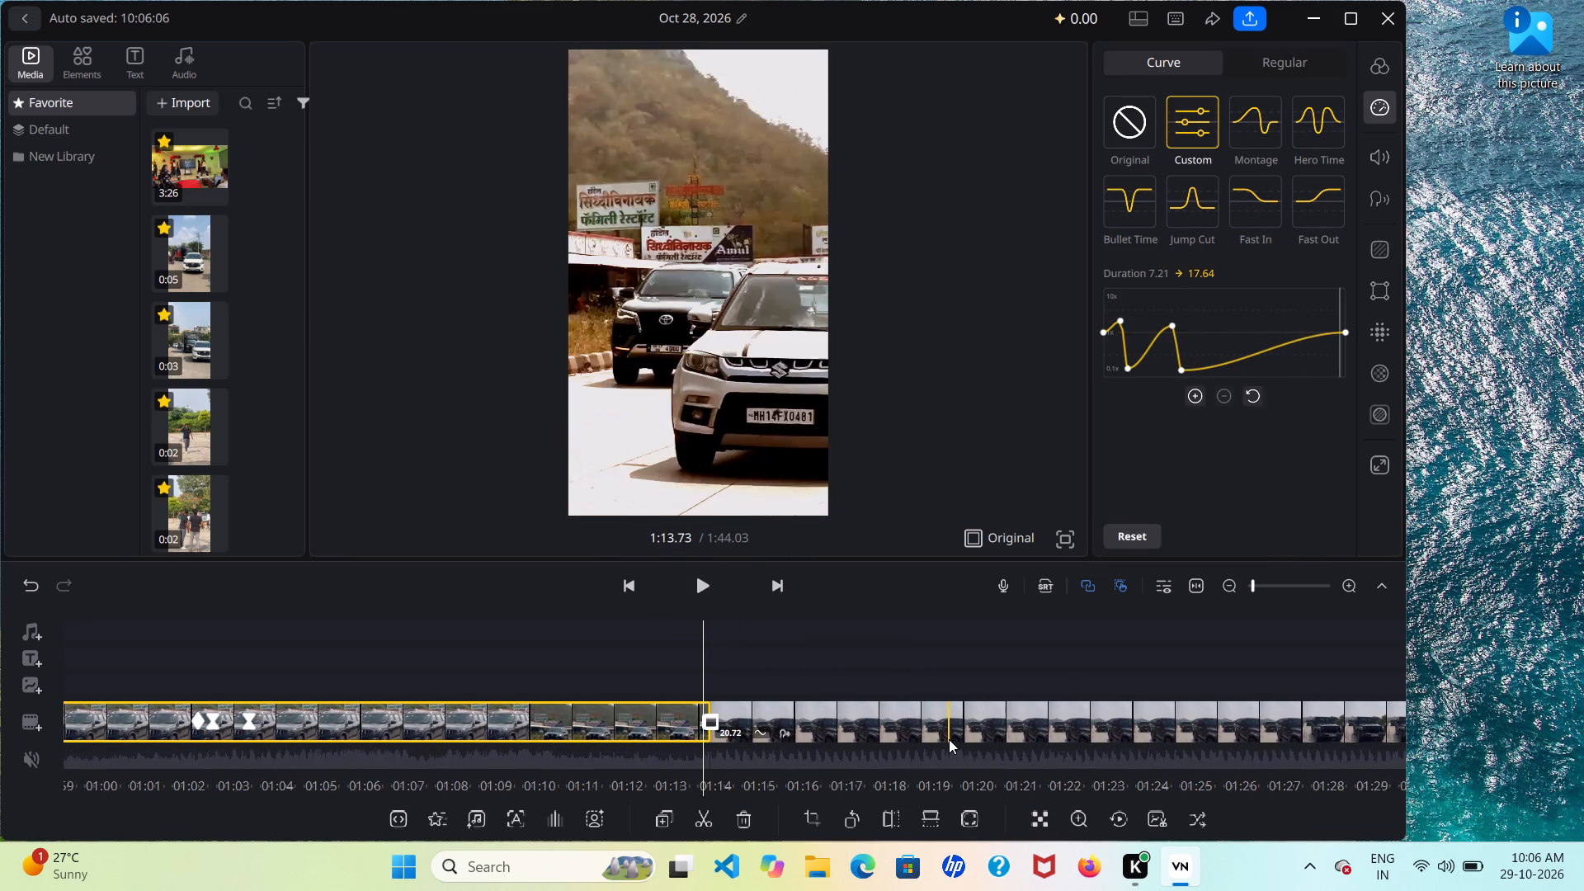
pyautogui.hscroll(-1, 949, 739)
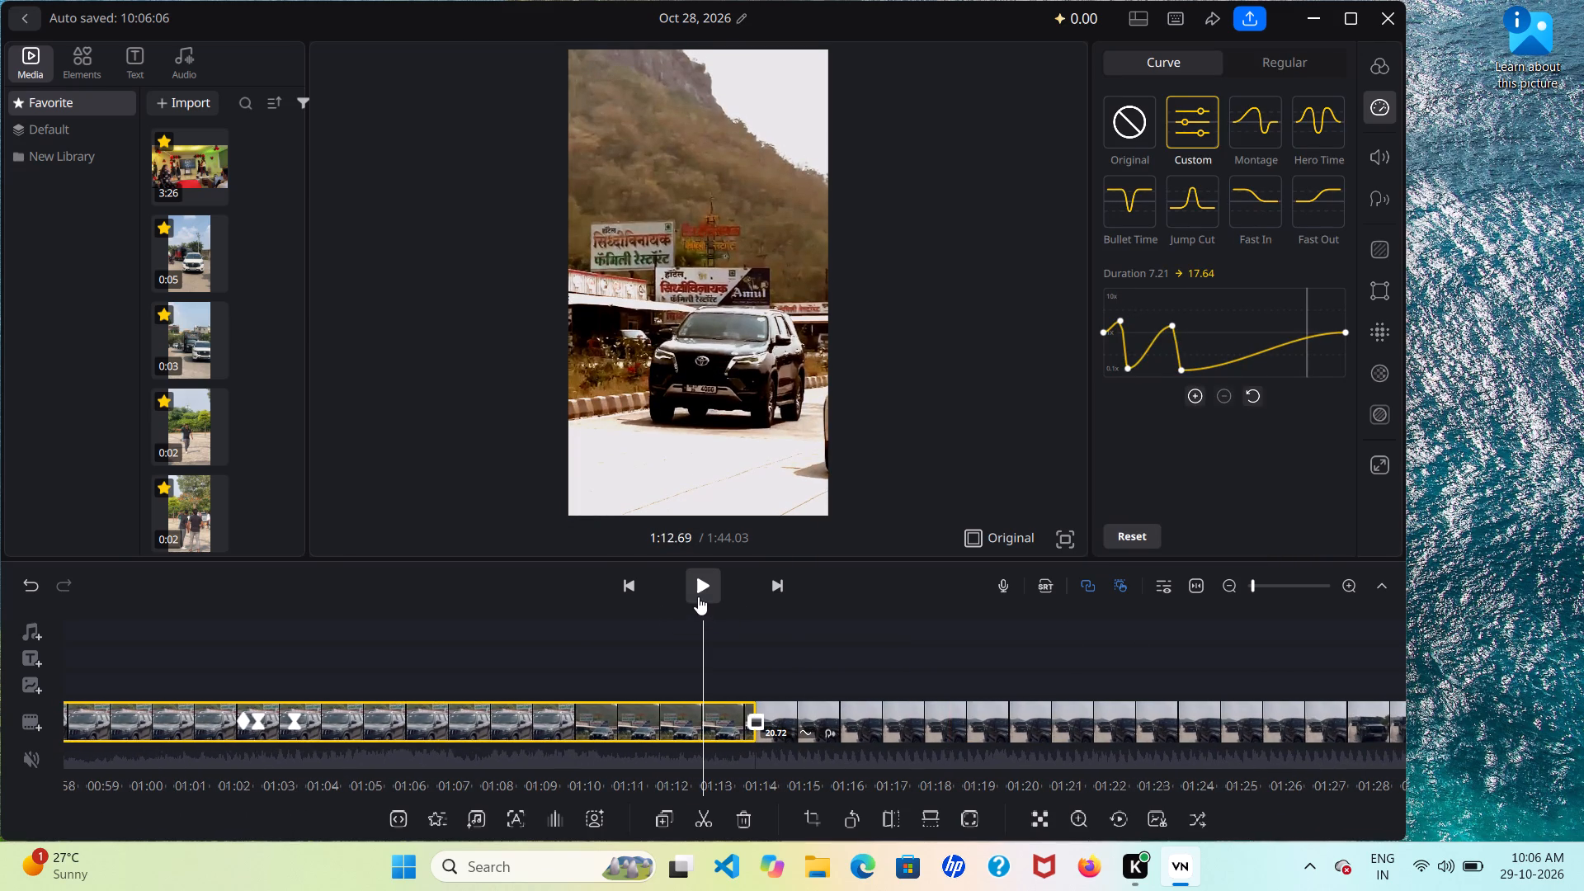
pyautogui.click(698, 596)
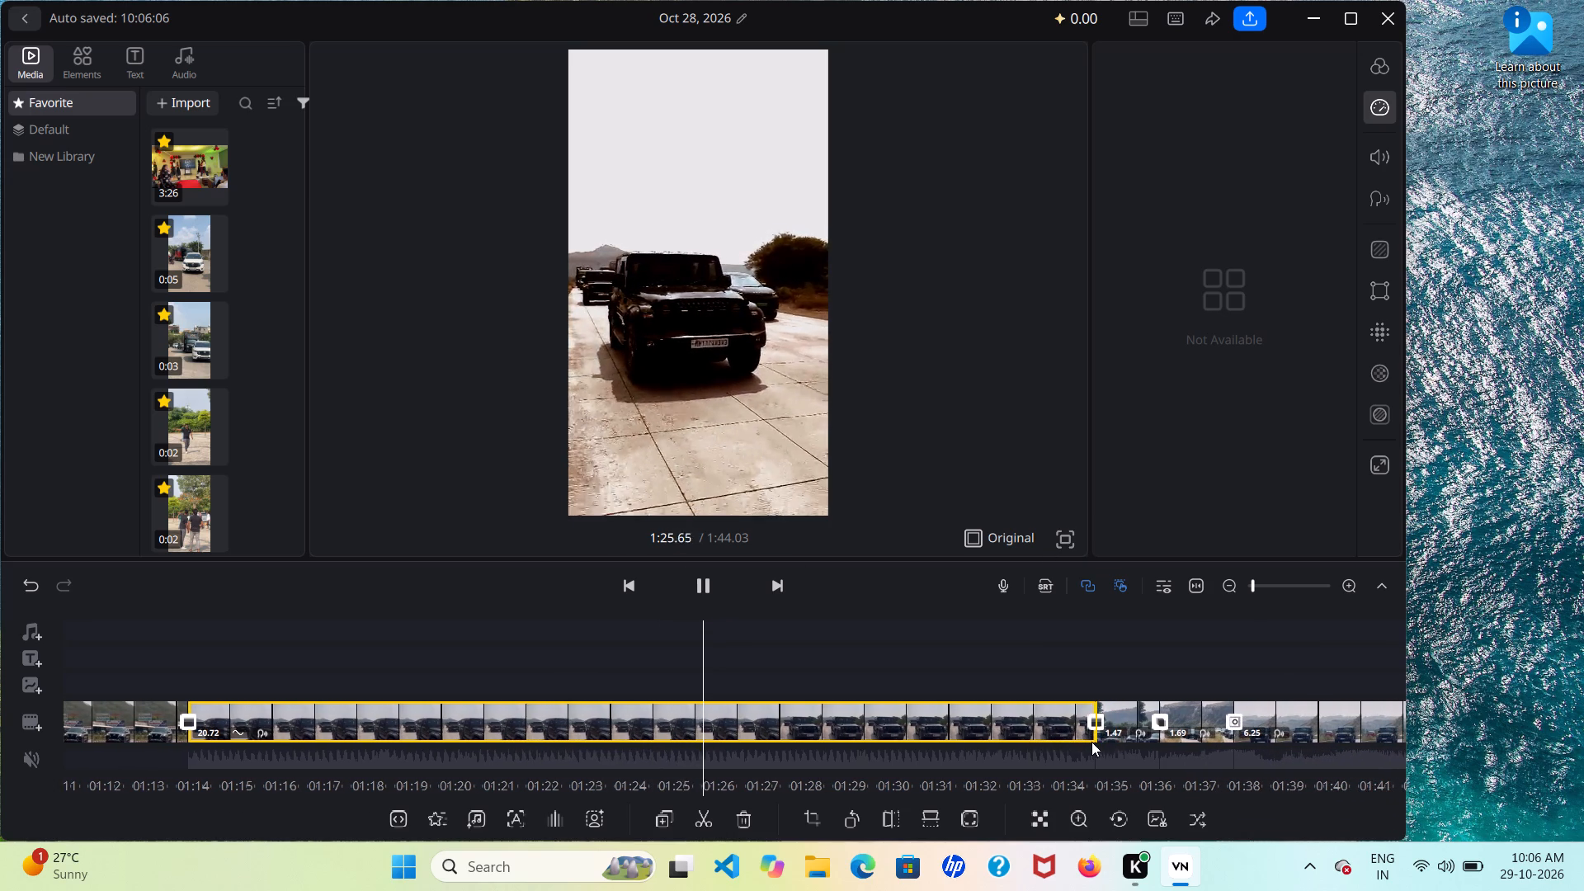
pyautogui.hscroll(-4, 1091, 742)
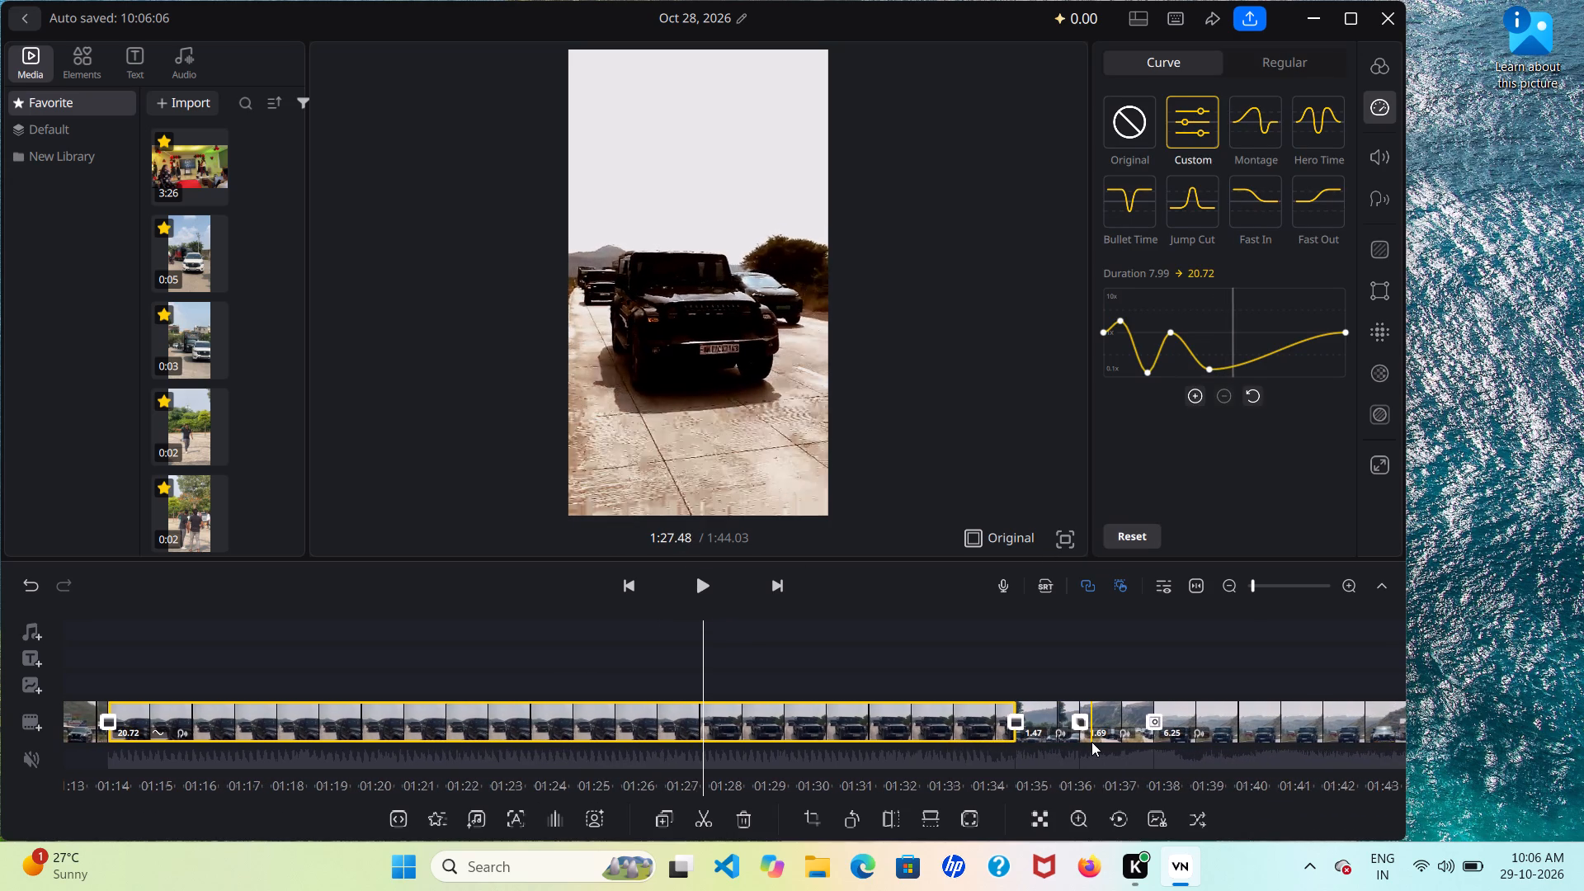
pyautogui.hscroll(-4, 1091, 742)
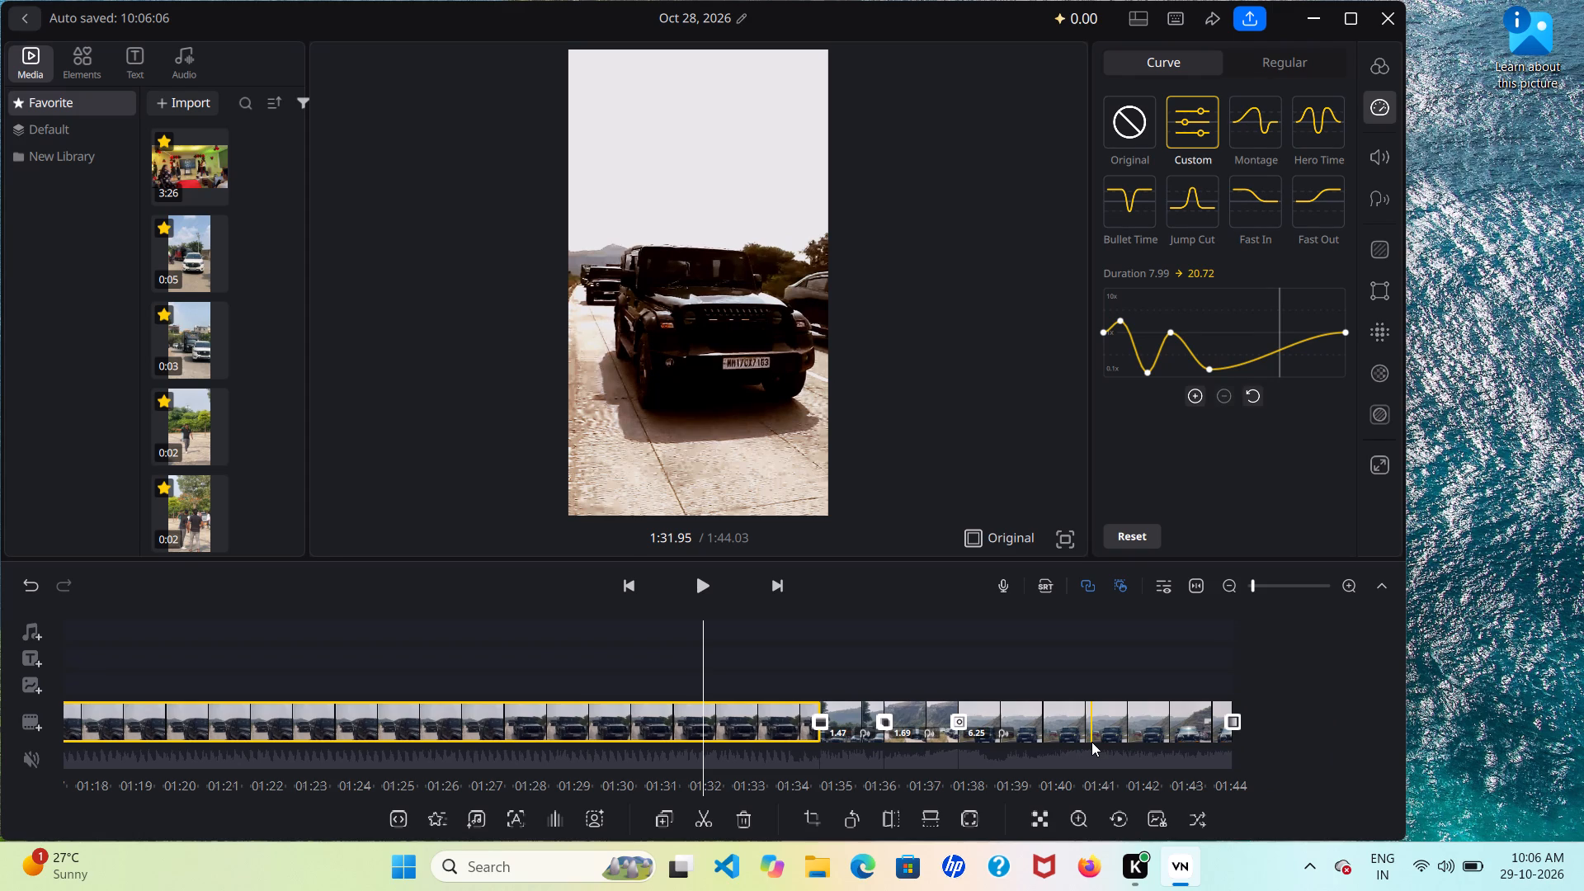
pyautogui.hscroll(-3, 972, 724)
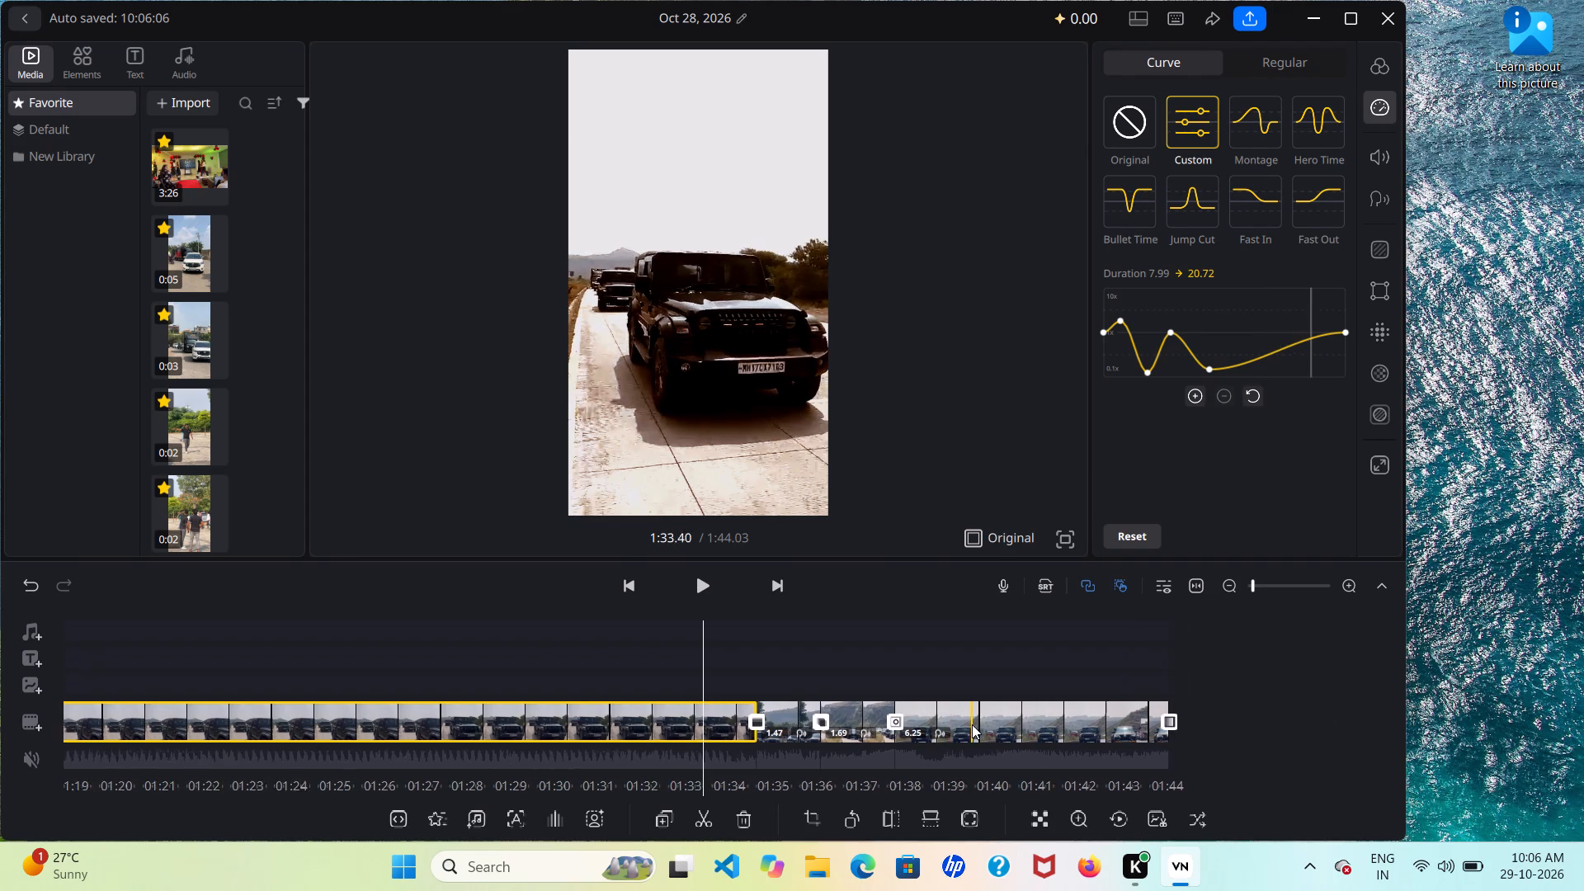
# Give the thirteenth clip a Custom speed curve with an early peak and a deep dip about an eighth along, for a duration of 3.43.
pyautogui.hscroll(-1, 972, 724)
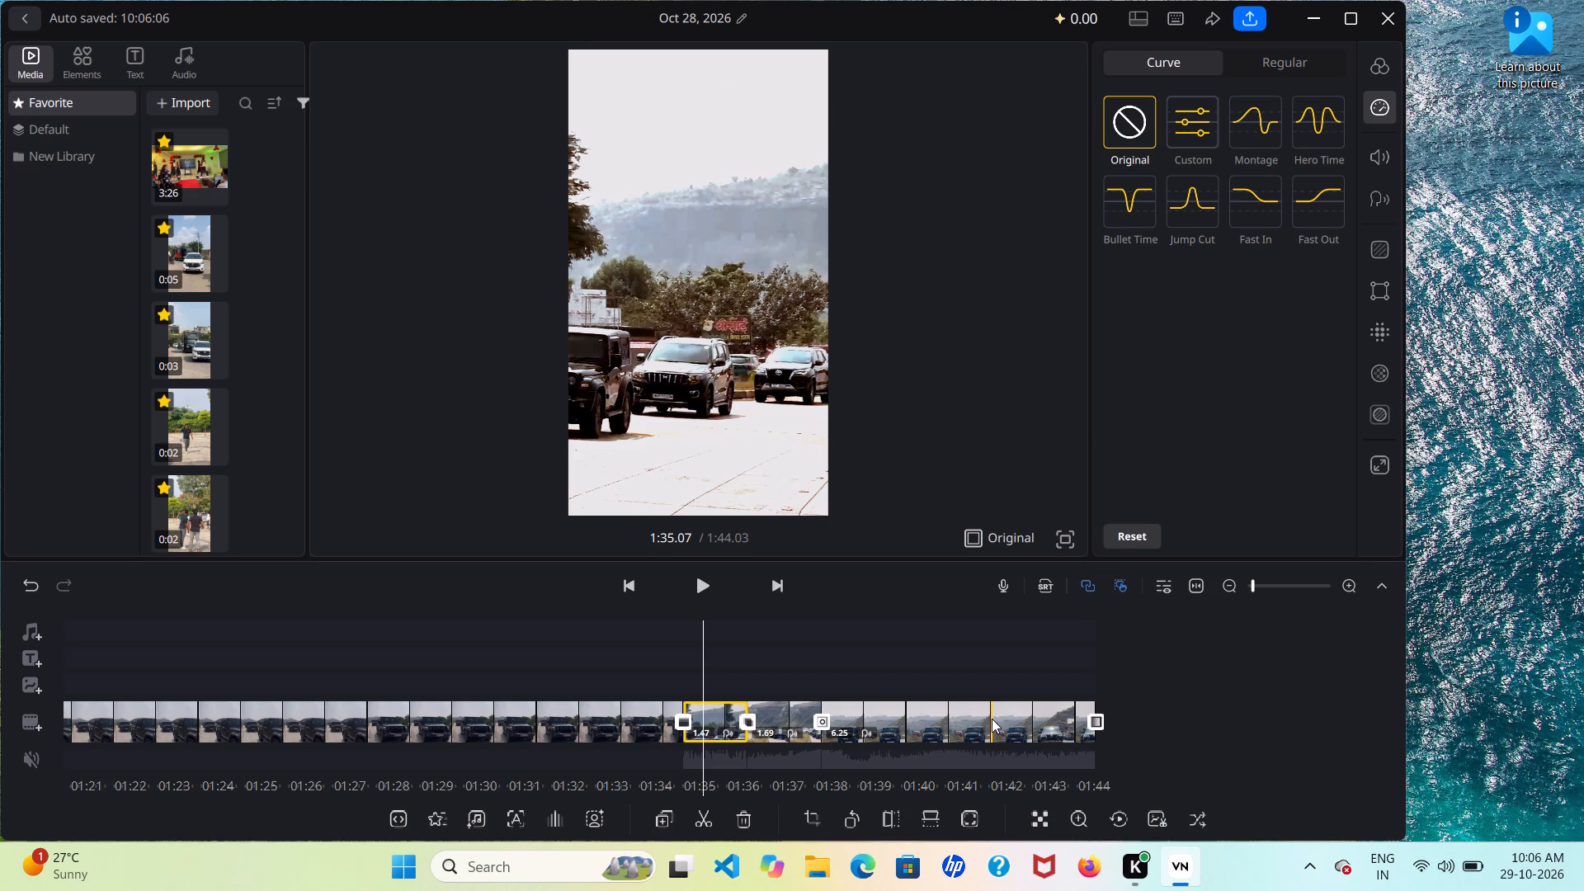
pyautogui.click(1282, 68)
pyautogui.click(1168, 67)
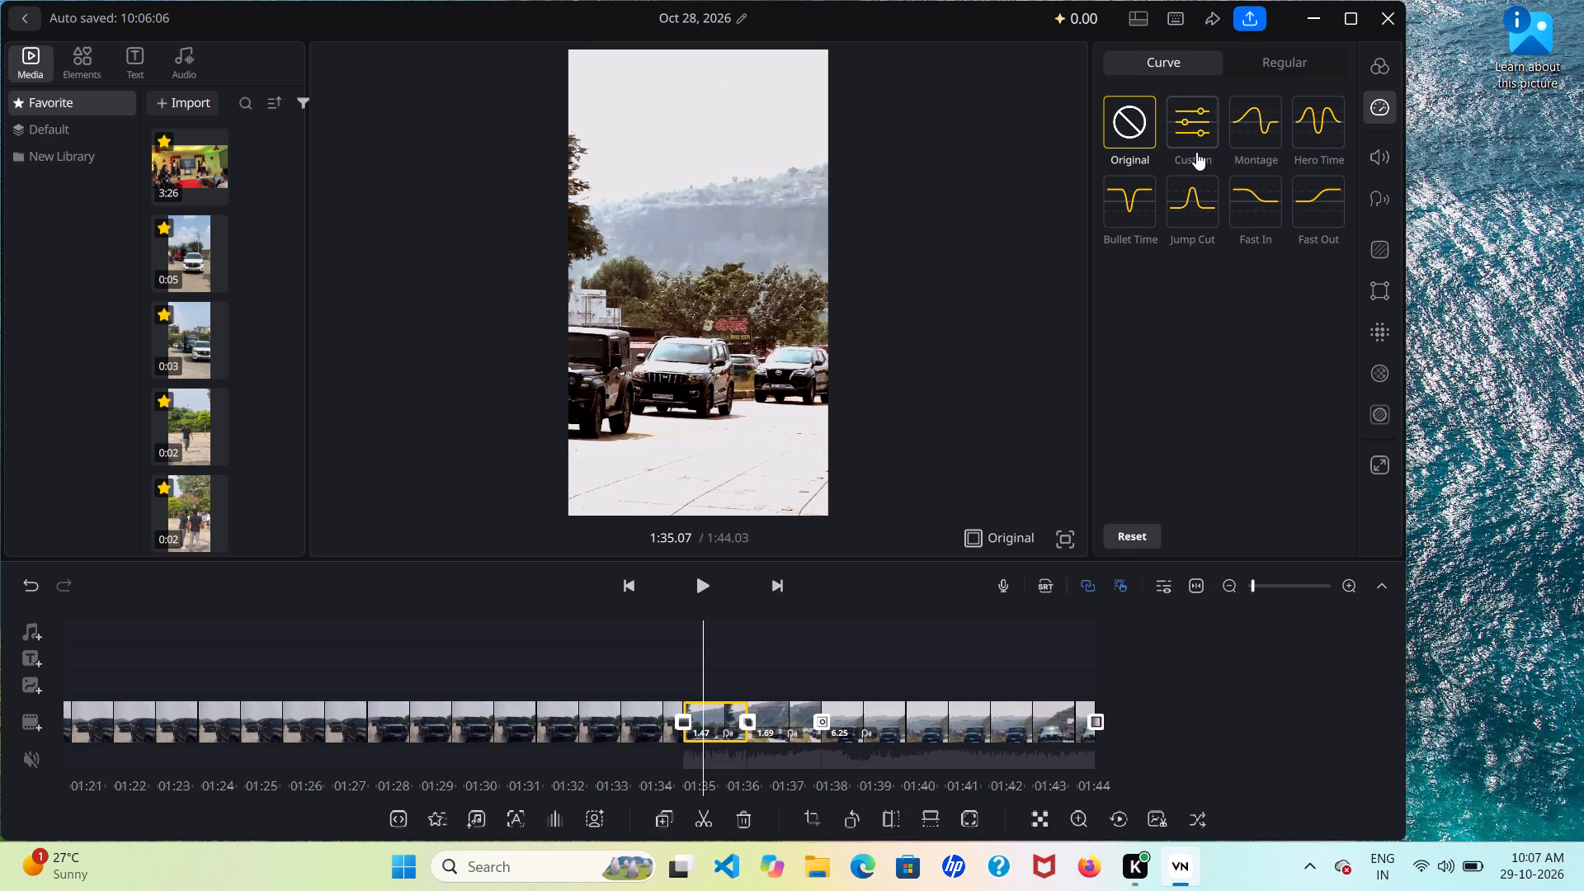
pyautogui.click(1200, 153)
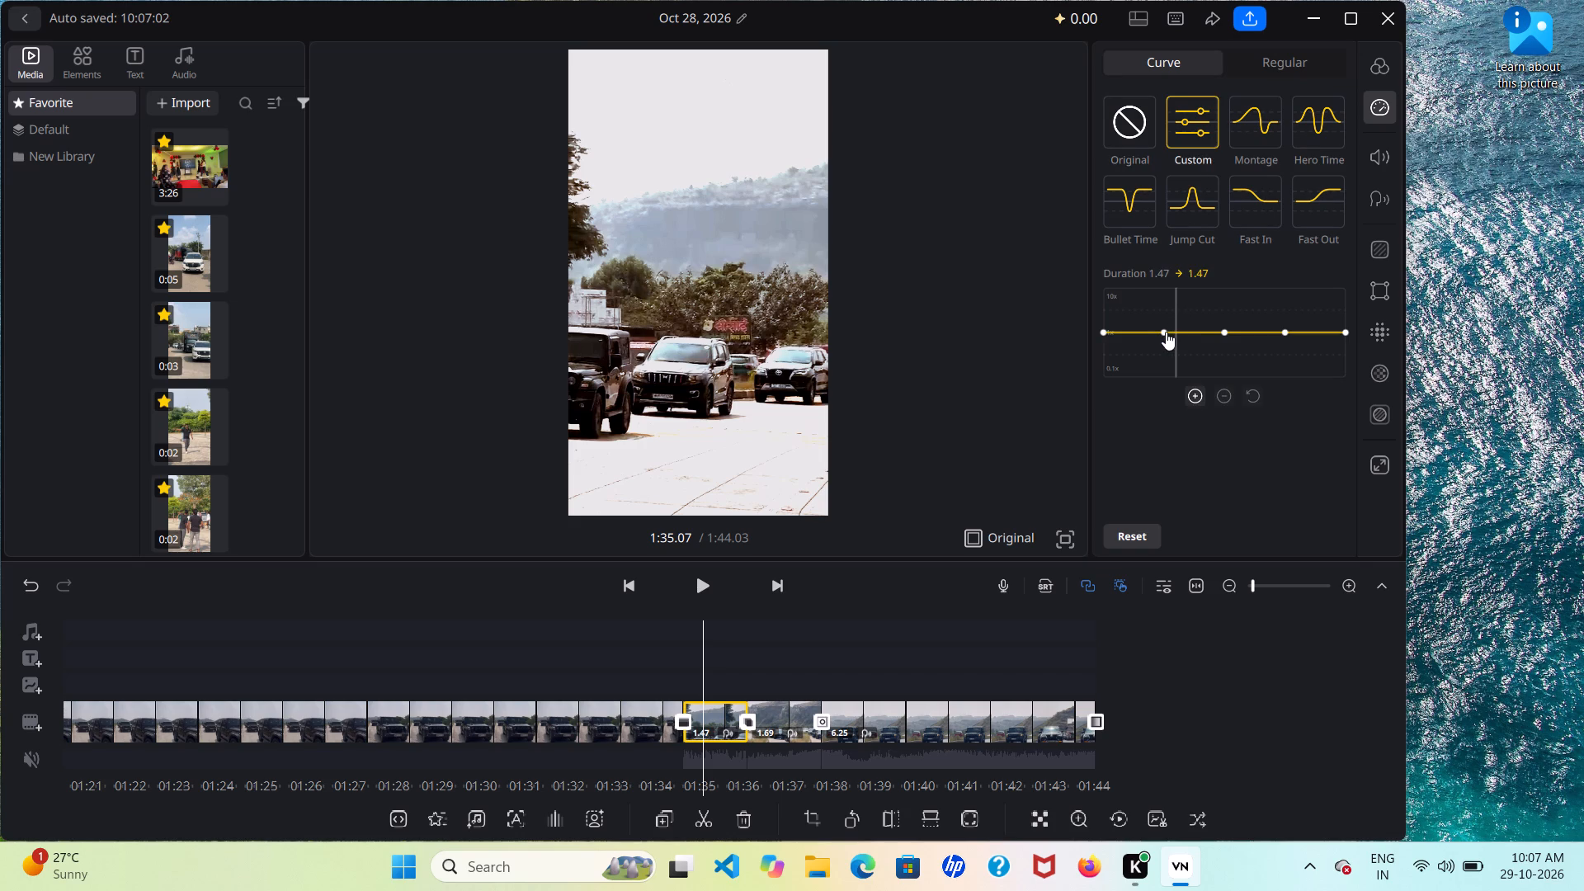
pyautogui.moveTo(1165, 332); pyautogui.dragTo(1122, 318, button='right')
pyautogui.moveTo(1161, 329); pyautogui.dragTo(1127, 328)
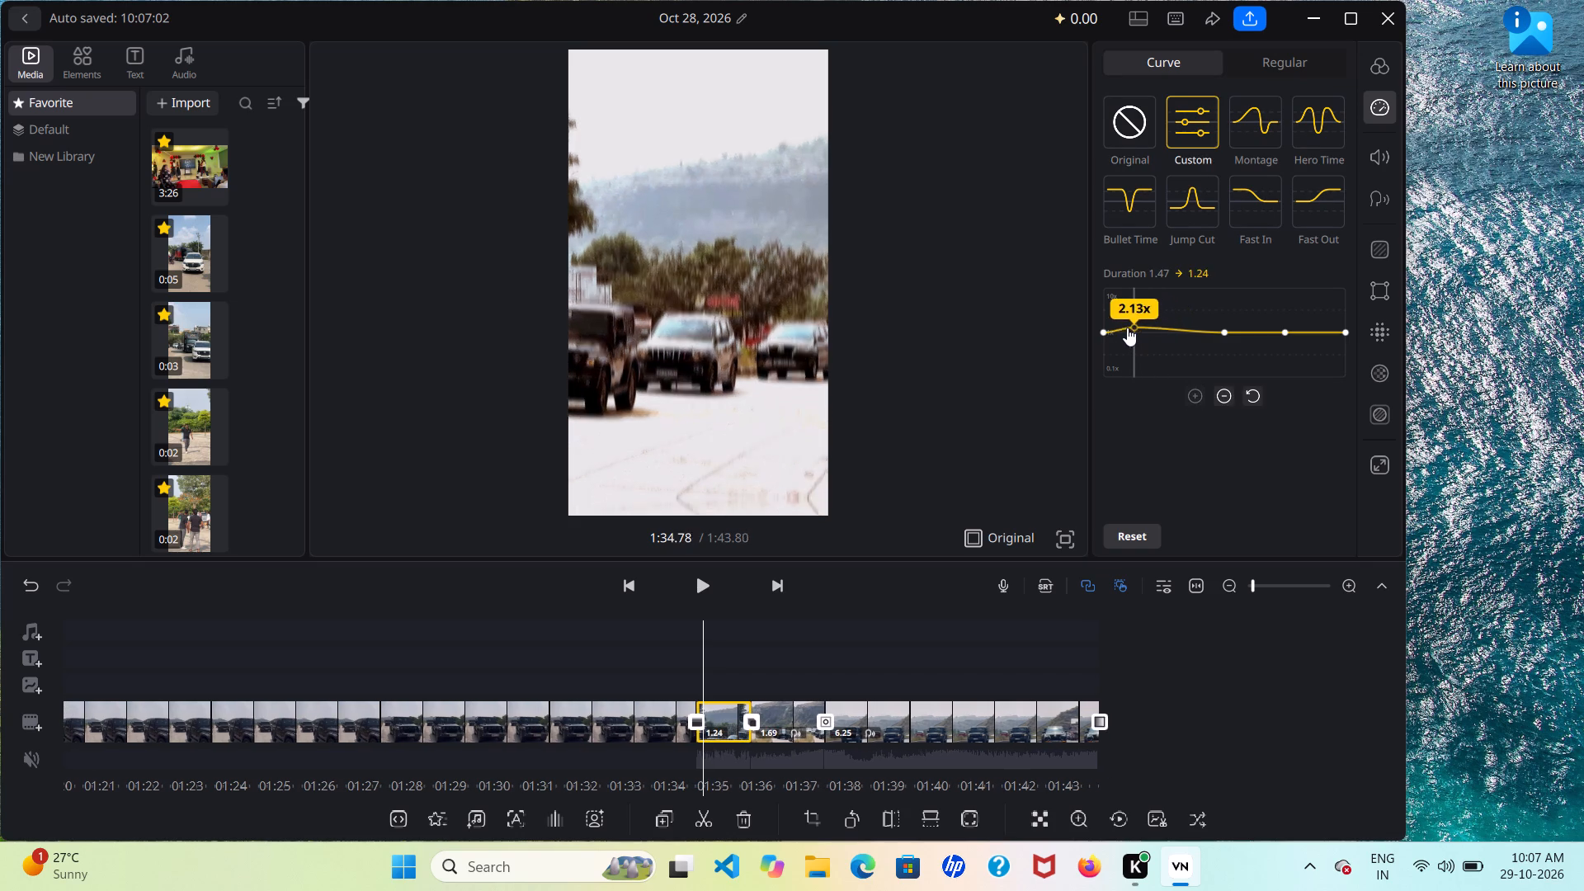
pyautogui.moveTo(1127, 328); pyautogui.dragTo(1115, 318)
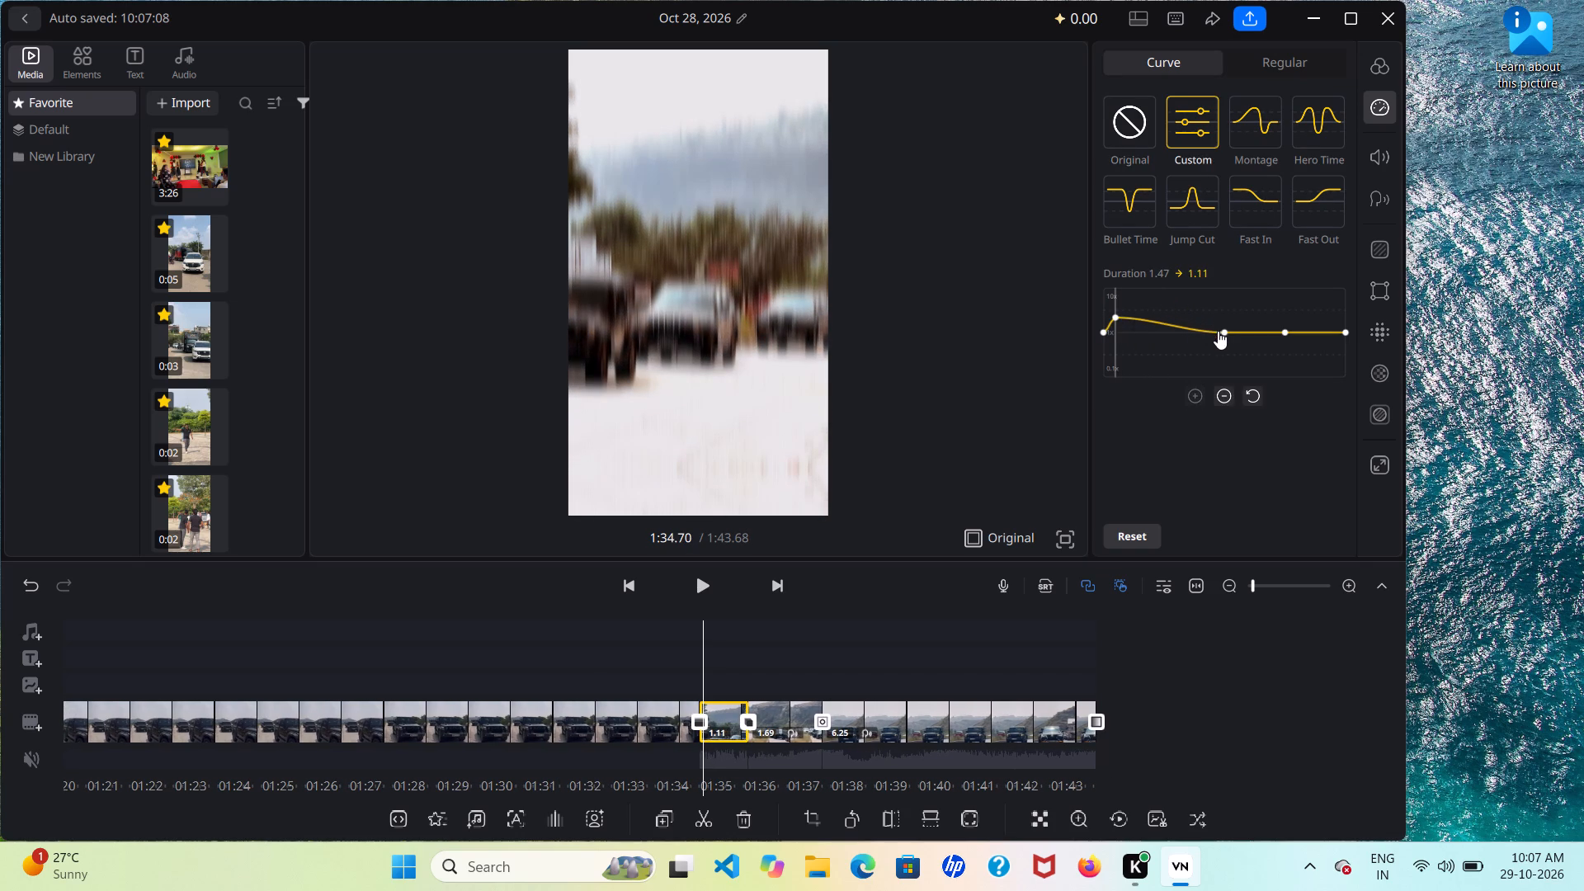
pyautogui.moveTo(1224, 334); pyautogui.dragTo(1161, 384, button='right')
pyautogui.moveTo(1226, 331); pyautogui.dragTo(1205, 344)
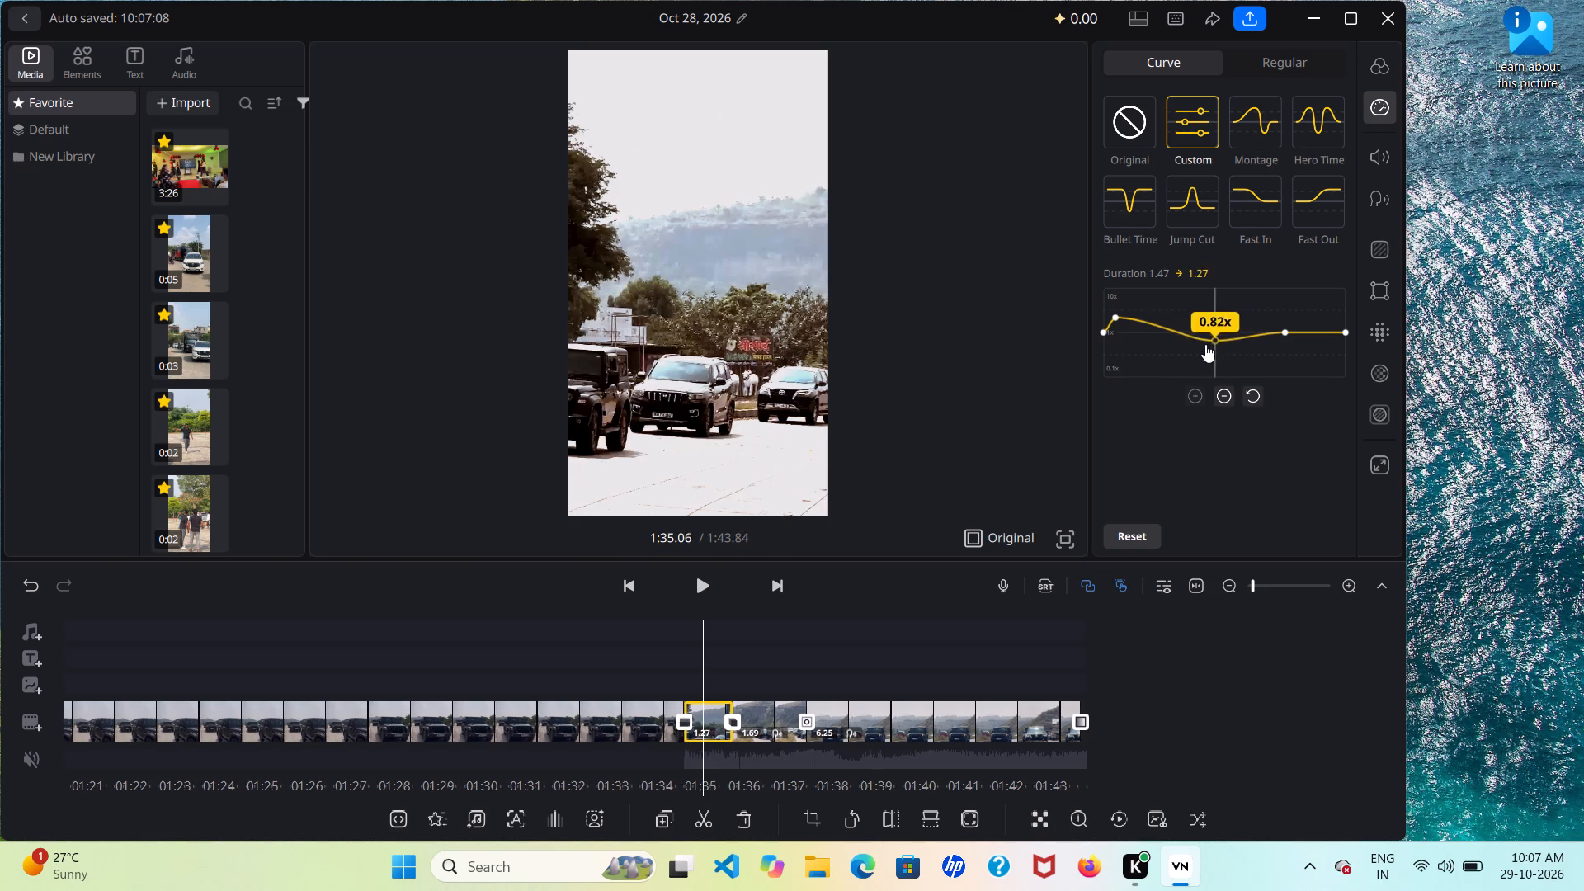
pyautogui.moveTo(1205, 344); pyautogui.dragTo(1132, 372)
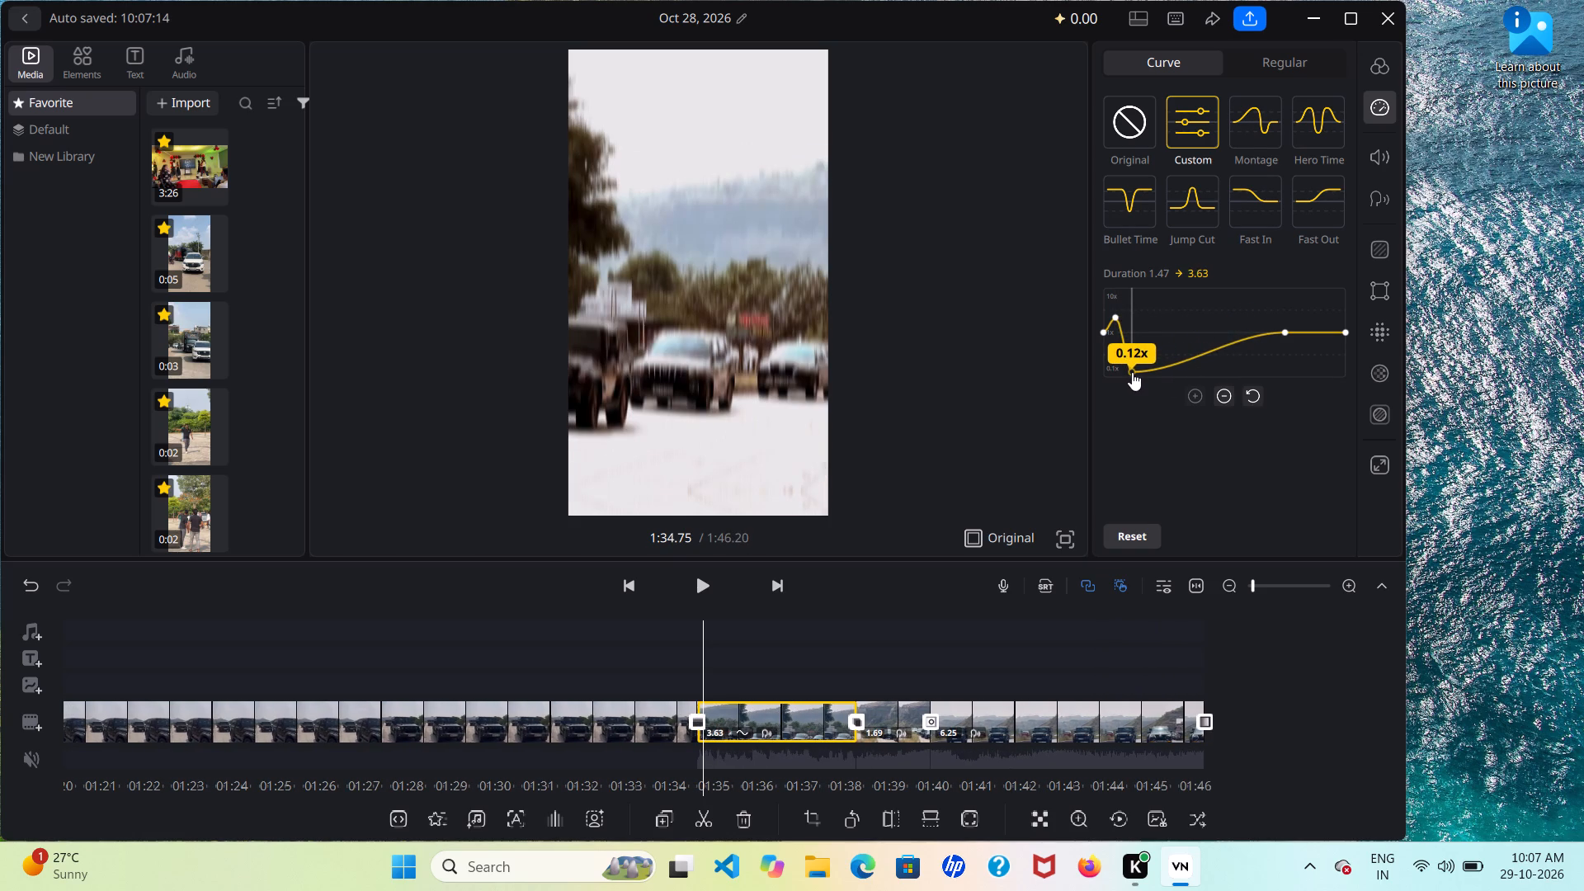
pyautogui.moveTo(1132, 372); pyautogui.dragTo(1135, 371)
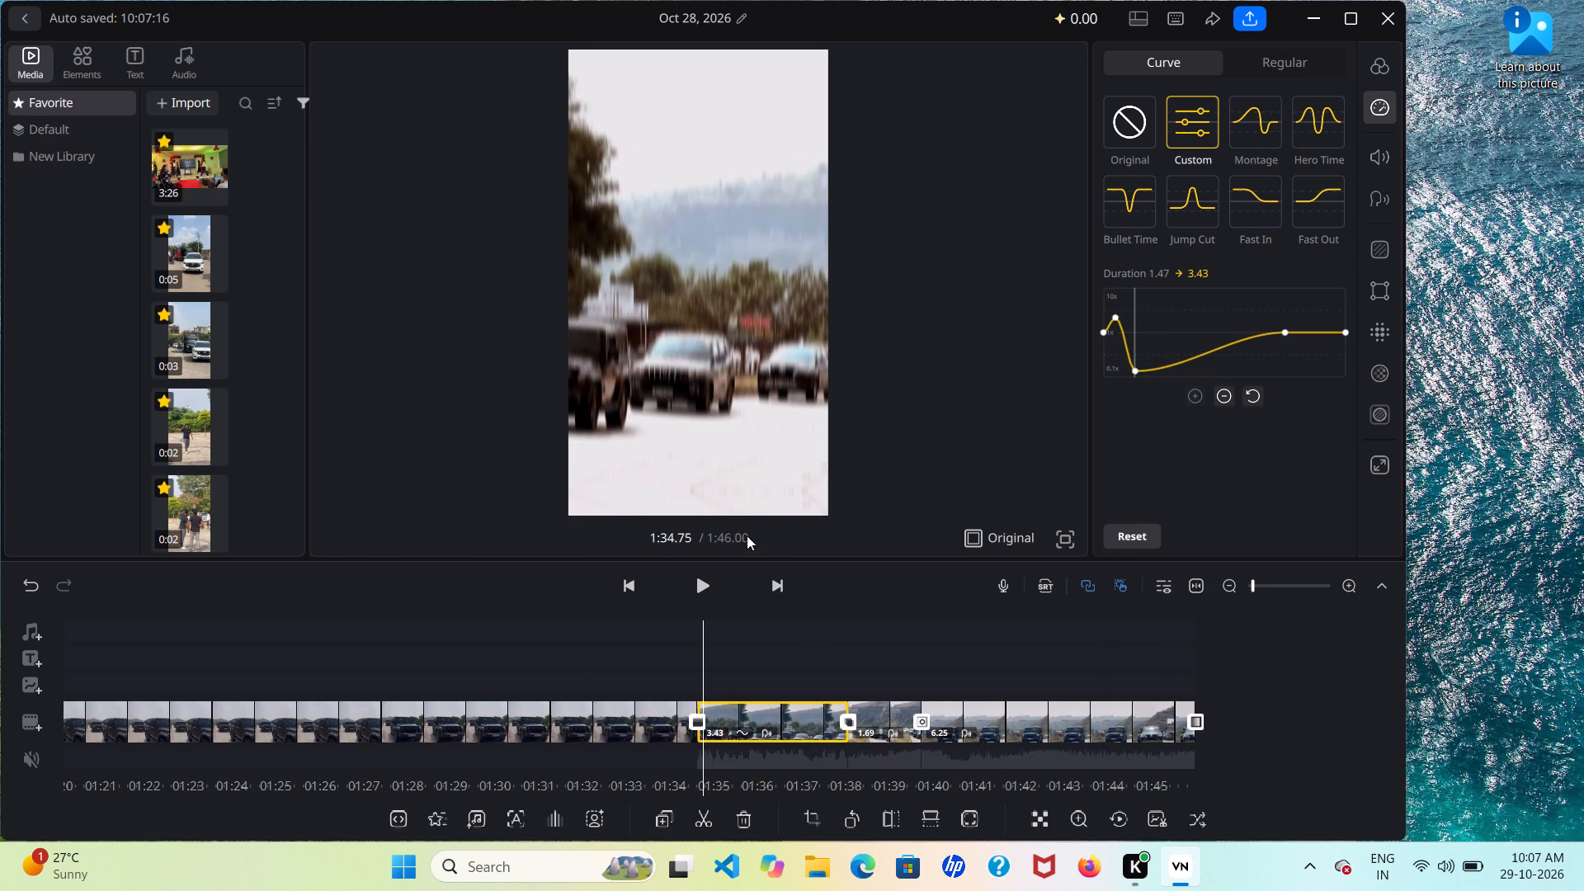
# Play back from the start of the thirteenth clip to near the end of the project to review its speed curve.
pyautogui.click(707, 583)
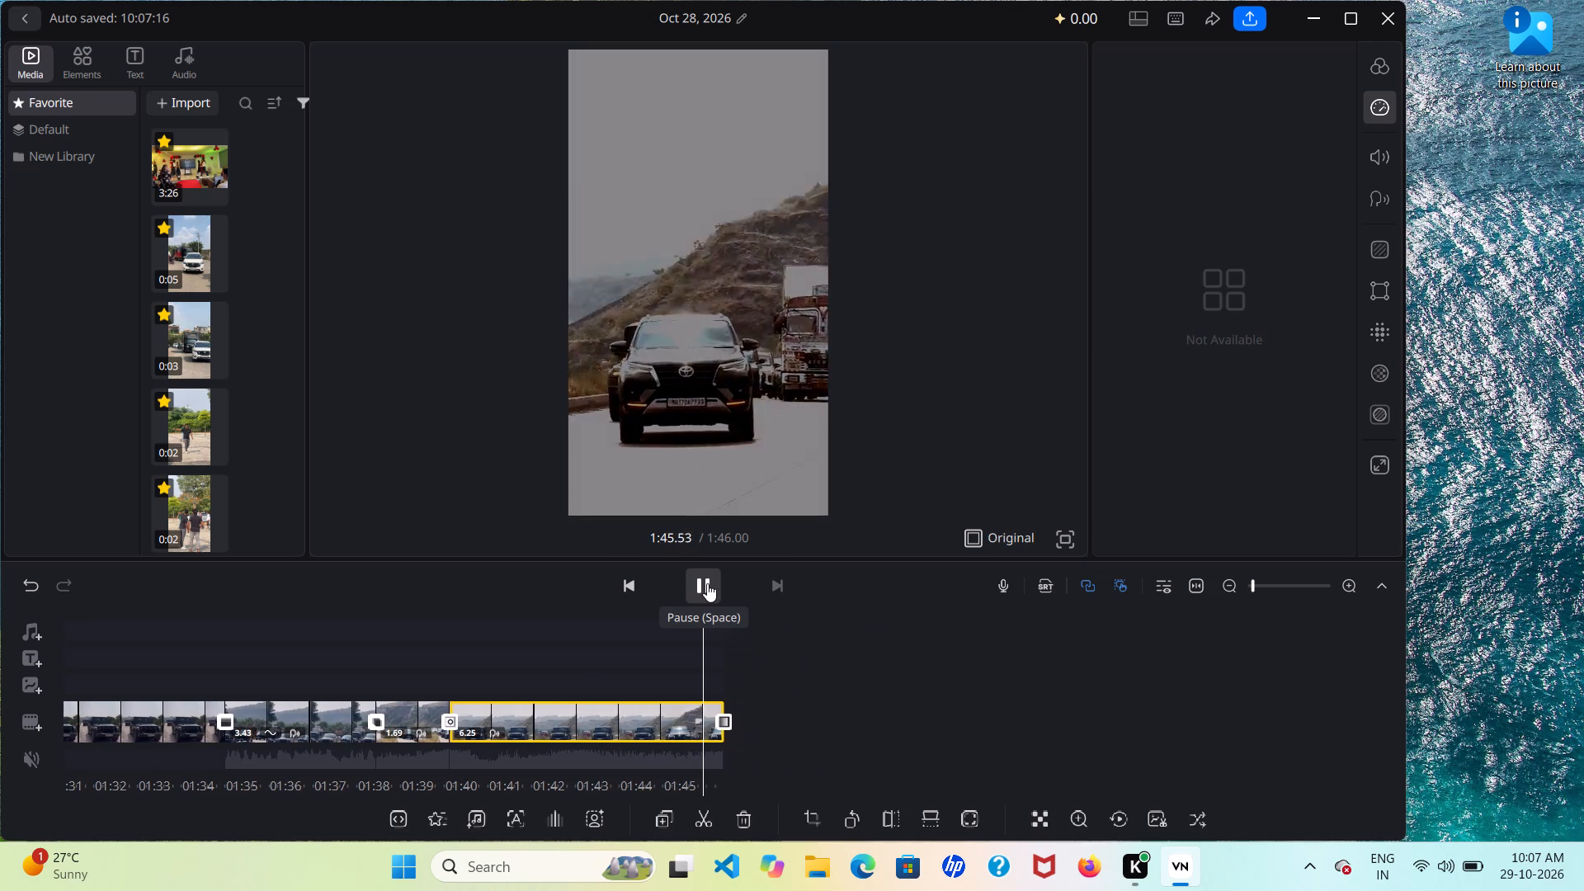
# Give the last clip a Custom speed curve with a dip about a tenth along and a lowered end point, for a duration of 9.09.
pyautogui.hscroll(2, 578, 710)
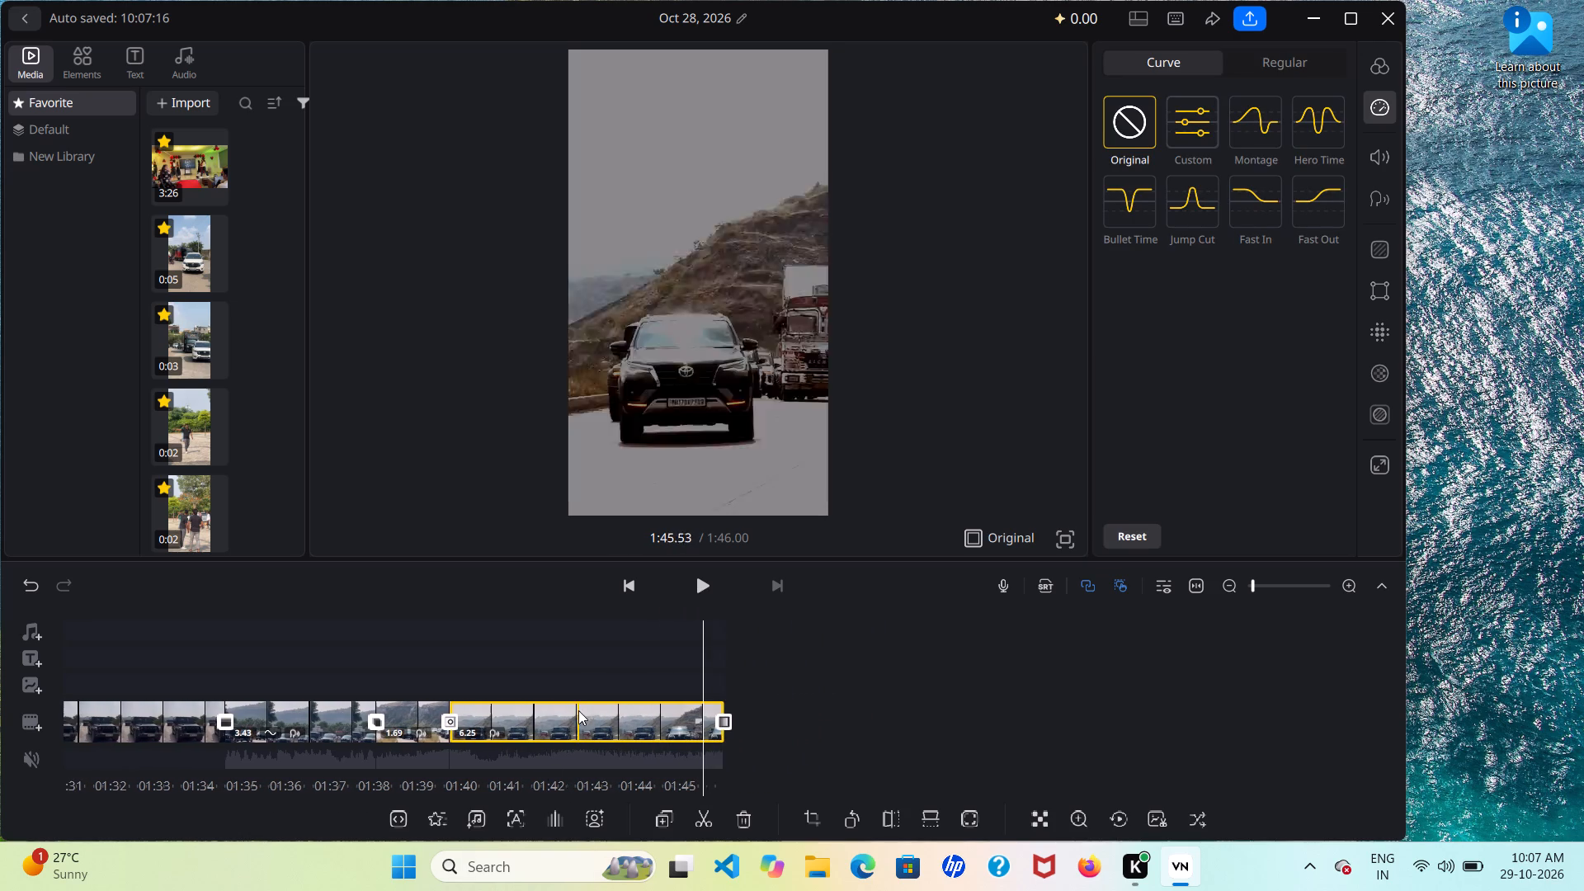
pyautogui.hscroll(4, 578, 710)
pyautogui.hscroll(-4, 578, 710)
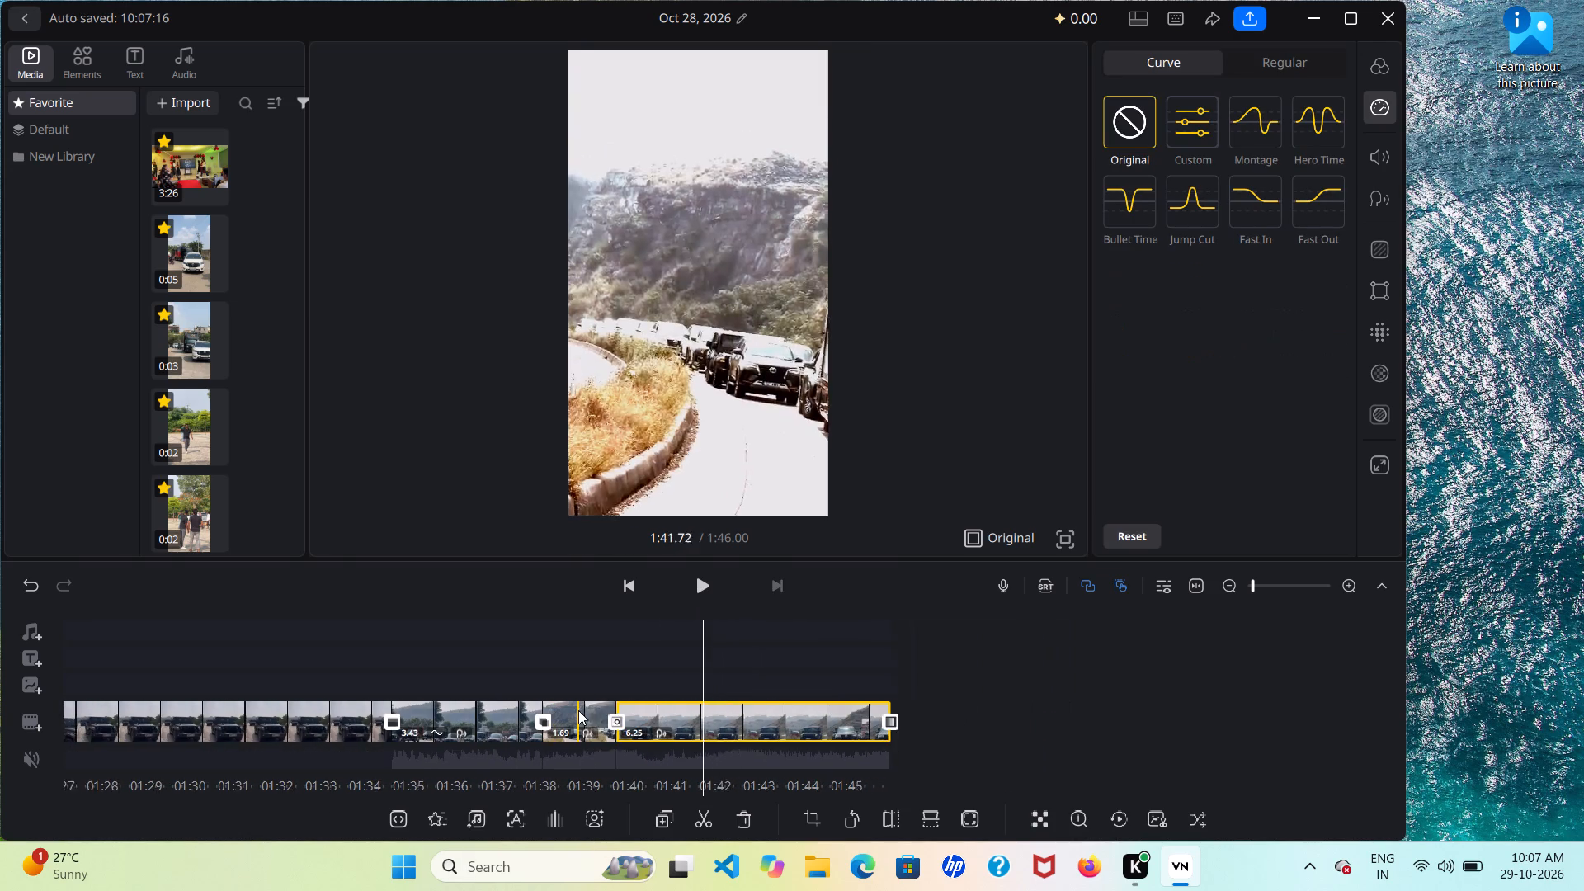
pyautogui.hscroll(-1, 578, 710)
pyautogui.hscroll(2, 578, 710)
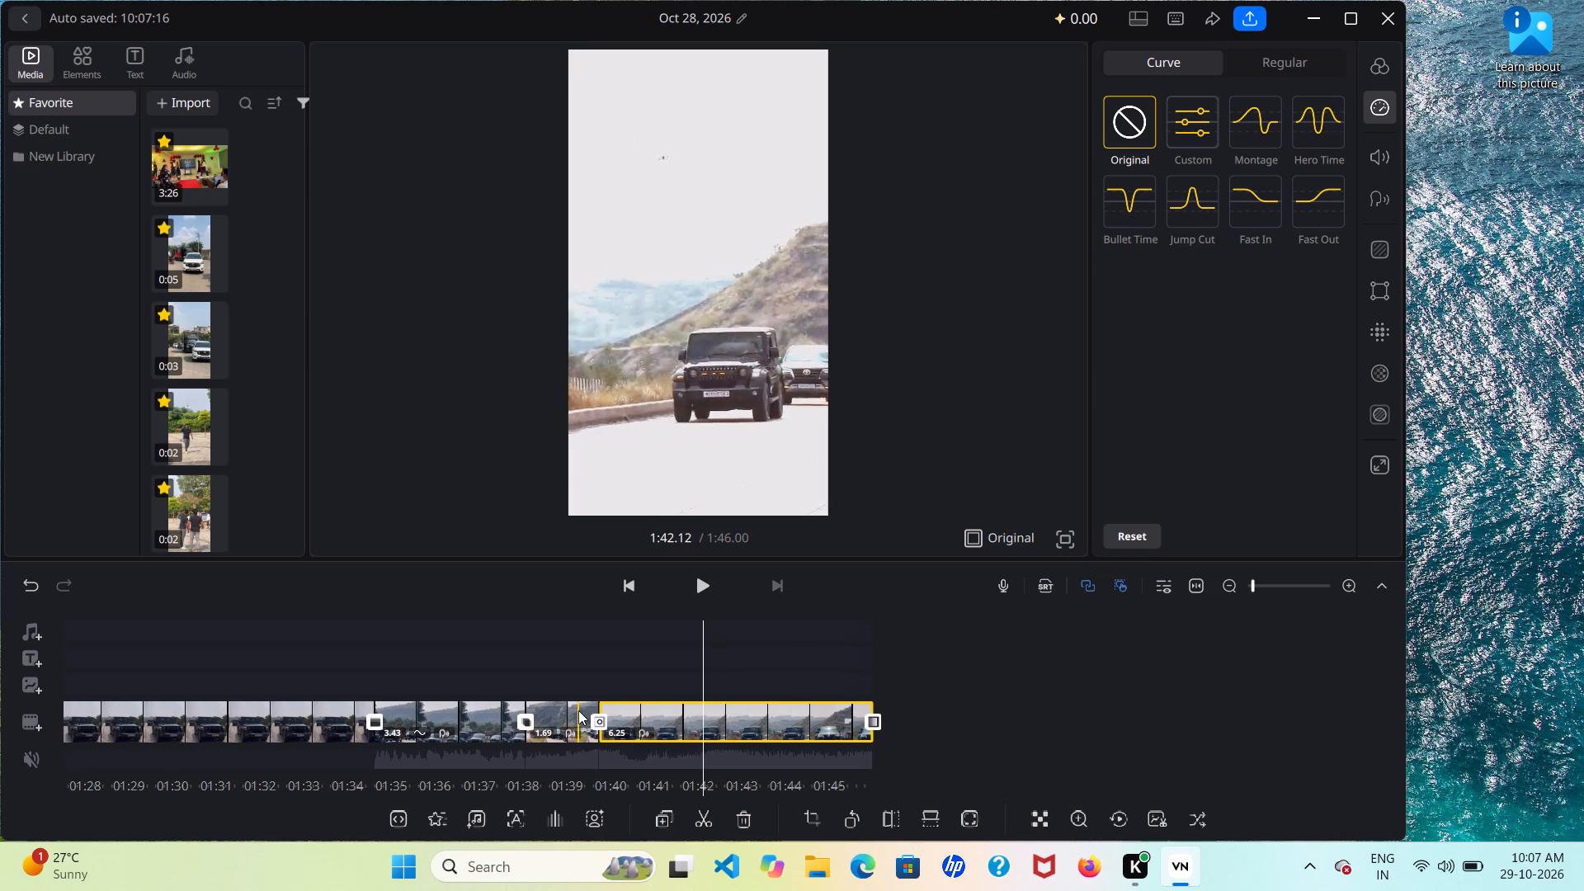
pyautogui.hscroll(1, 578, 710)
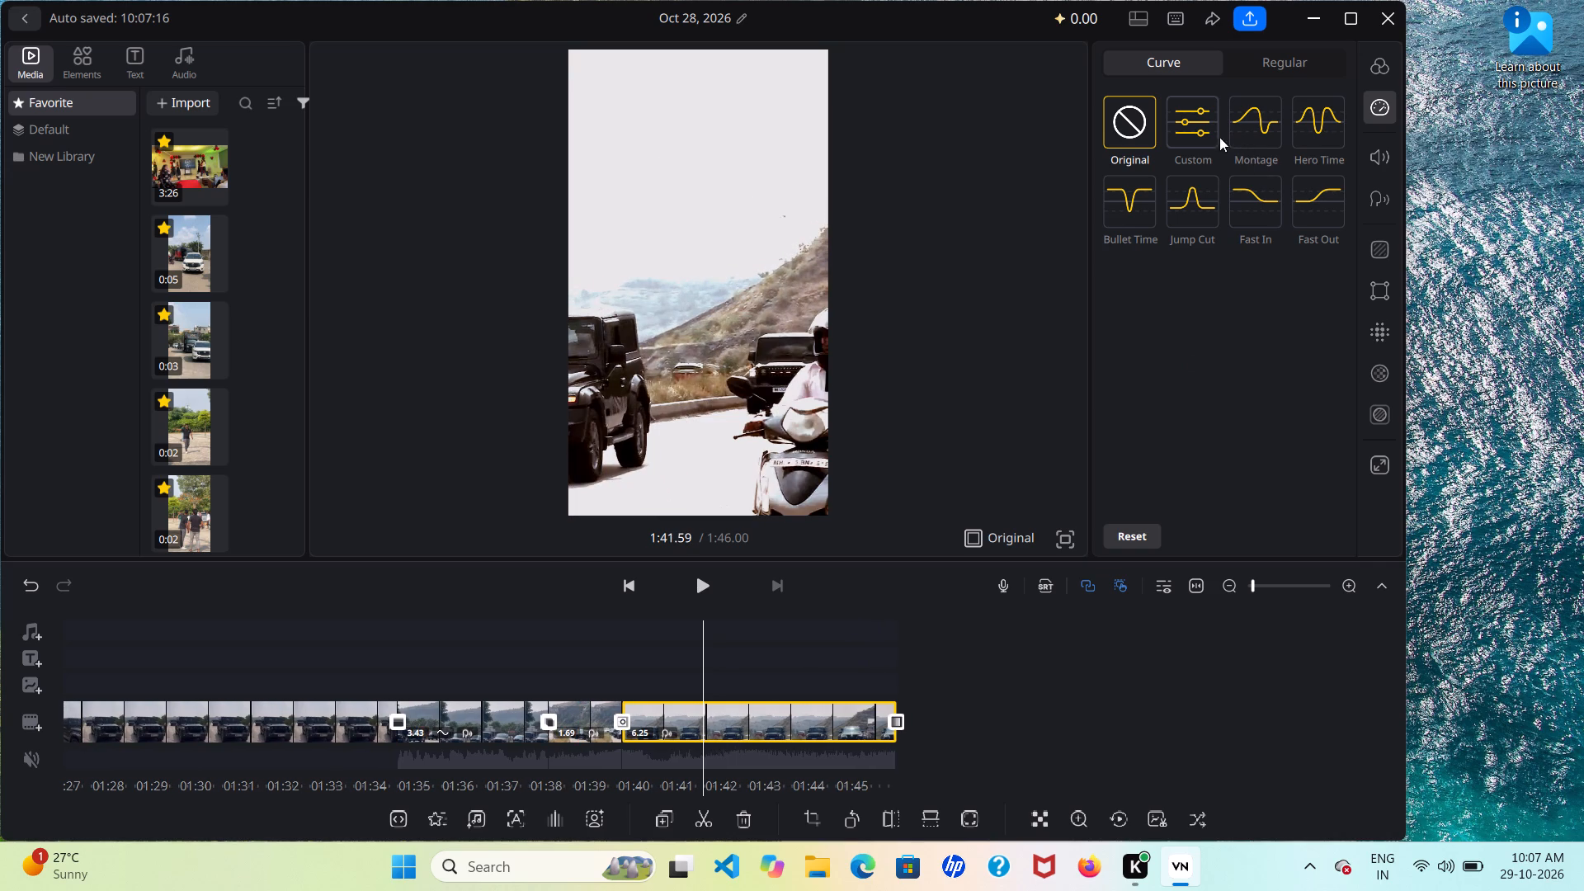
pyautogui.click(1207, 134)
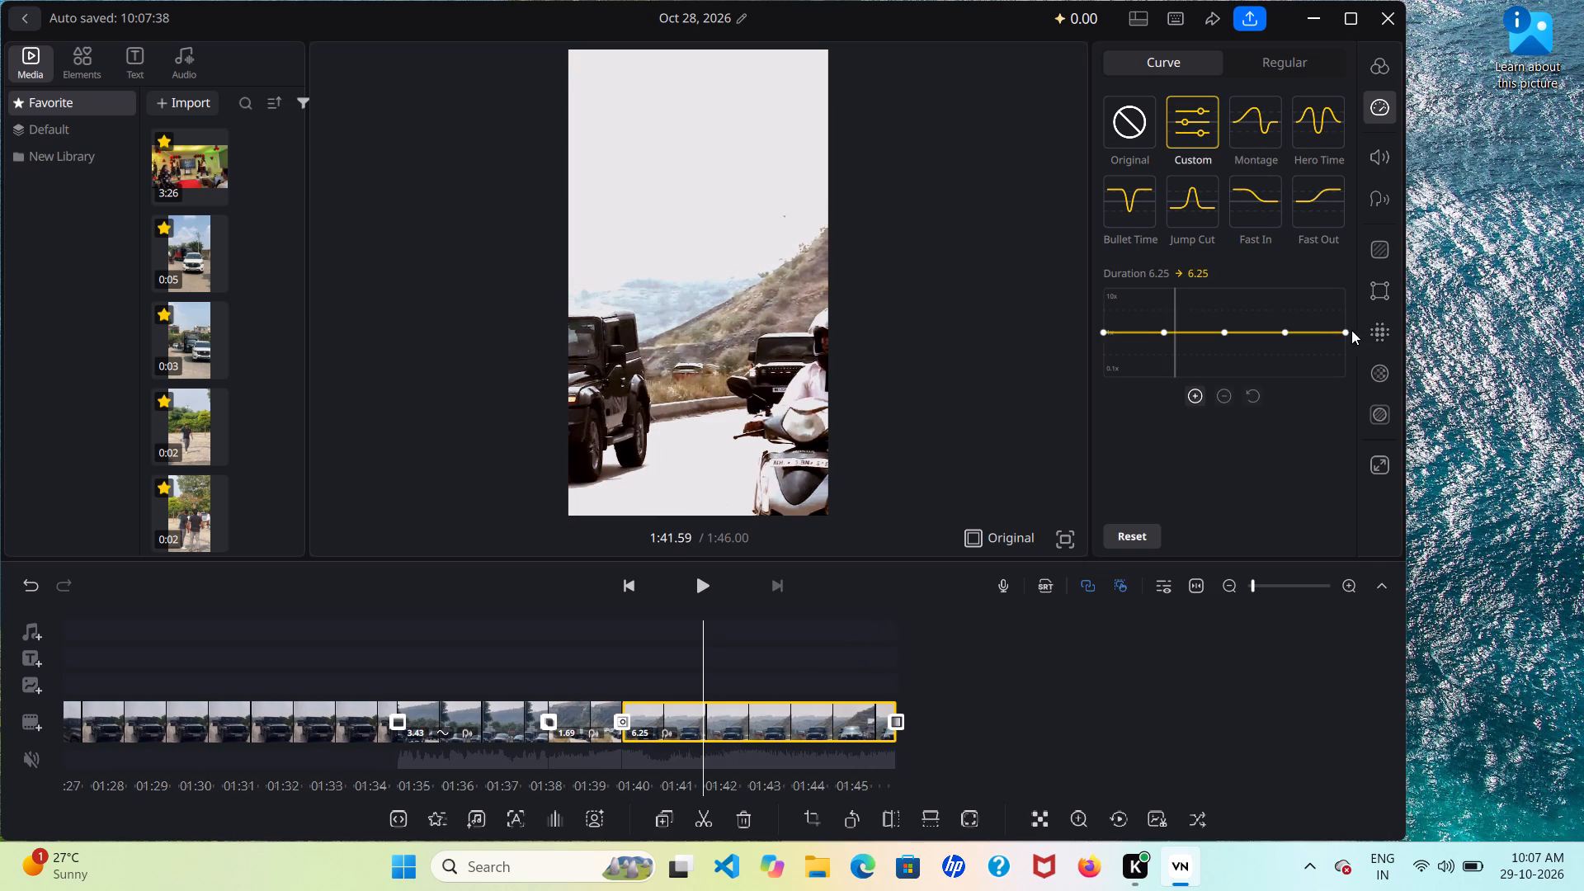
pyautogui.moveTo(1344, 333); pyautogui.dragTo(1340, 354)
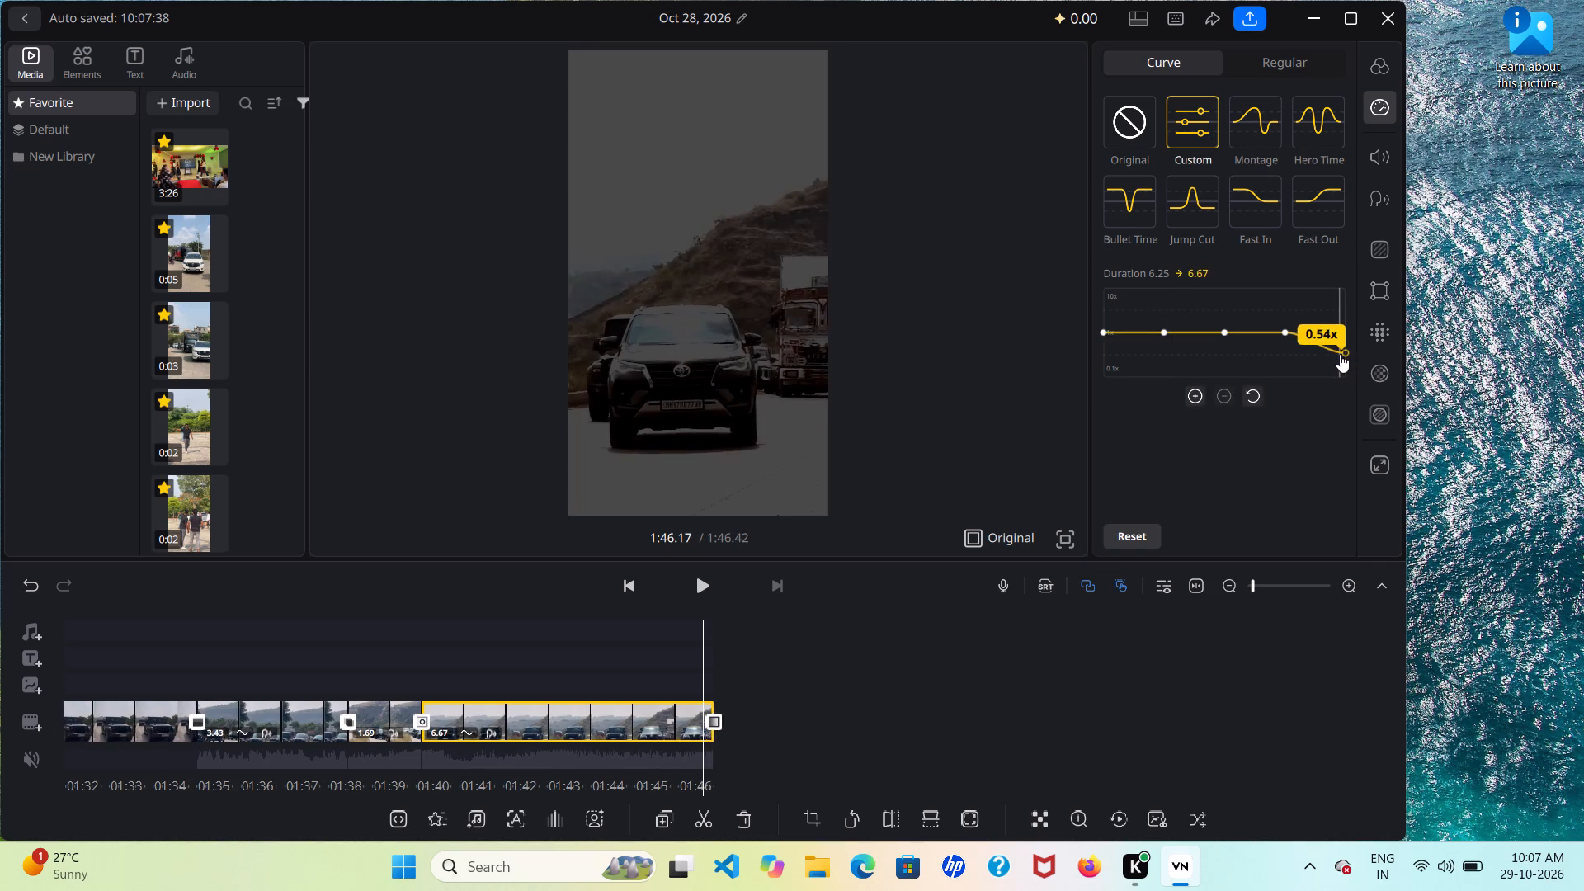
pyautogui.moveTo(1340, 354); pyautogui.dragTo(1340, 361)
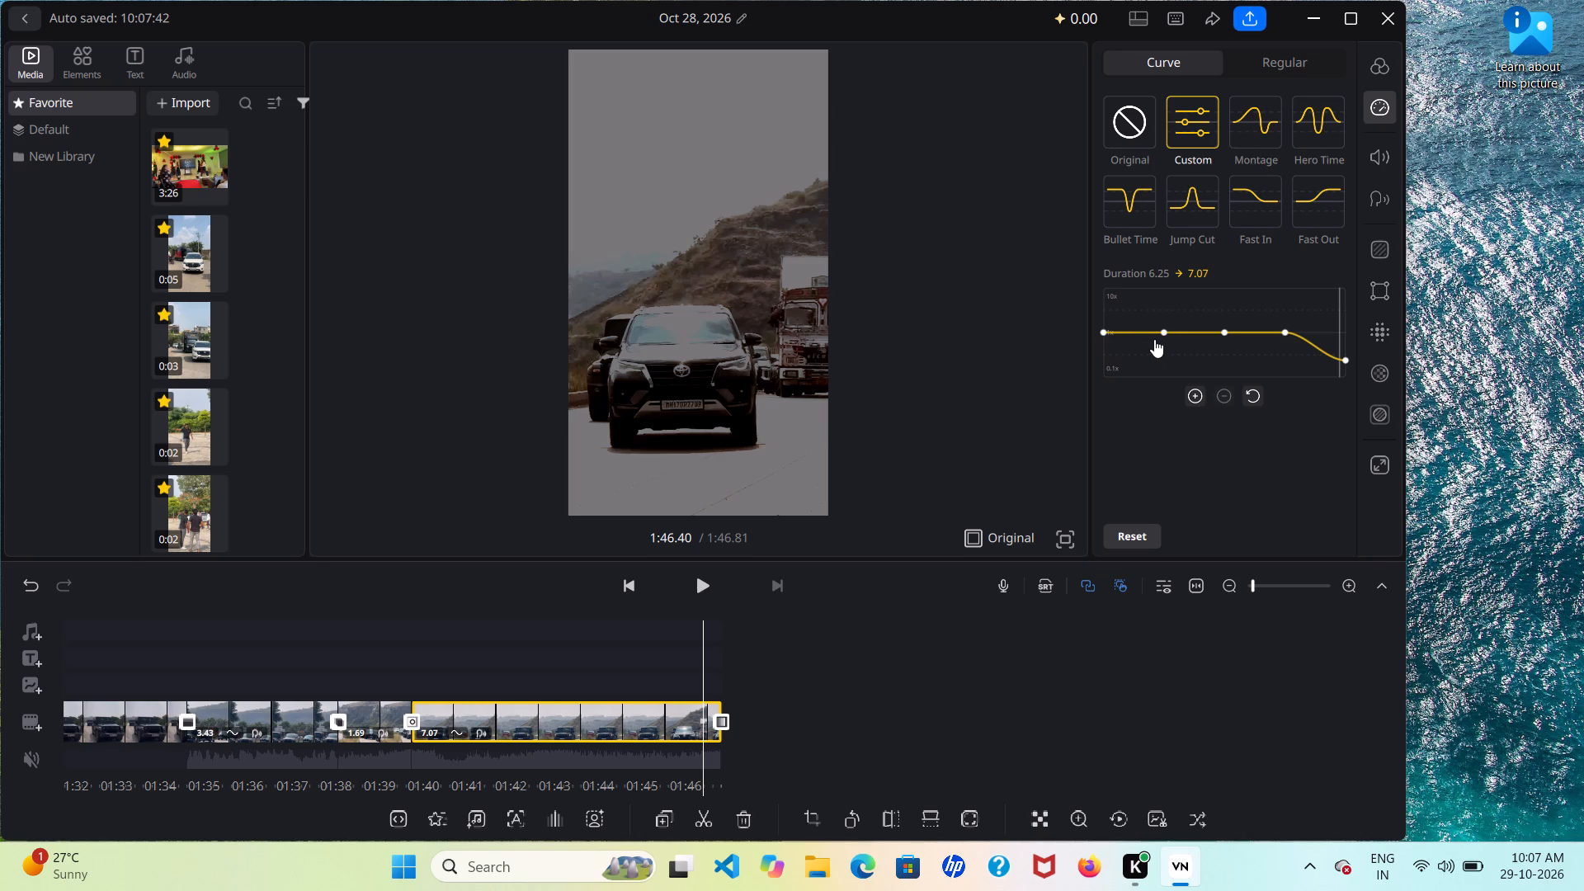
pyautogui.moveTo(1165, 332); pyautogui.dragTo(1138, 340)
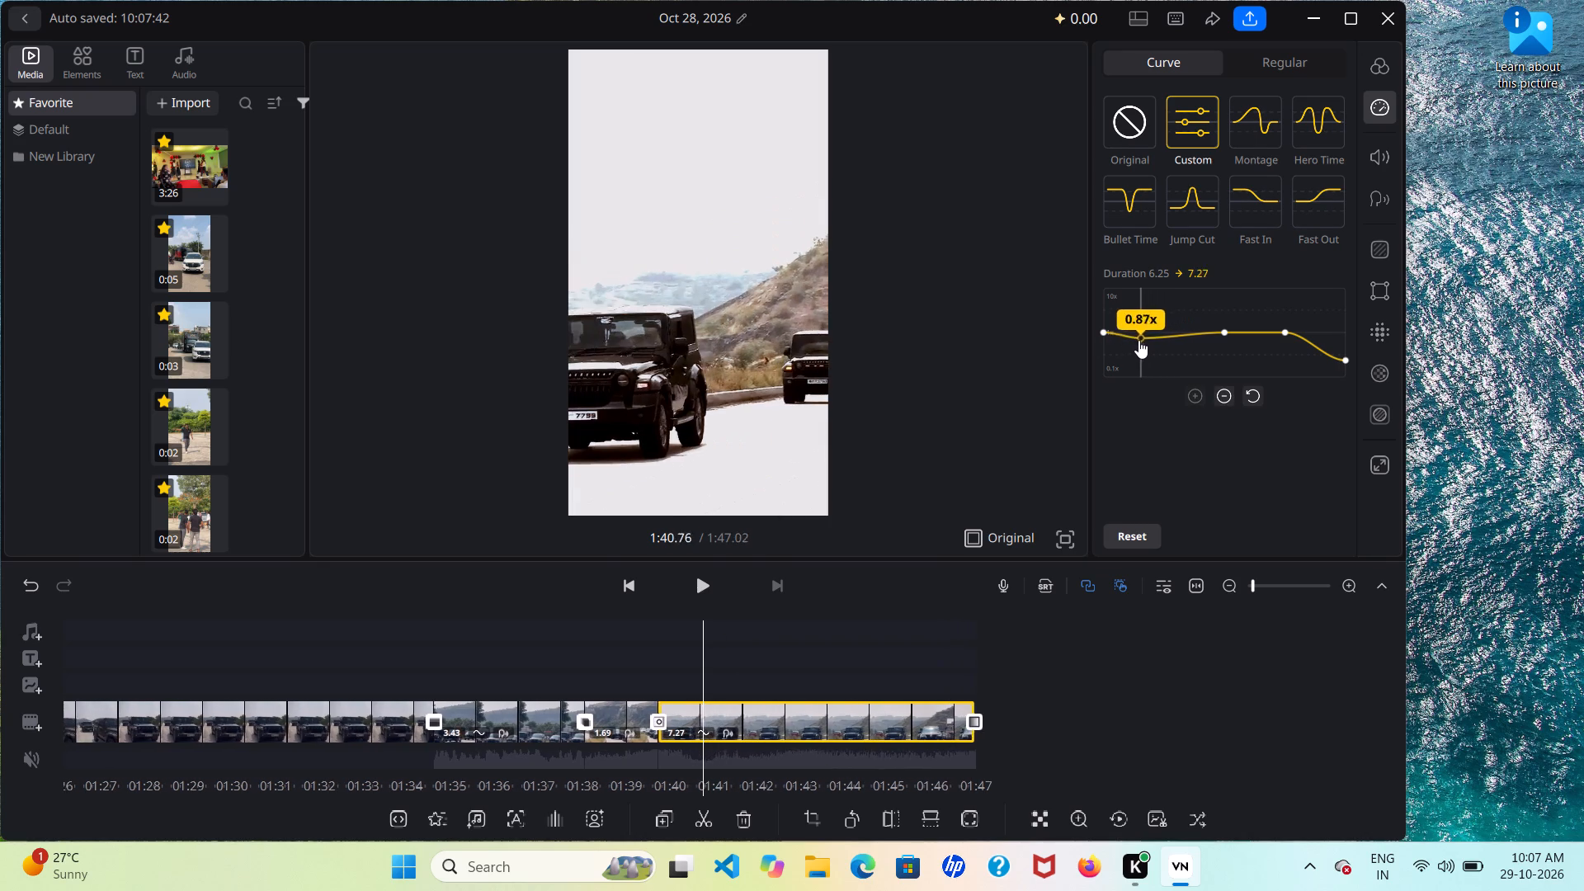
pyautogui.moveTo(1138, 340); pyautogui.dragTo(1127, 361)
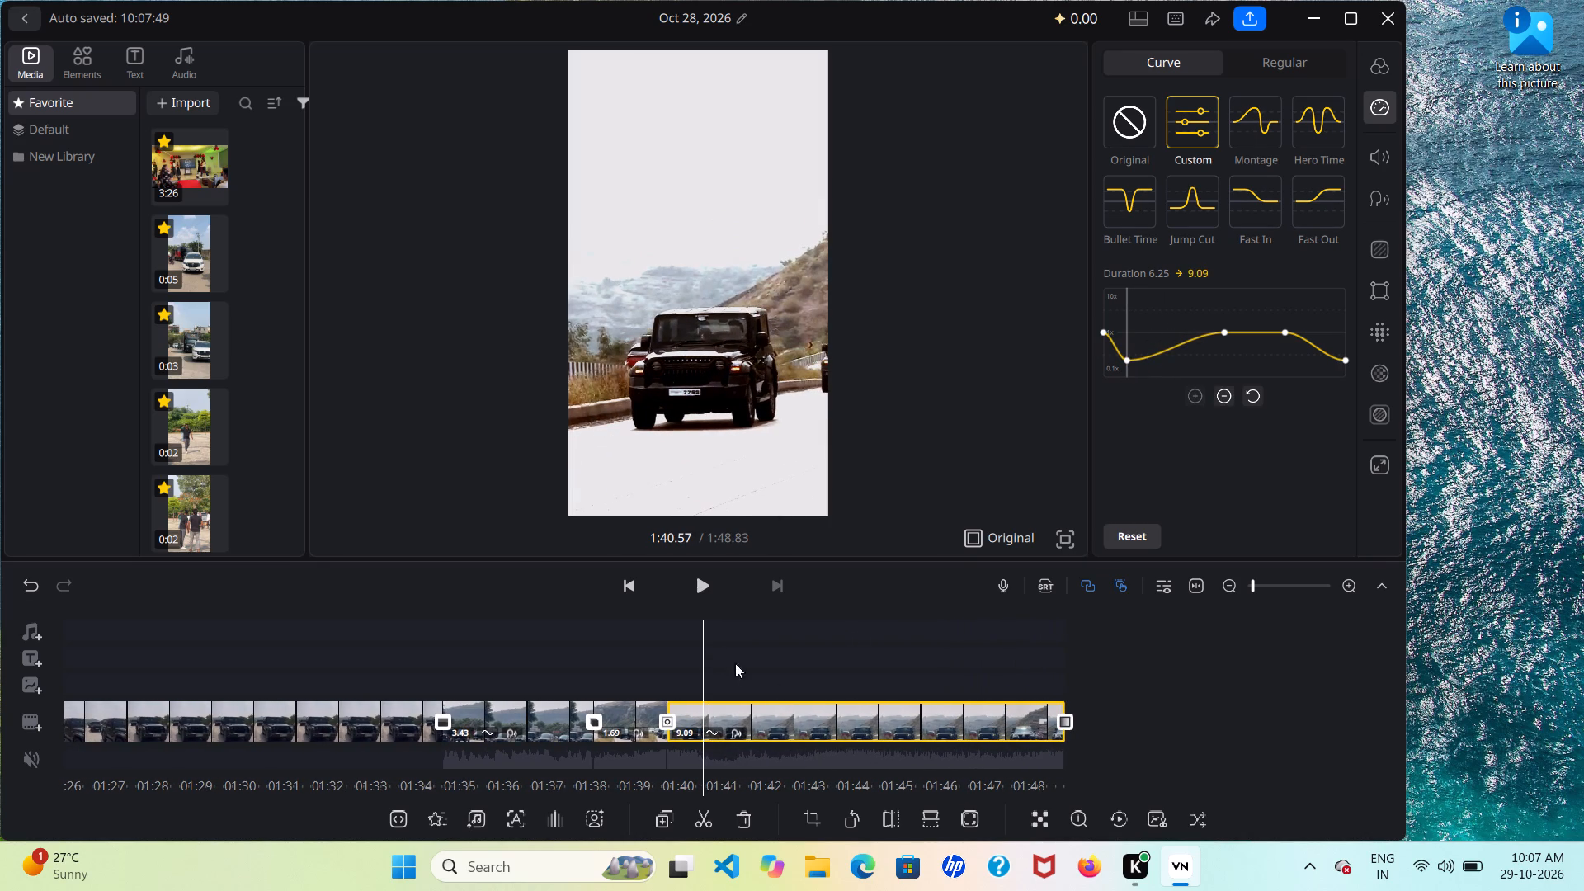
# Play back the last clip to the end of the project, replaying its middle part, to review the speed curve.
pyautogui.hscroll(1, 761, 676)
pyautogui.click(688, 594)
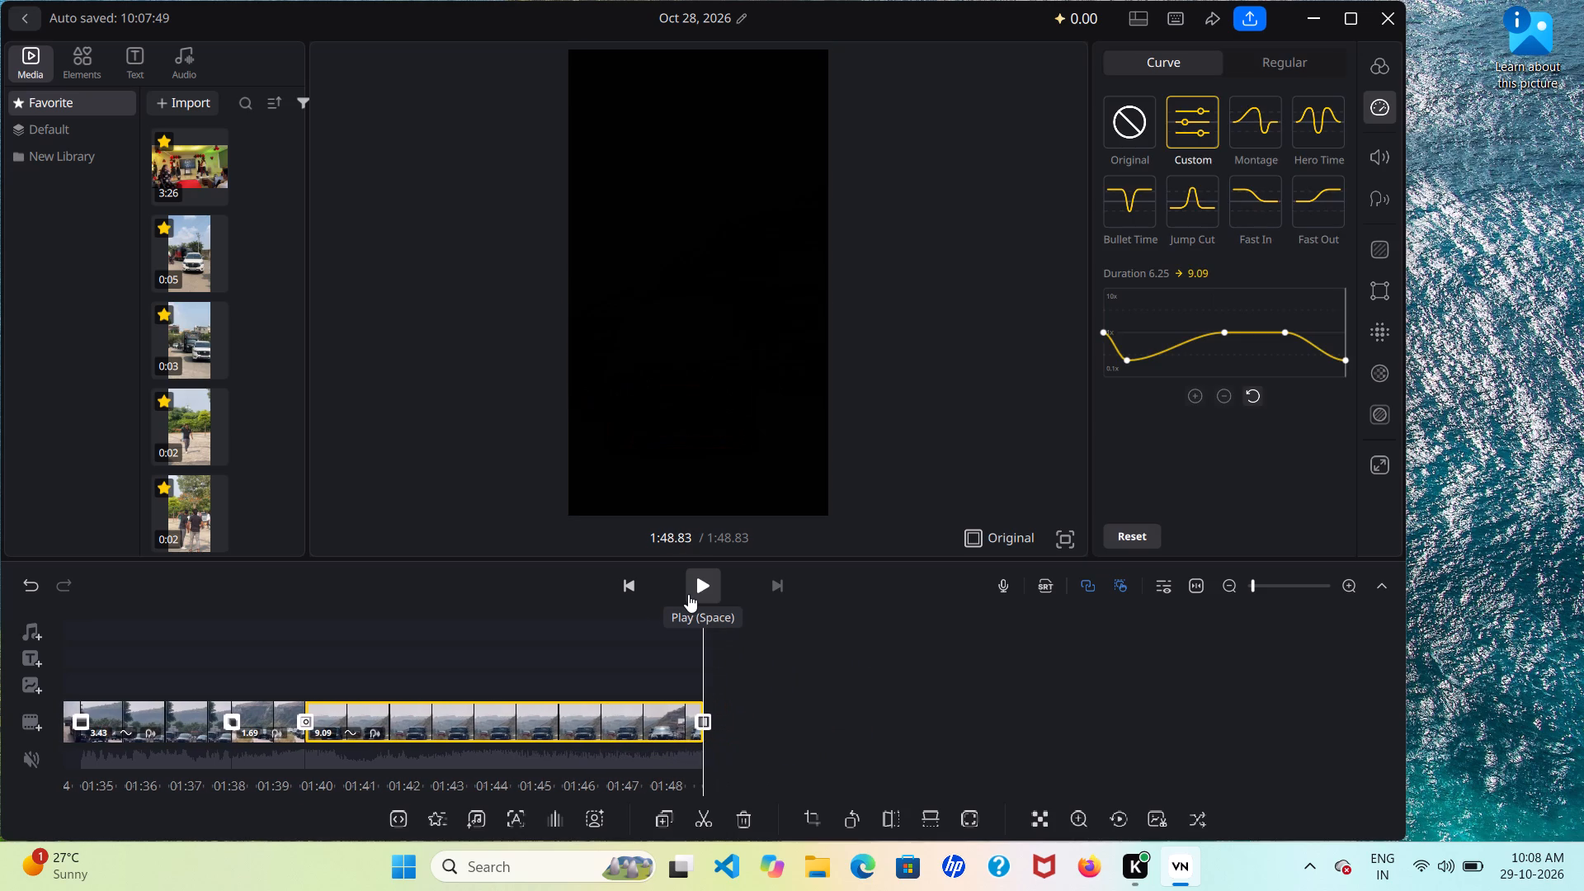
pyautogui.scroll(-1, 563, 709)
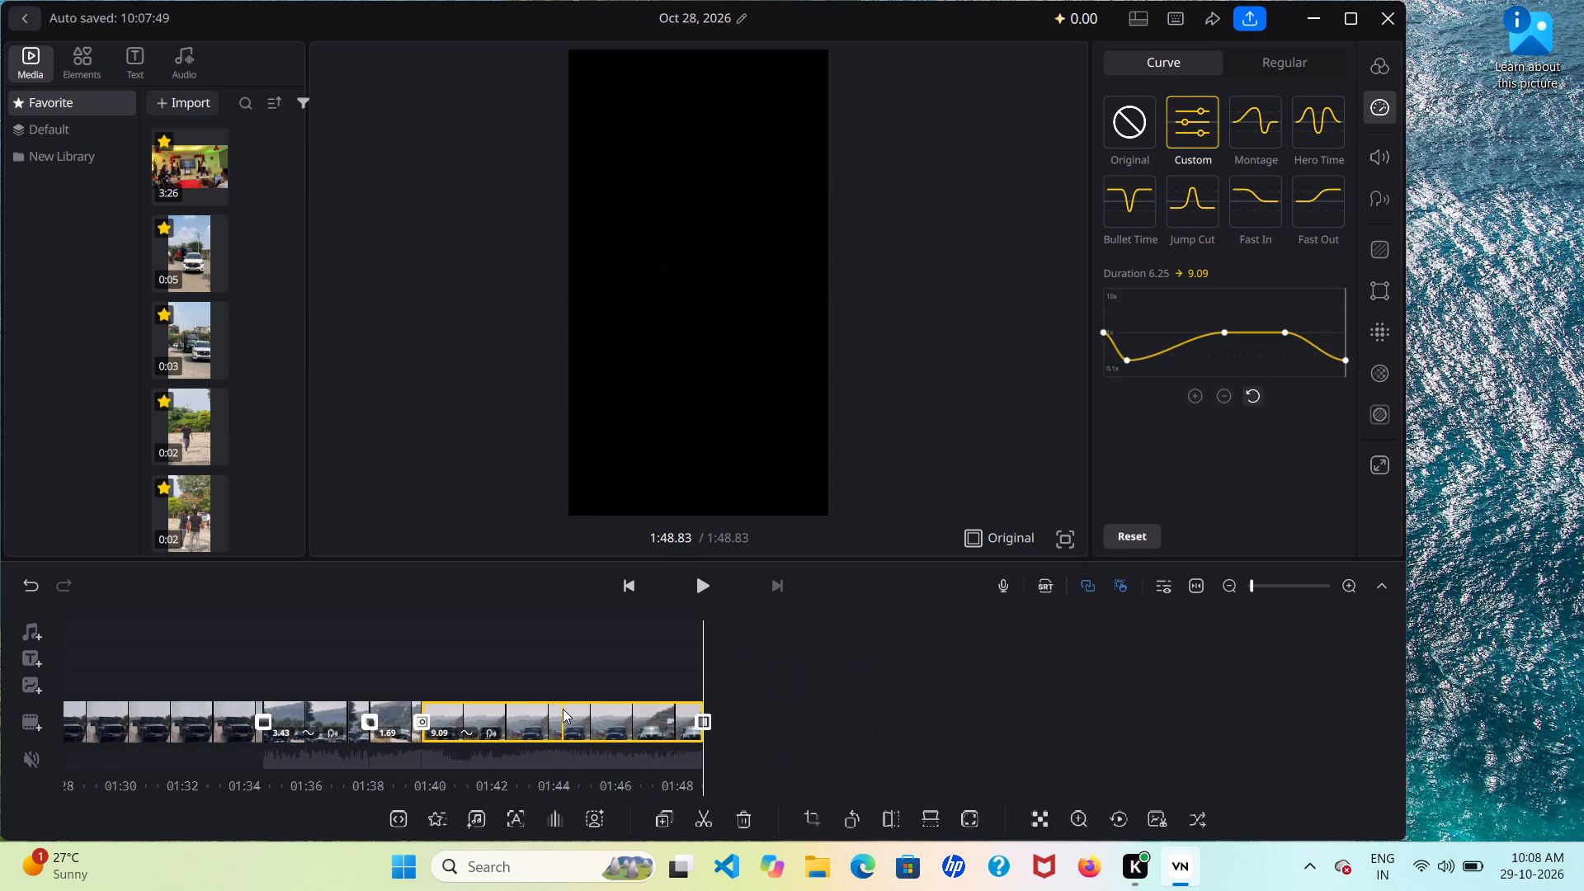
pyautogui.scroll(-1, 563, 709)
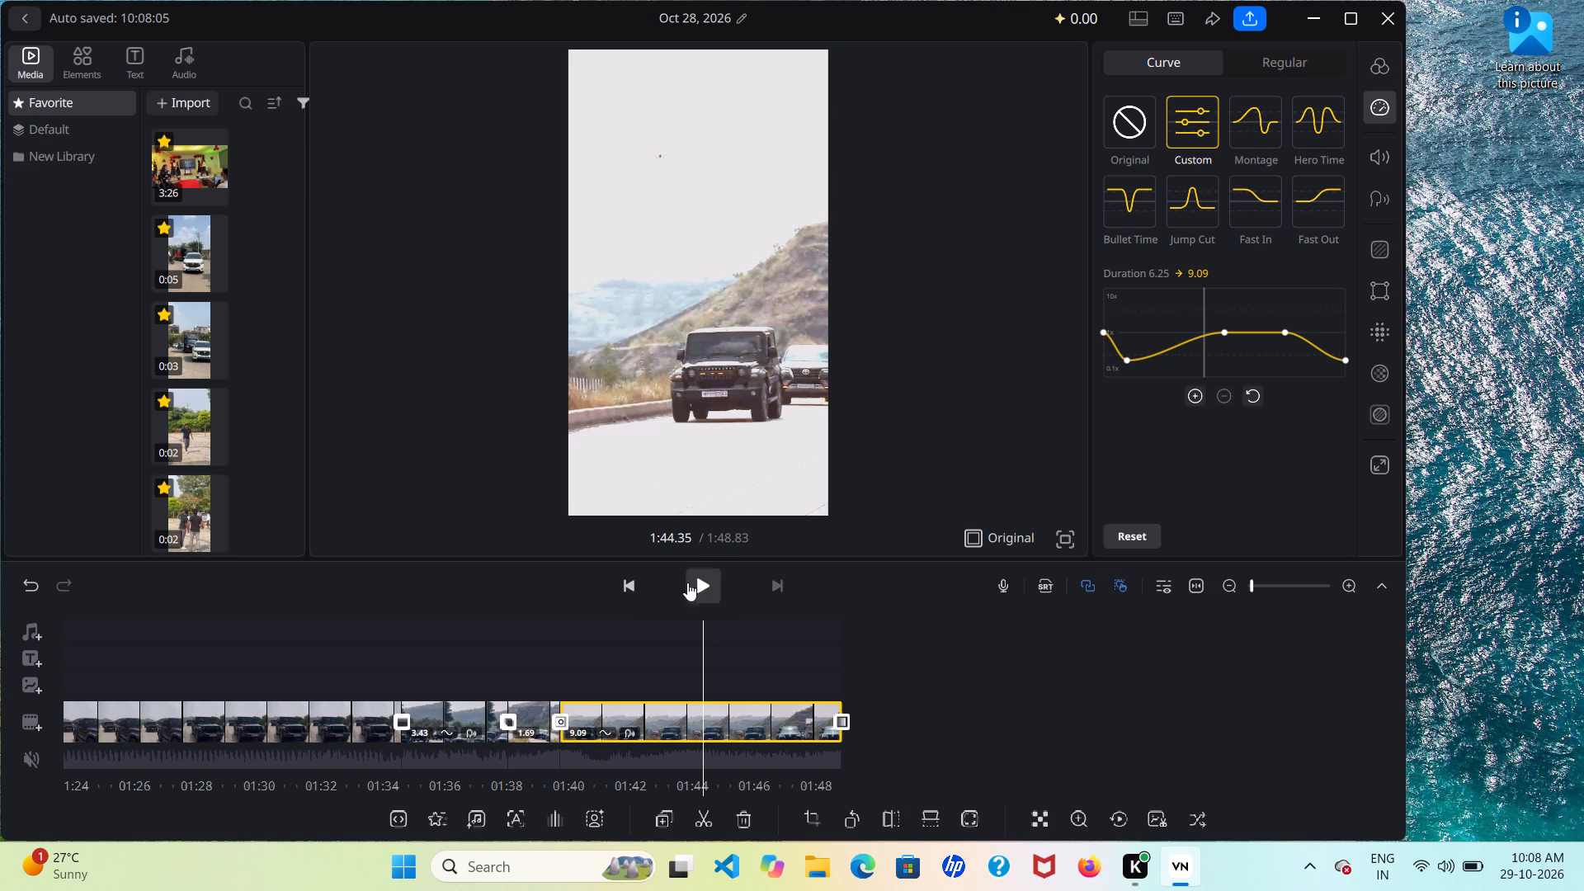
pyautogui.hscroll(3, 636, 740)
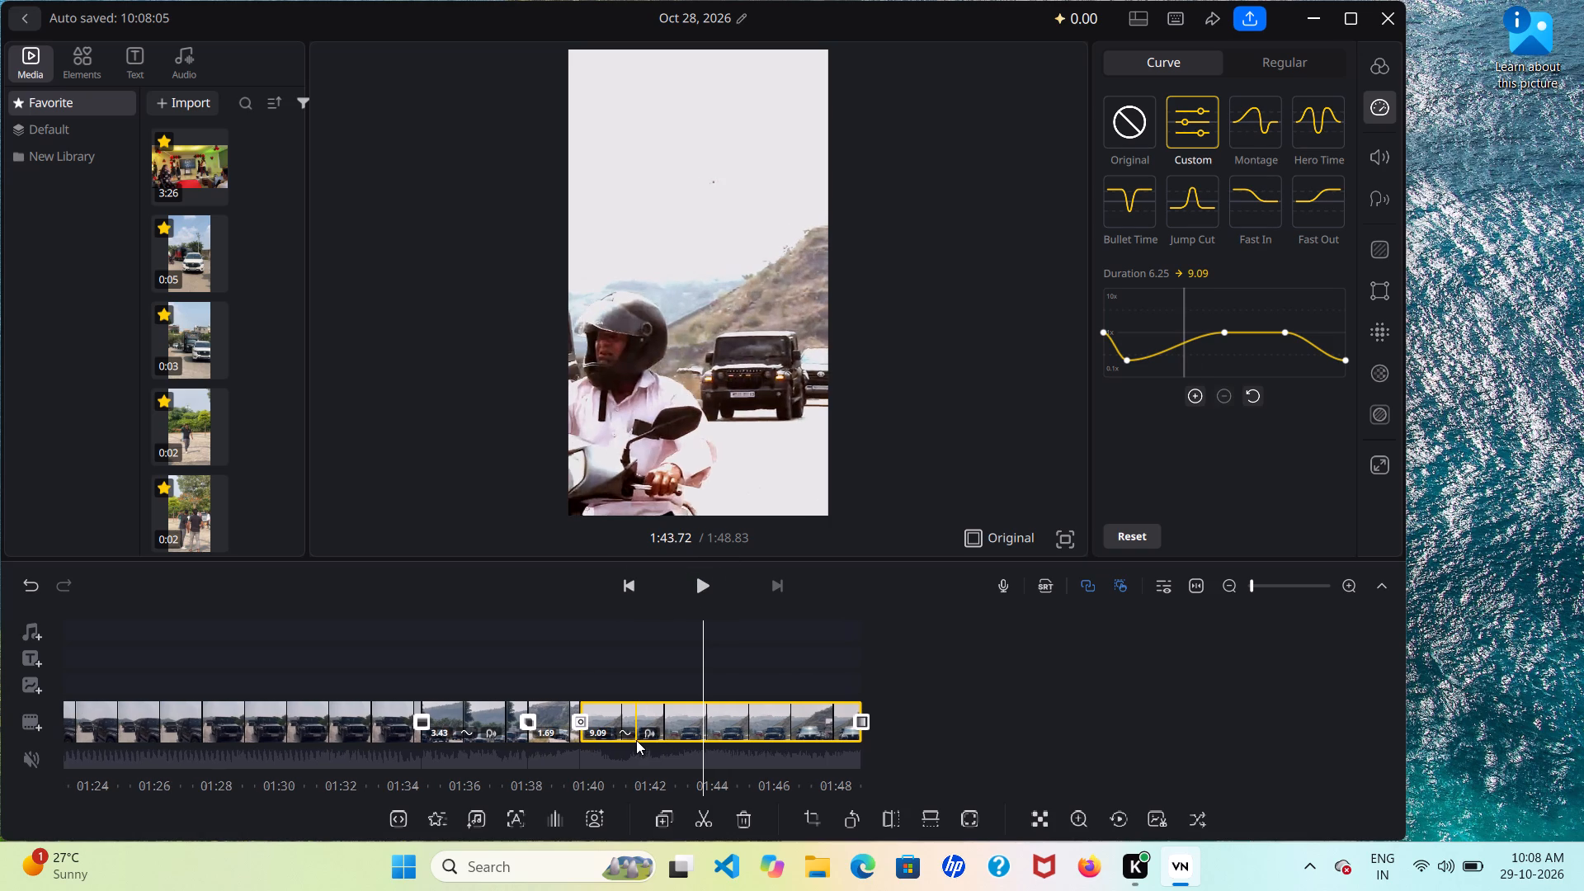
pyautogui.click(695, 583)
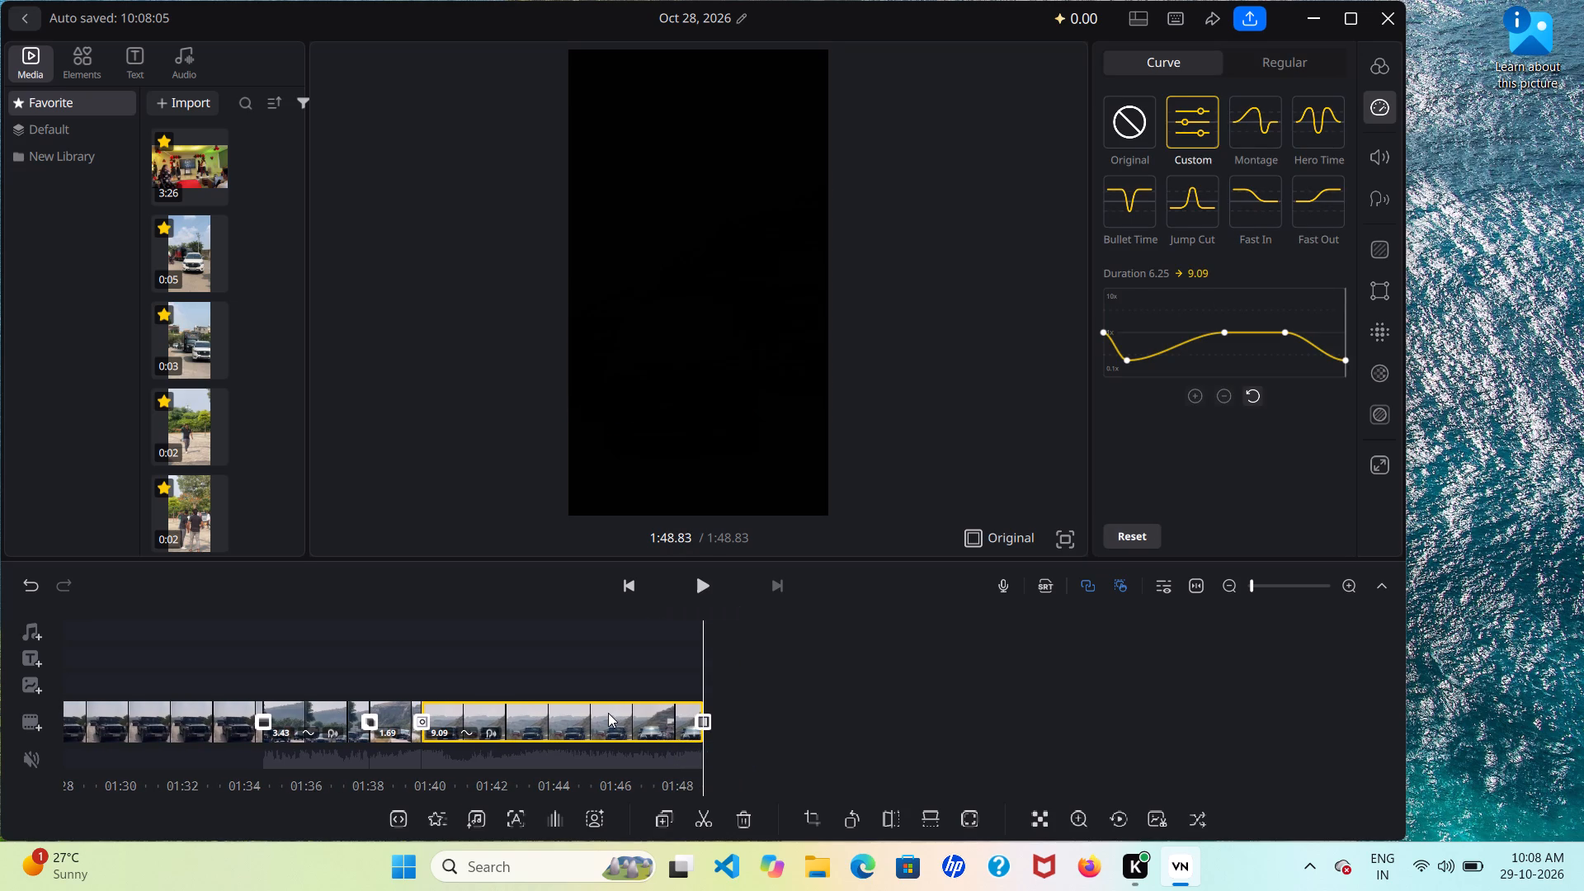
# Play back the project from its beginning, using the full-screen preview, through to the start of the eleventh clip.
pyautogui.hscroll(15, 558, 739)
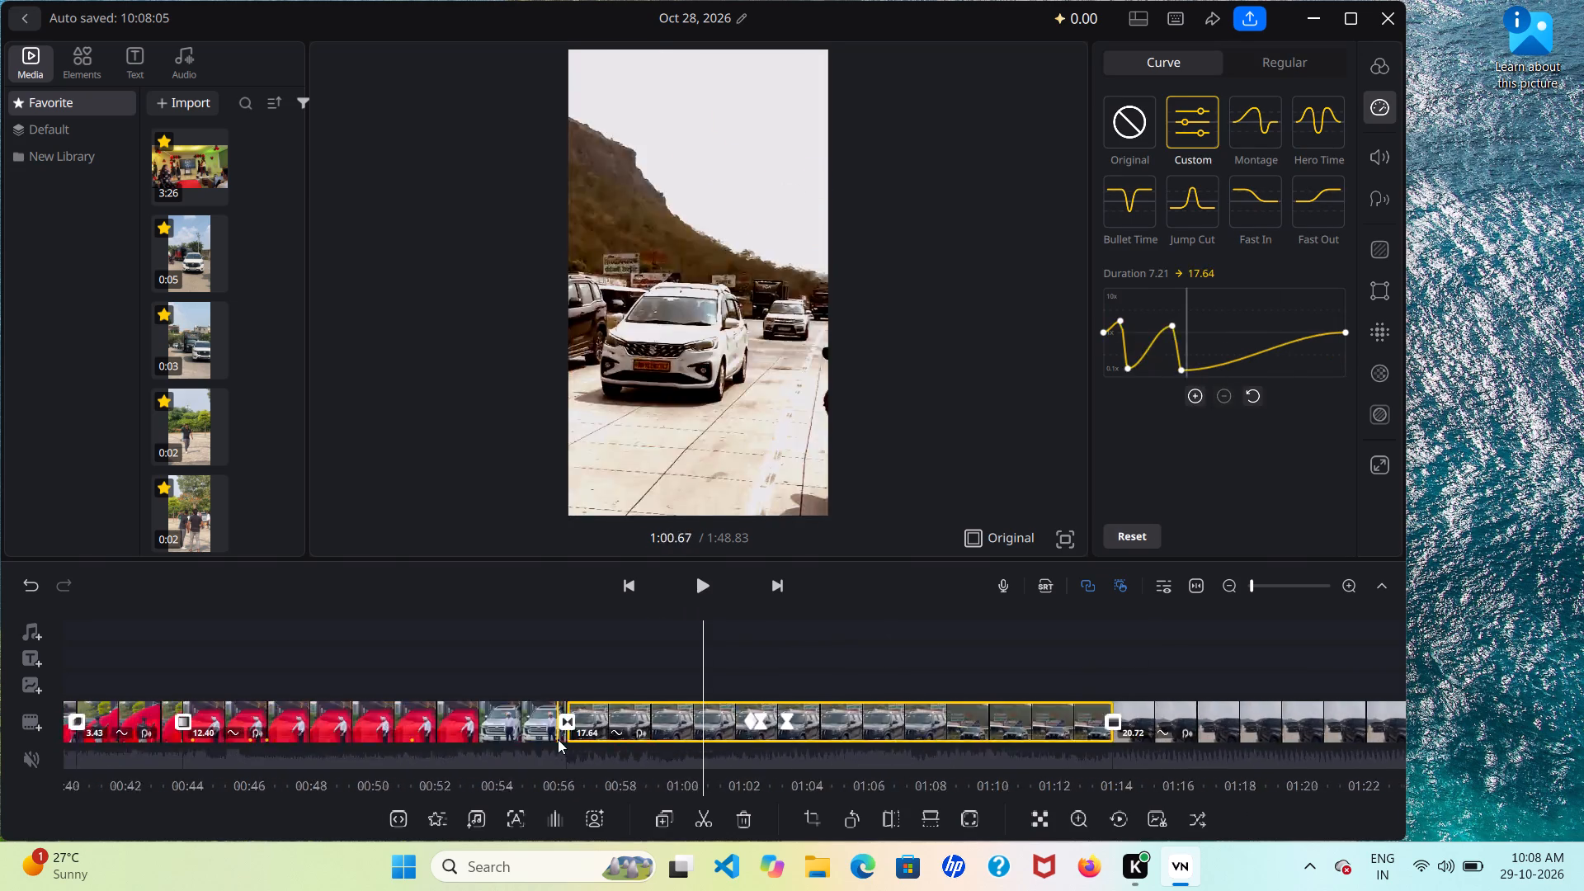
pyautogui.hscroll(13, 558, 739)
pyautogui.hscroll(-2, 558, 739)
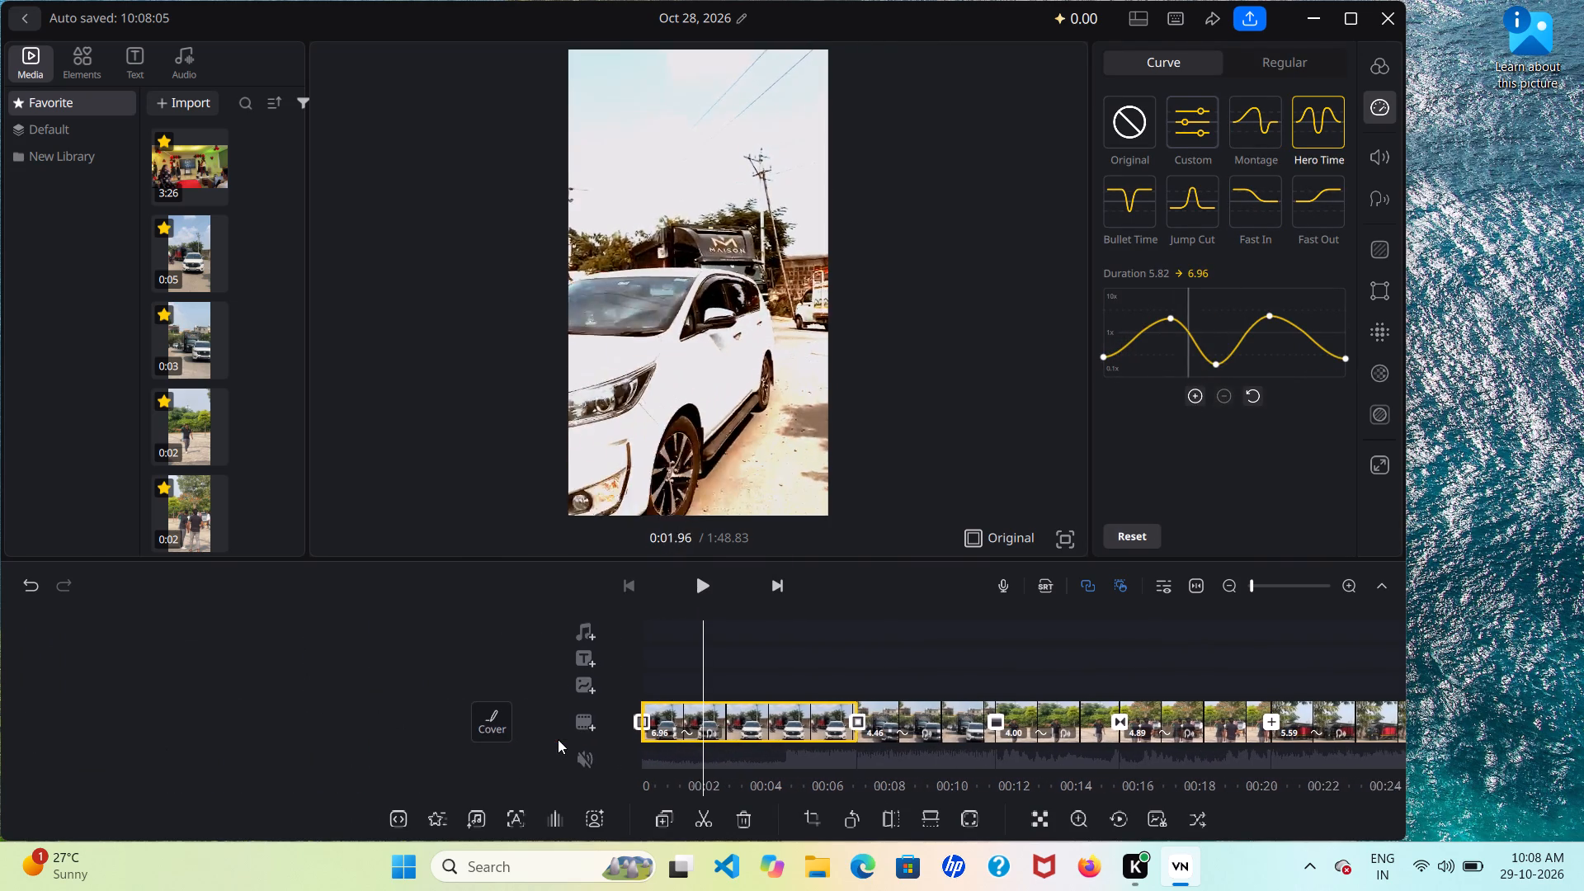
pyautogui.hscroll(-4, 558, 739)
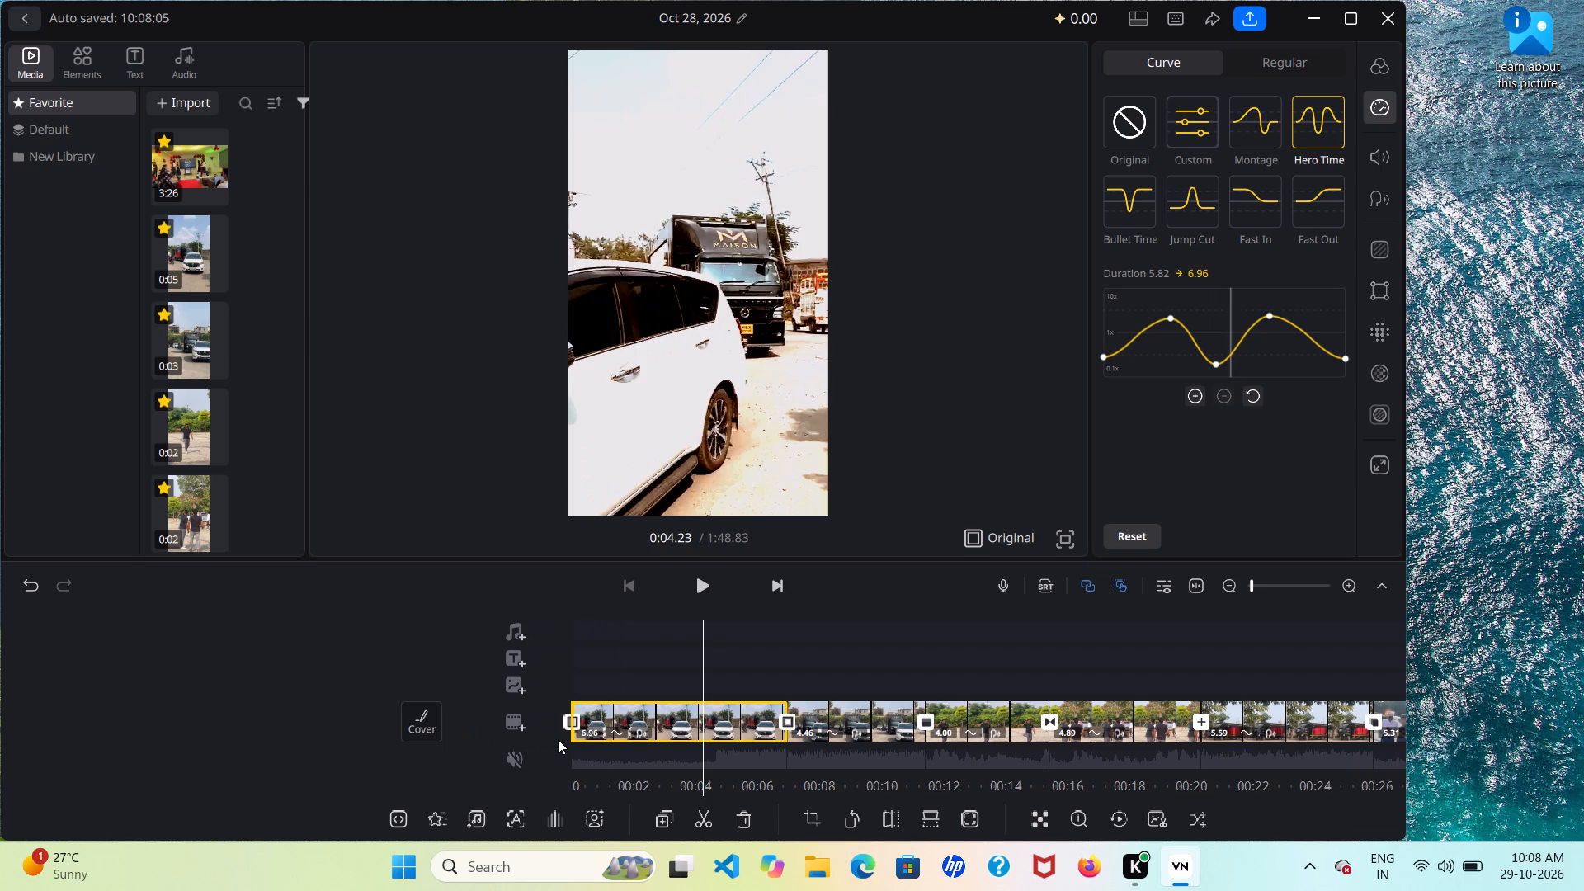
pyautogui.hscroll(-5, 558, 739)
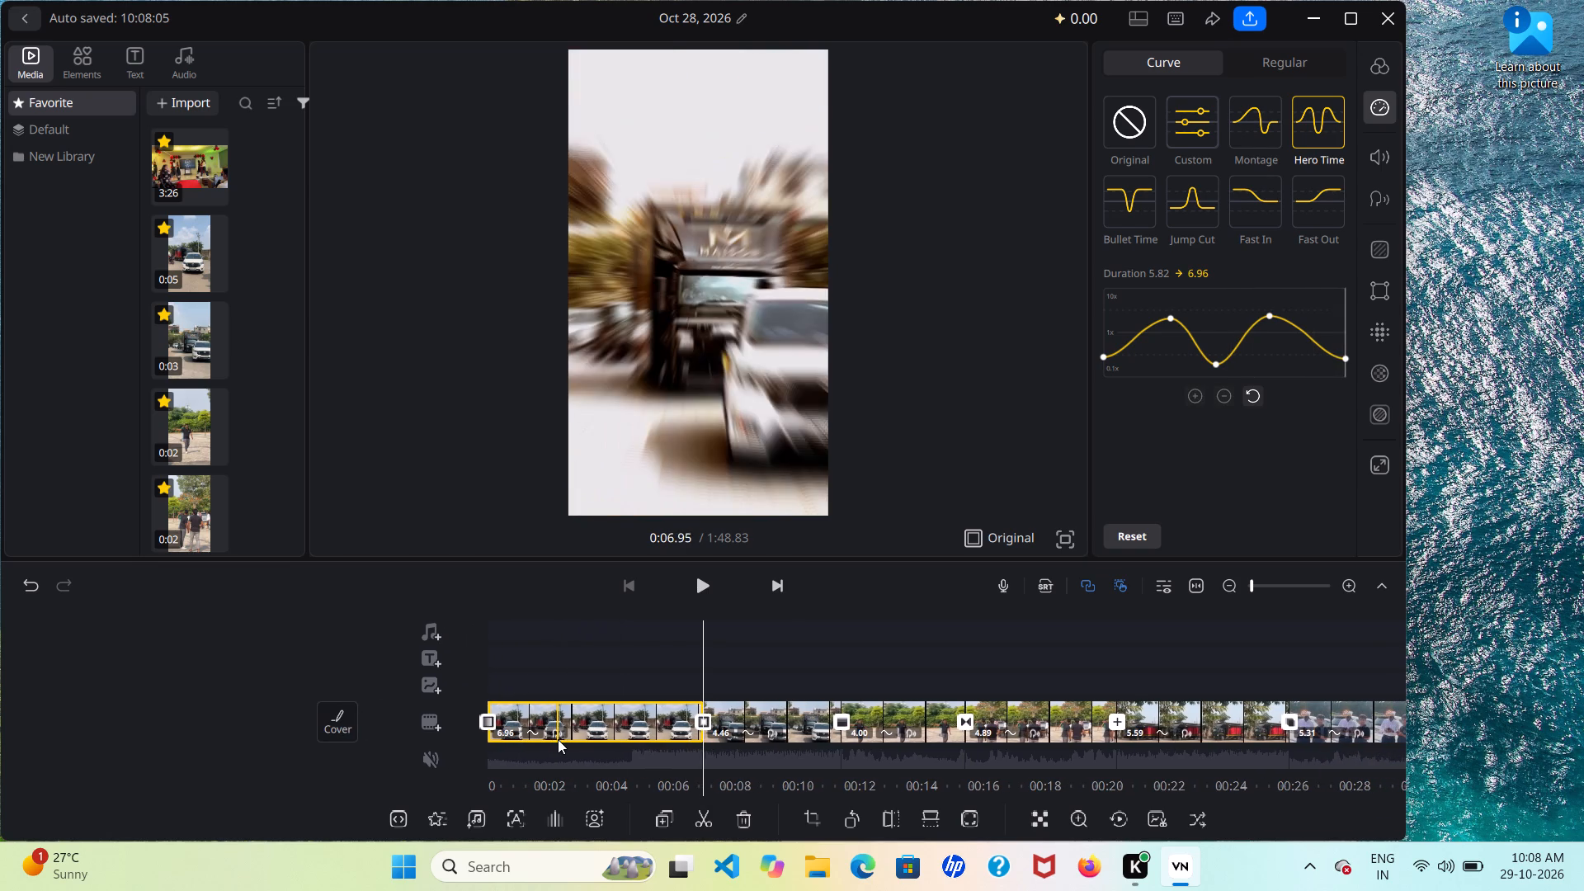
pyautogui.hscroll(-2, 558, 739)
pyautogui.hscroll(8, 558, 739)
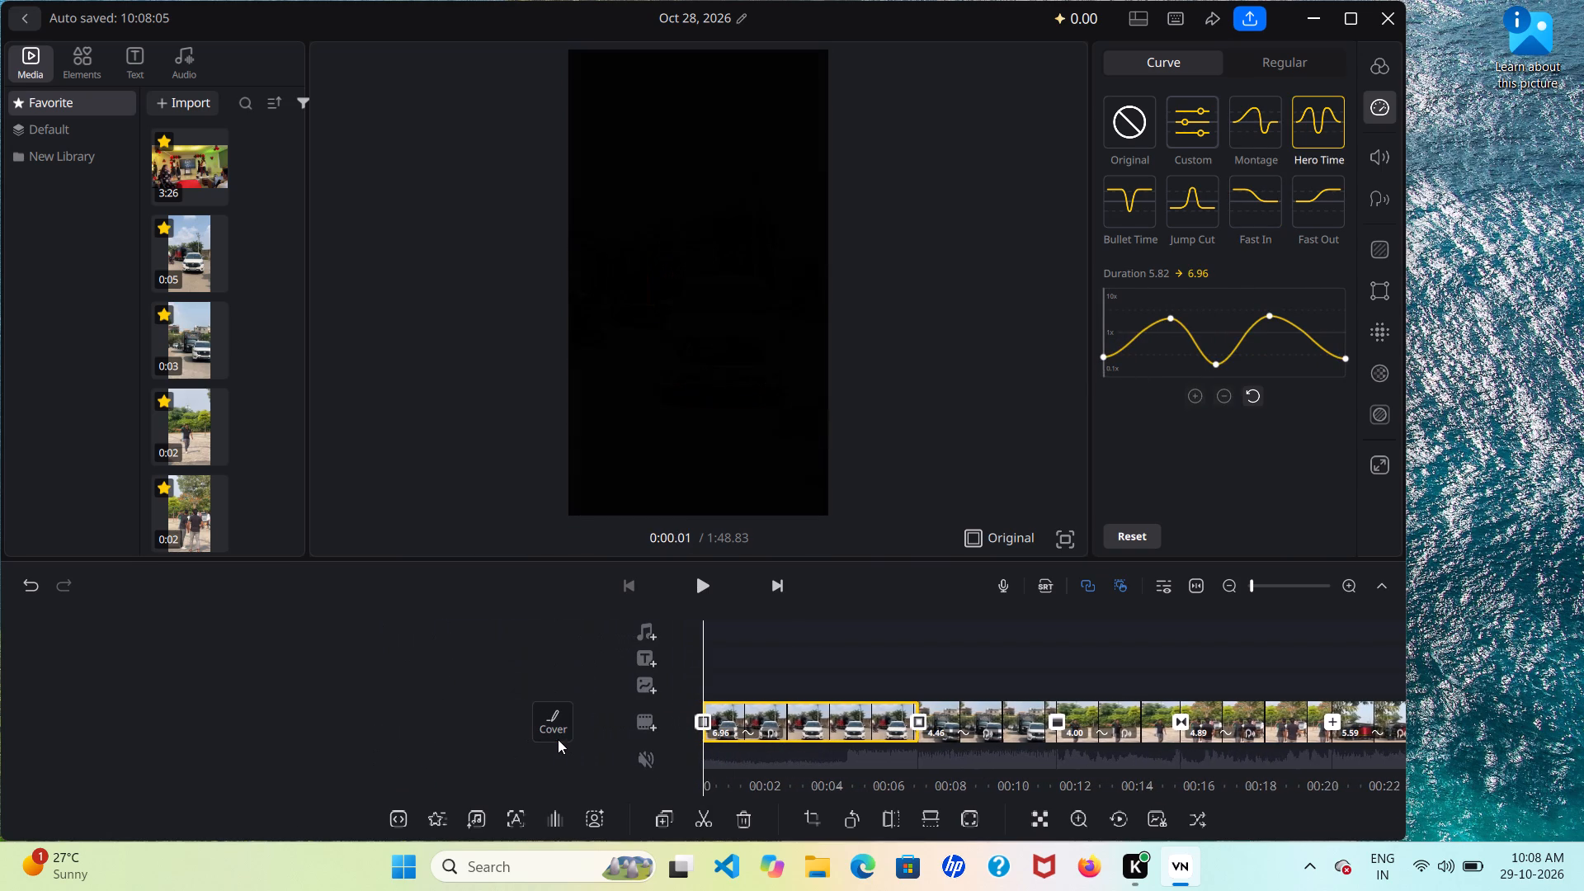
pyautogui.click(706, 590)
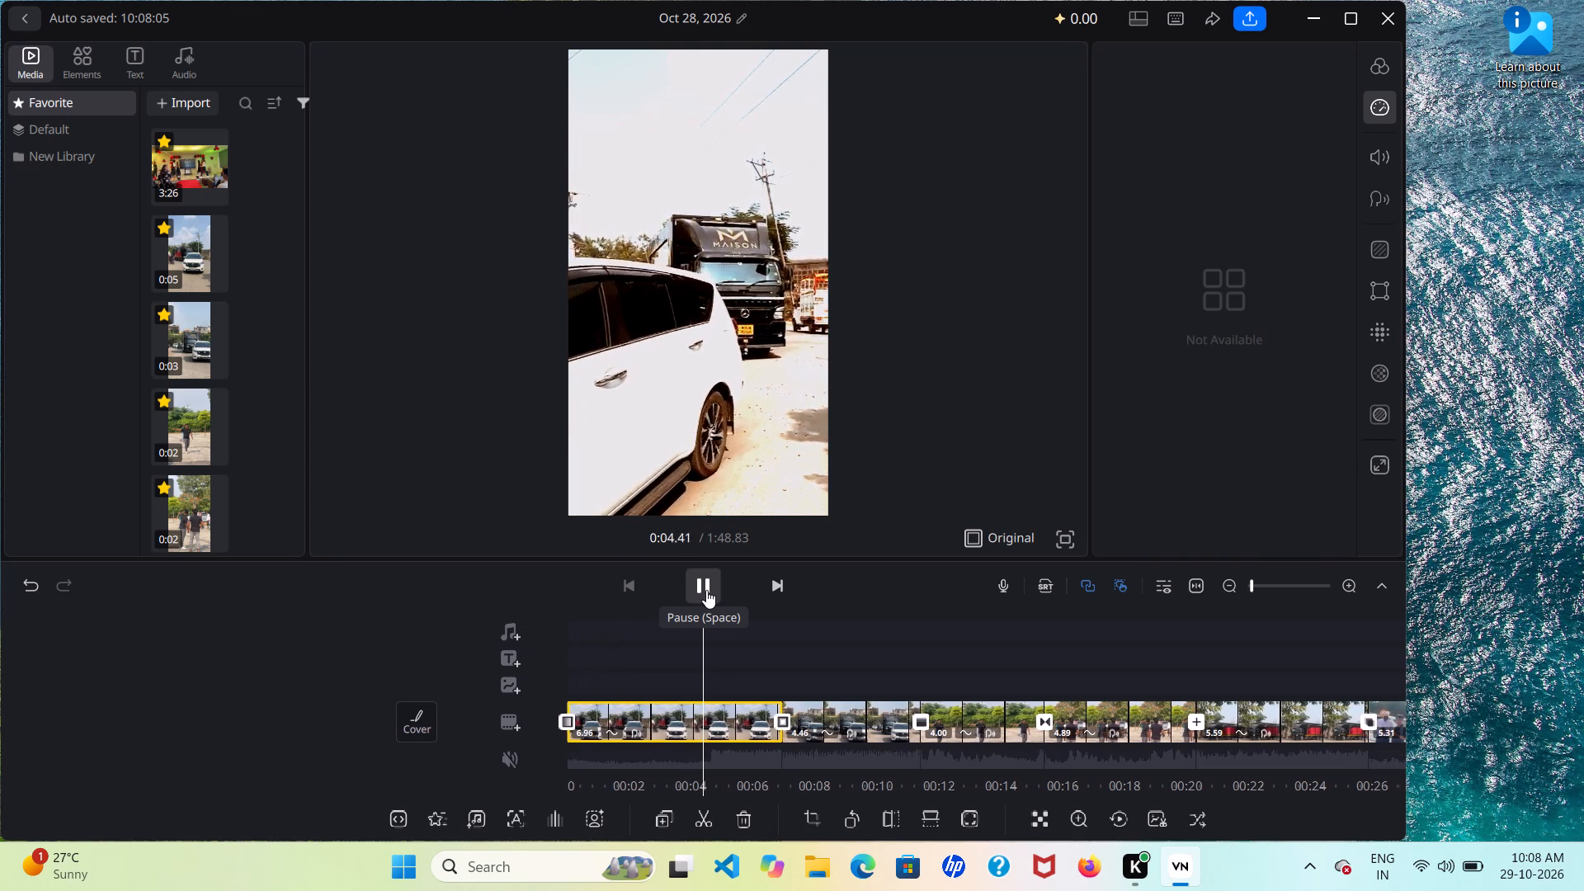
pyautogui.click(1068, 521)
pyautogui.click(1068, 535)
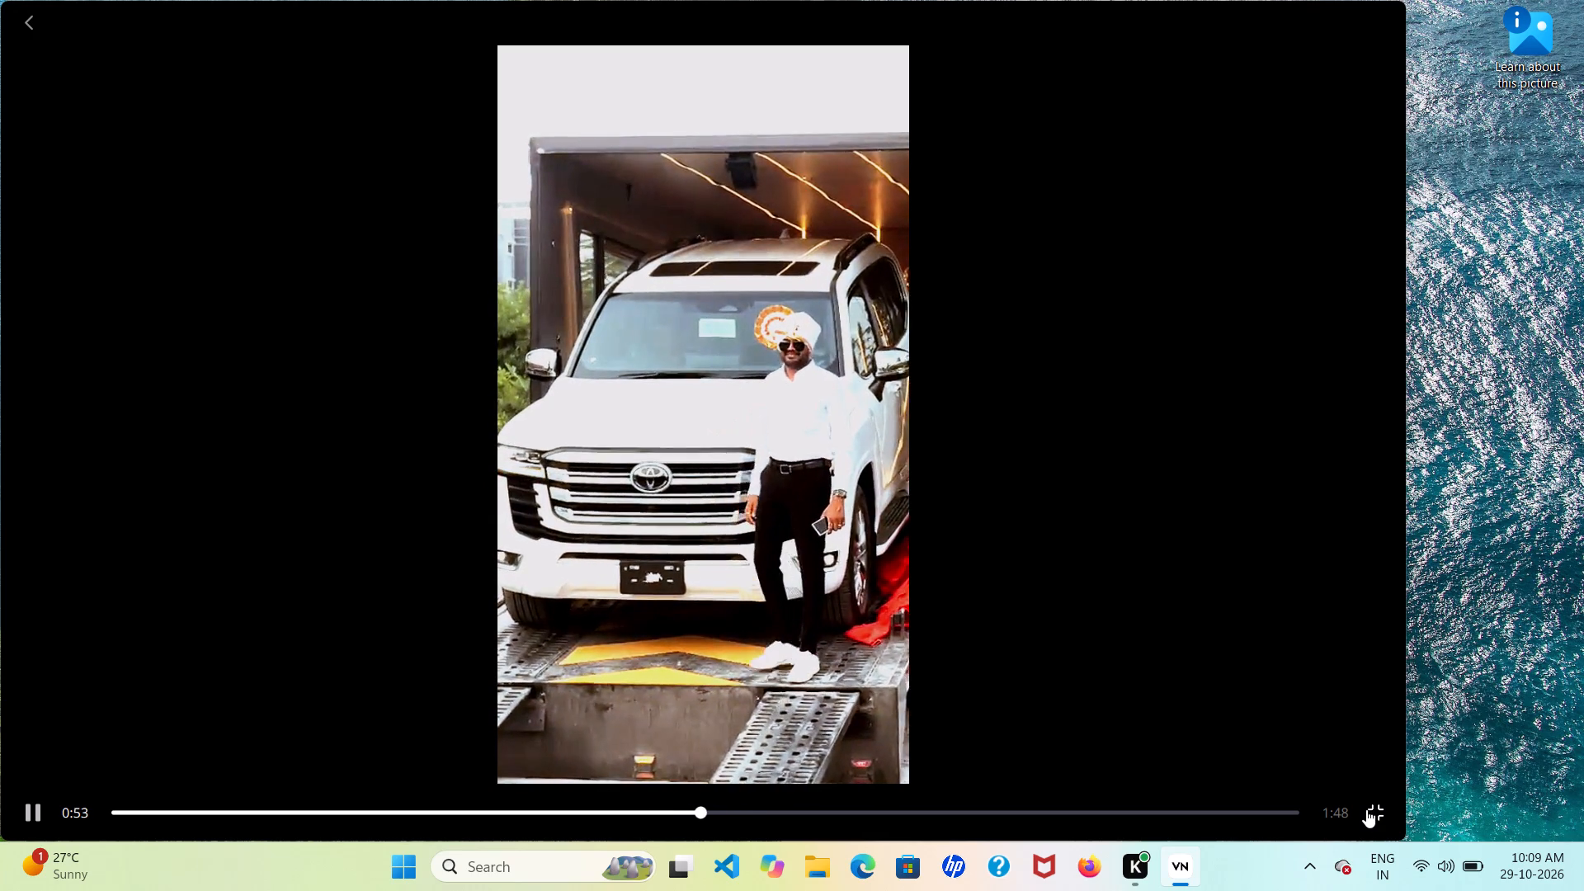
pyautogui.click(1366, 809)
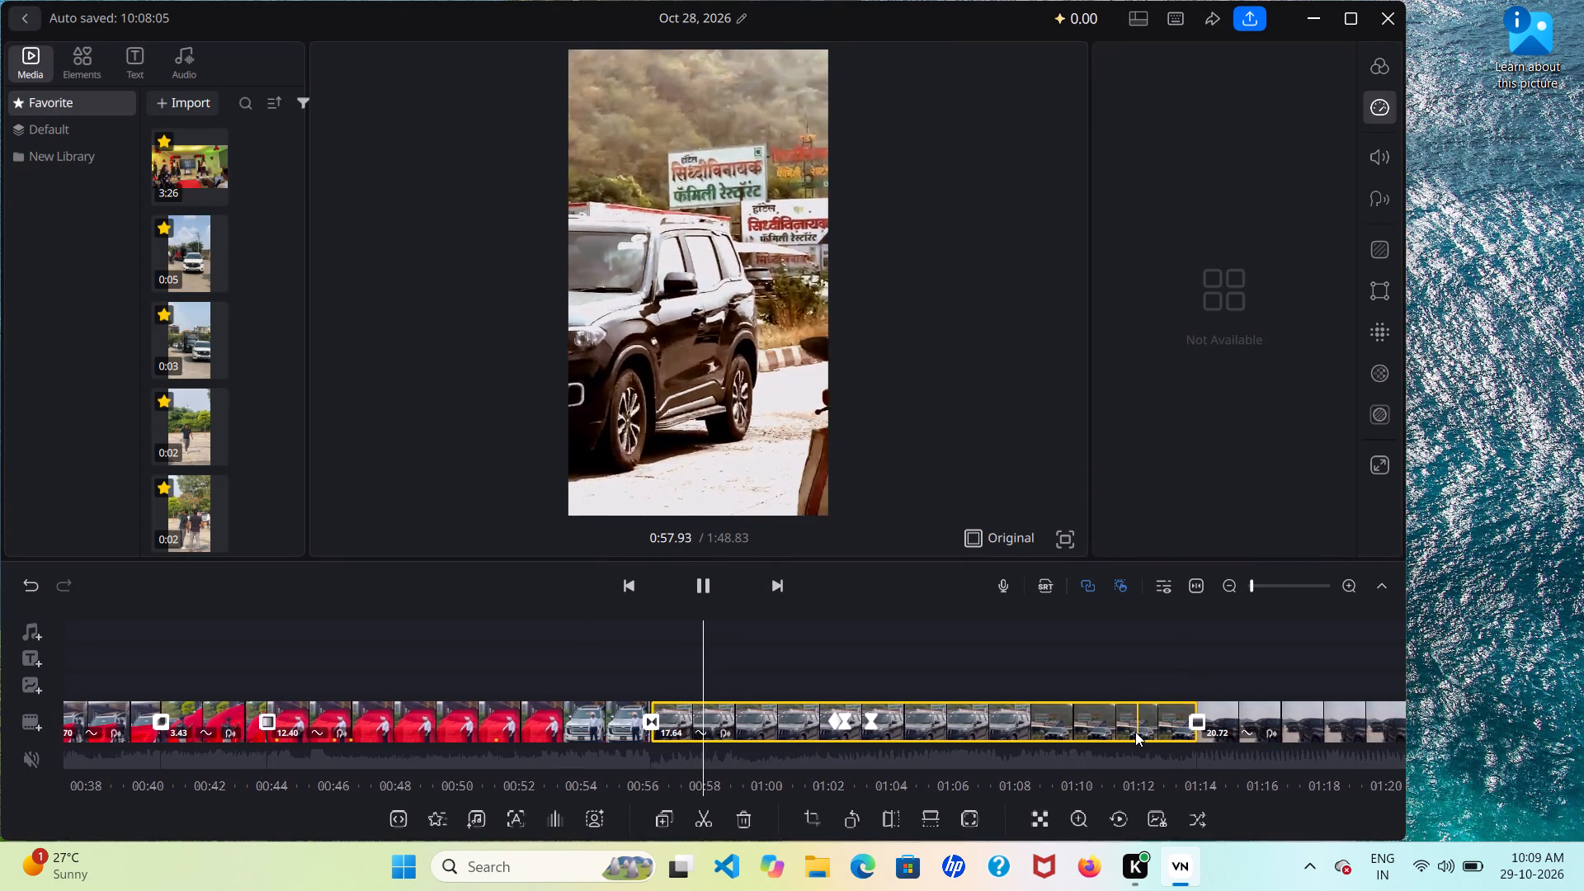
# Replay from the start of the eleventh clip into the twelfth clip to review the speed changes.
pyautogui.hscroll(-2, 1135, 732)
pyautogui.hscroll(1, 1135, 732)
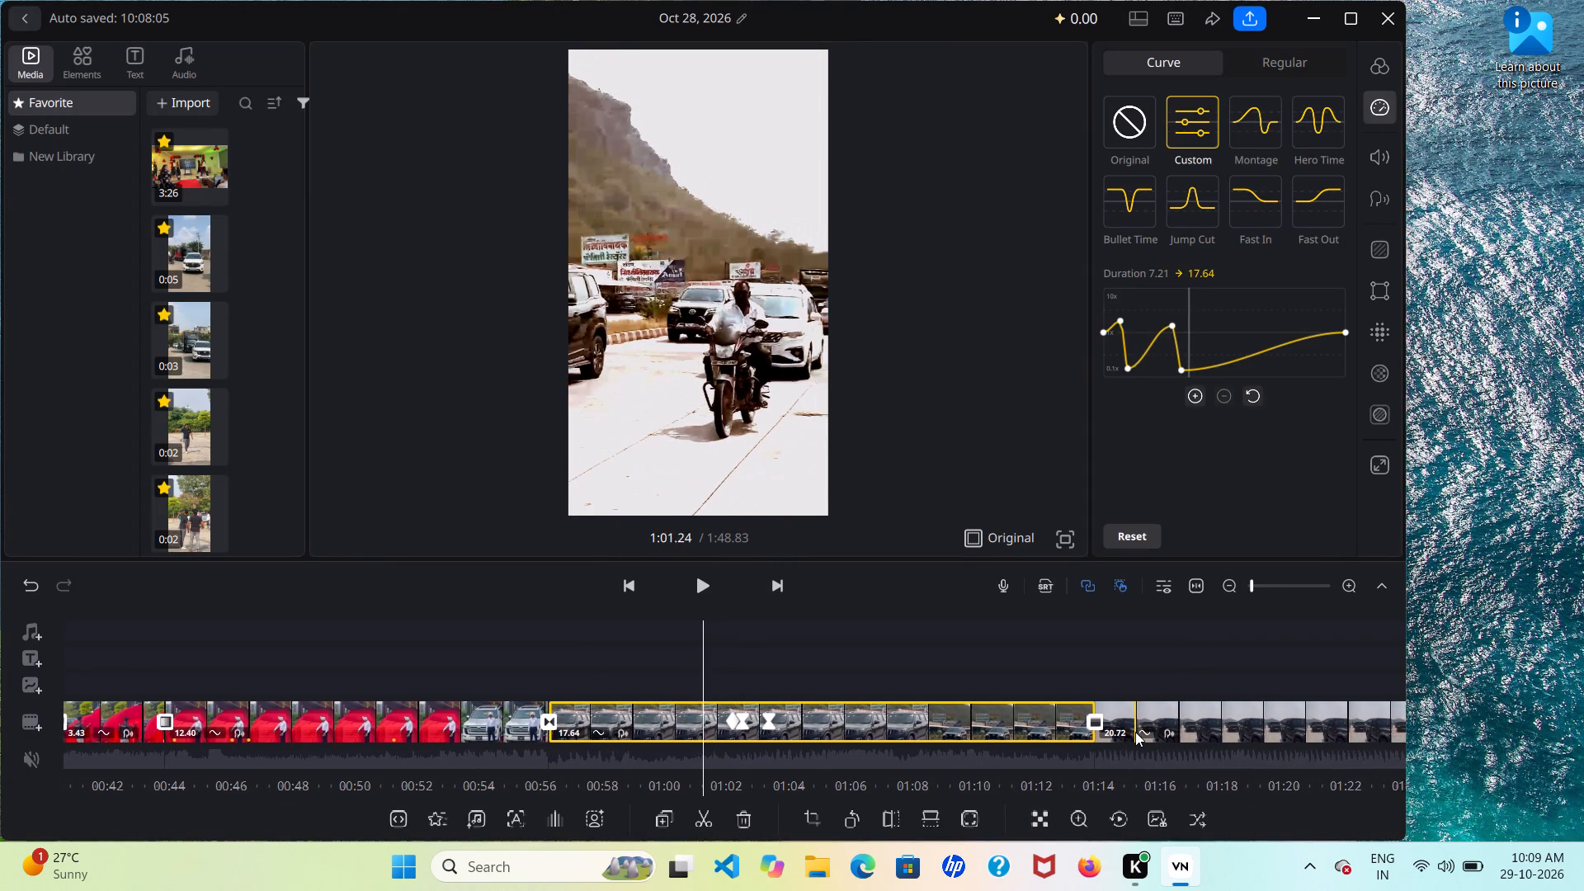
pyautogui.hscroll(4, 1135, 732)
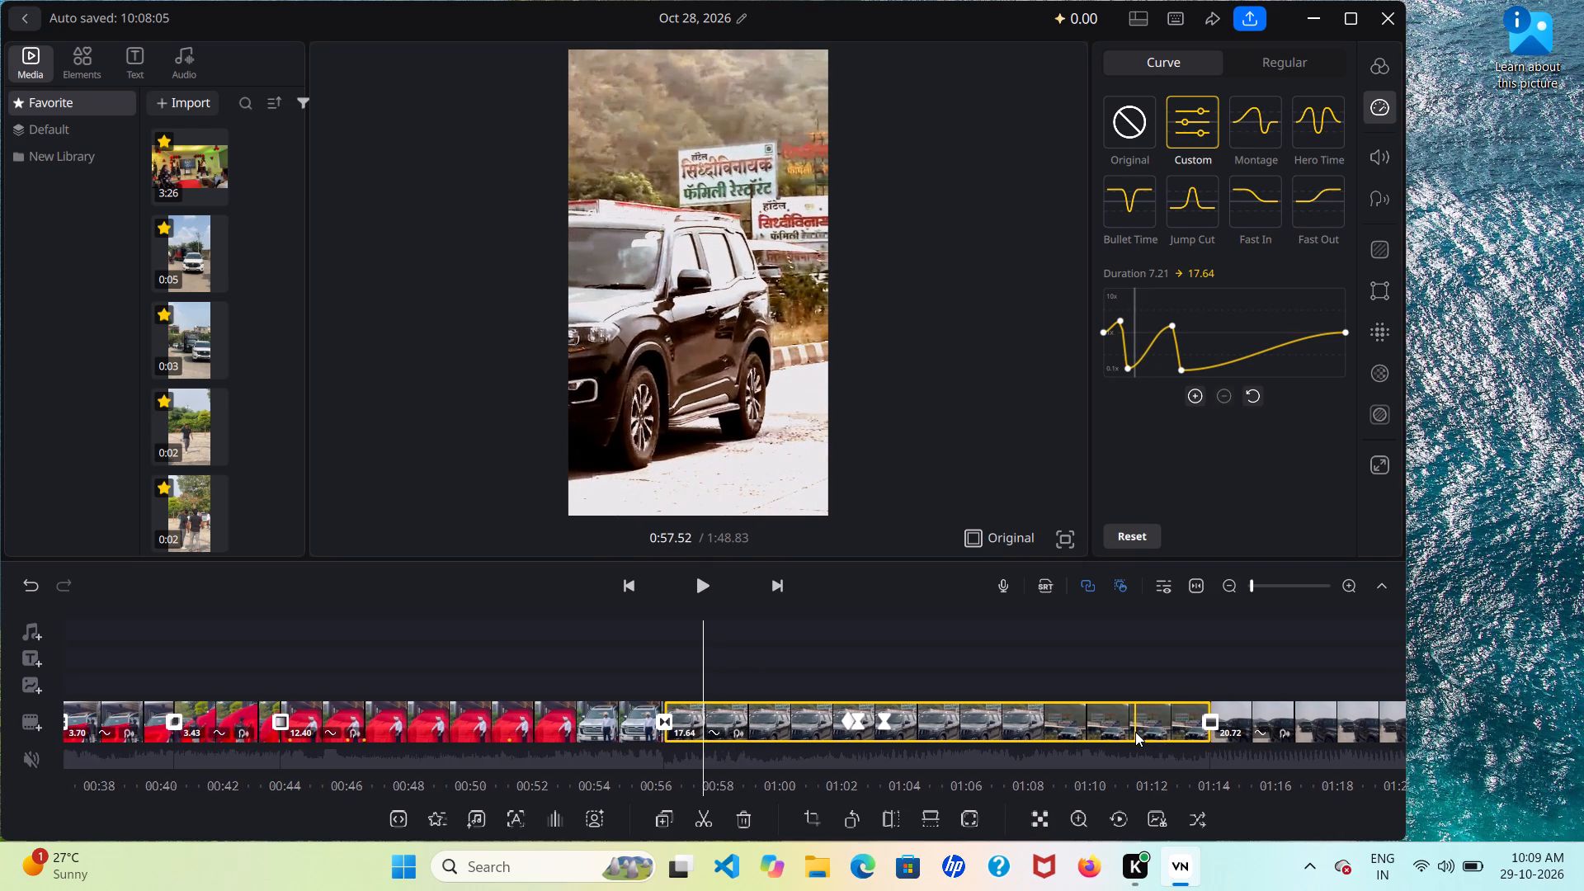
pyautogui.hscroll(2, 1135, 732)
pyautogui.hscroll(-1, 1135, 732)
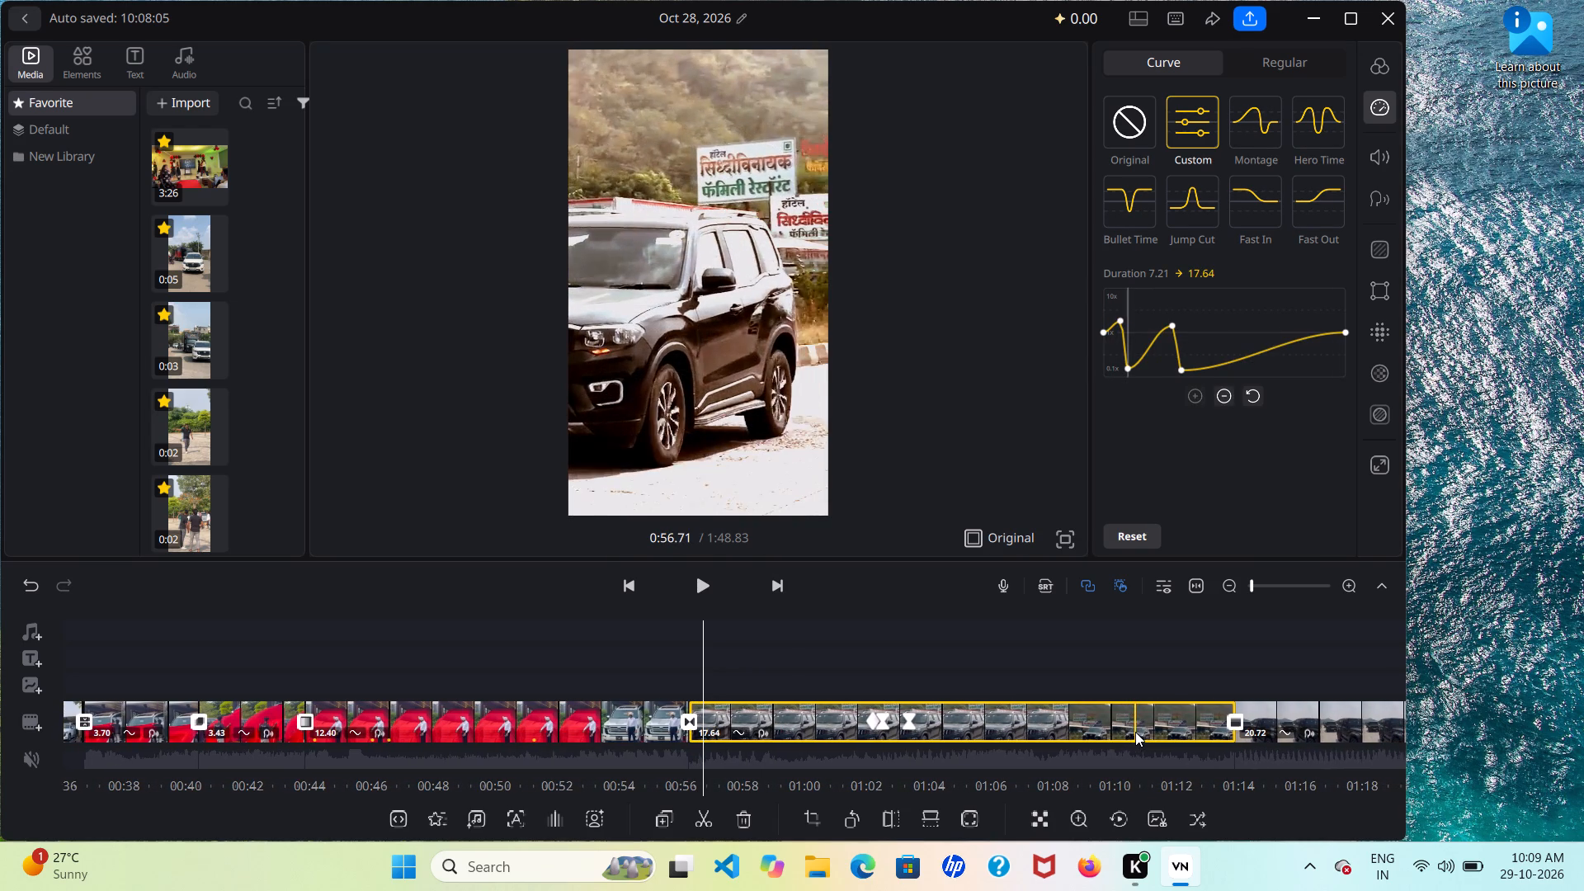
pyautogui.hscroll(-1, 1135, 732)
pyautogui.click(721, 587)
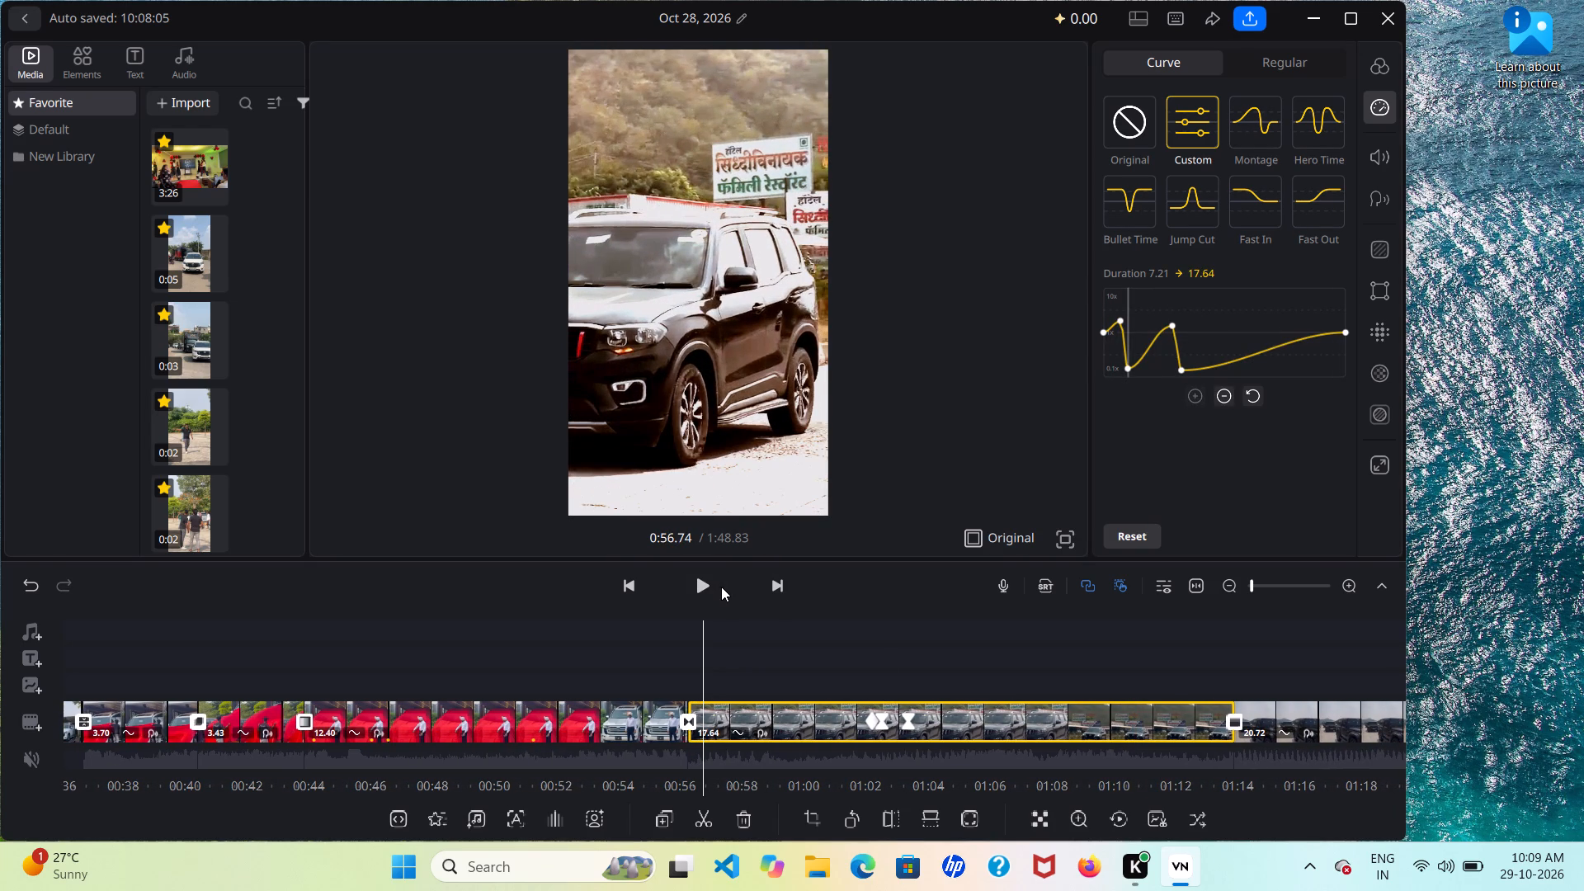
pyautogui.click(713, 587)
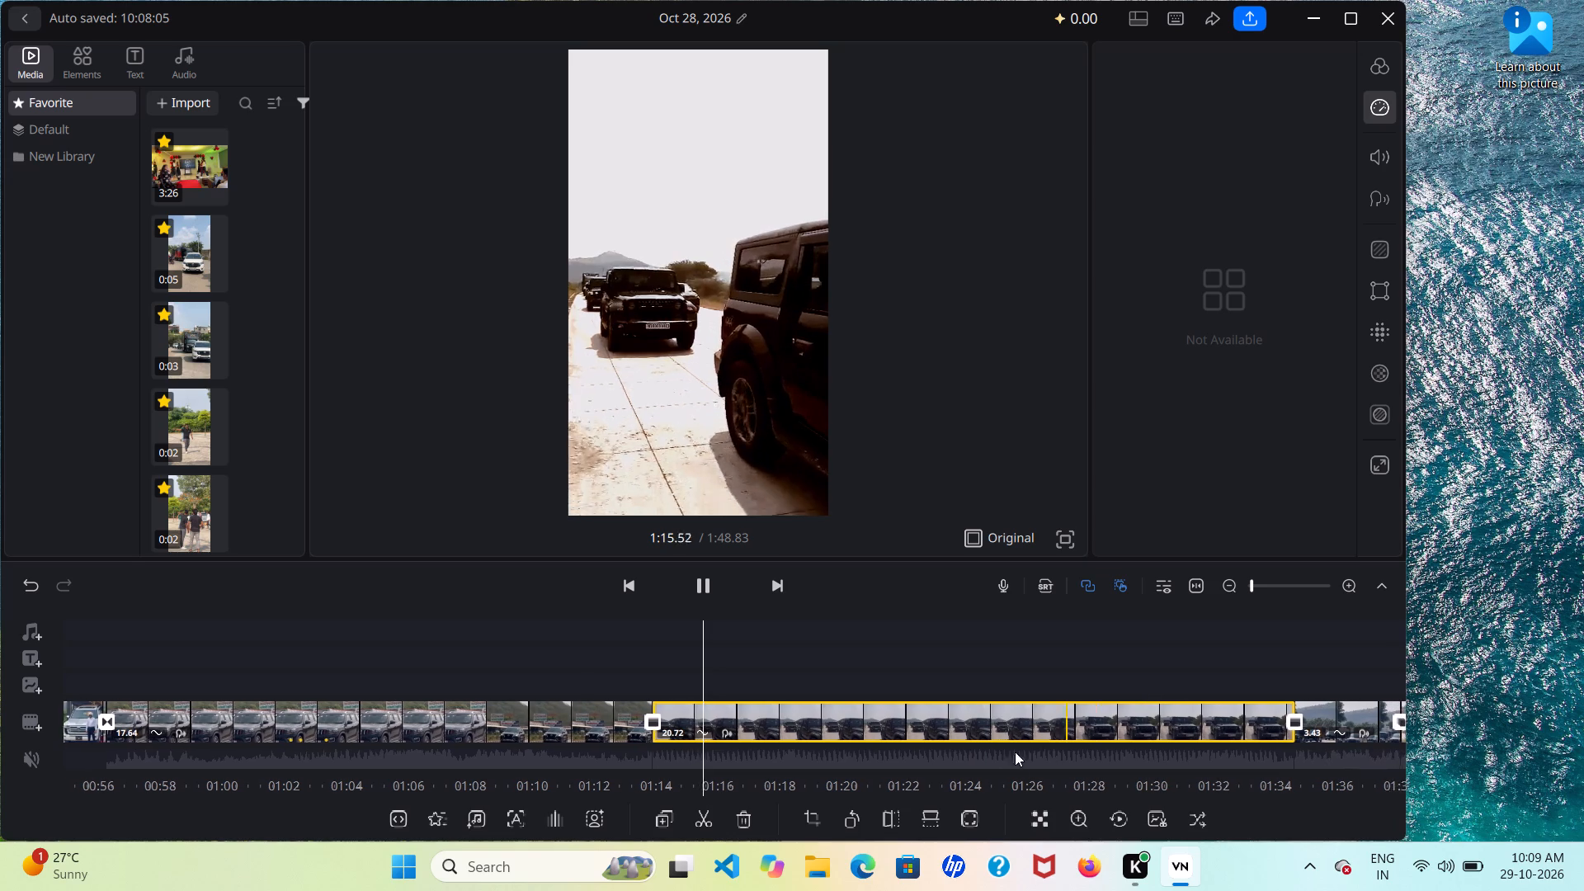
# Set the A1 filter intensity to 86 on the first clip and apply the filter to all clips.
pyautogui.hscroll(-3, 1047, 730)
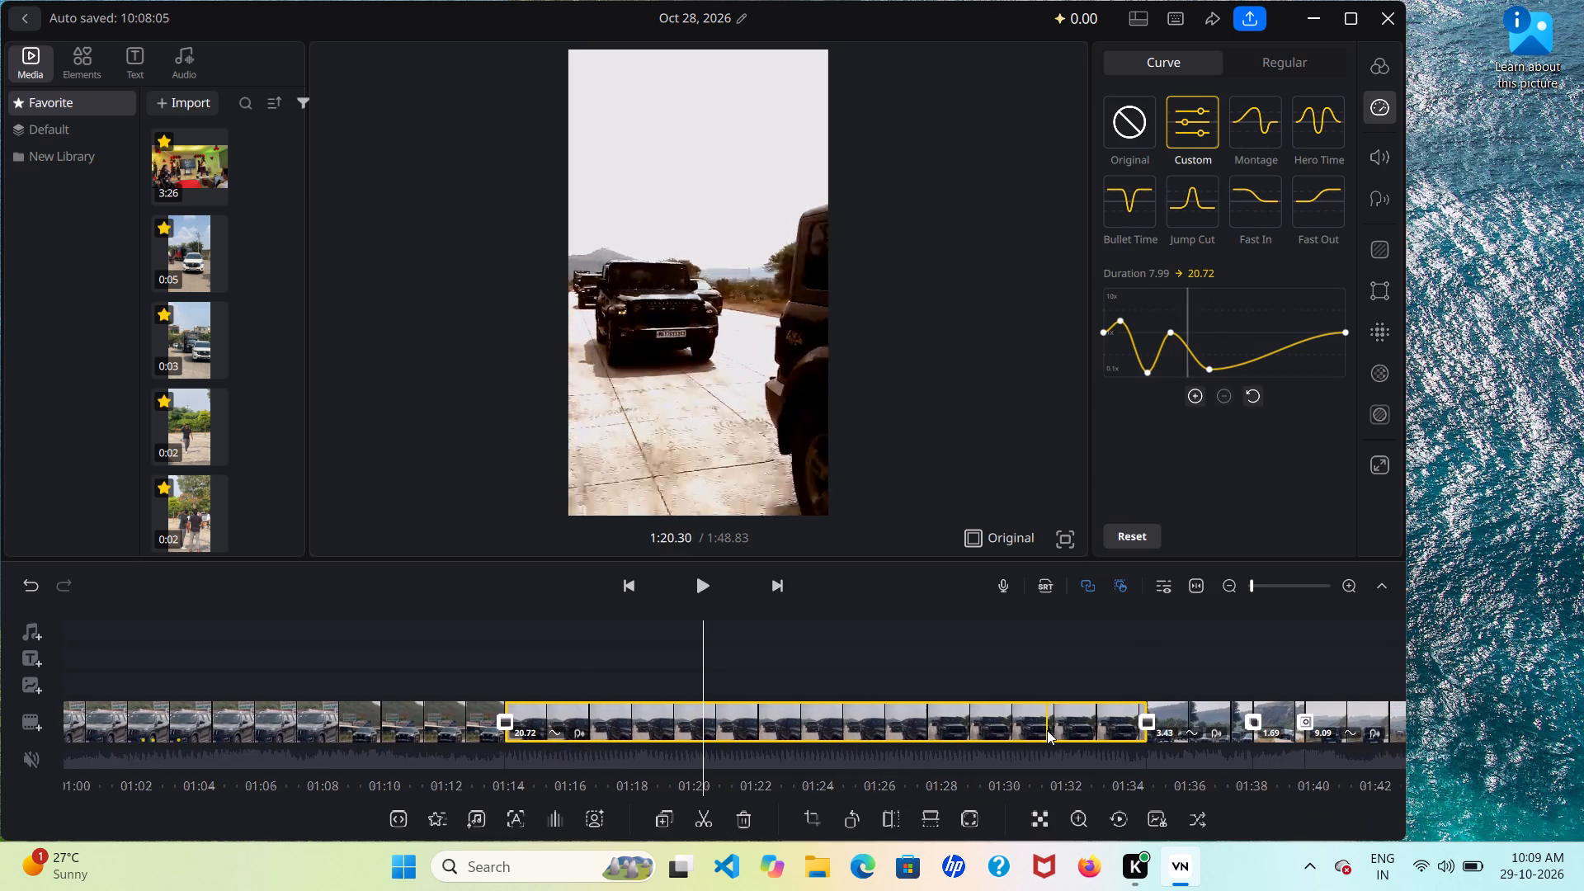
pyautogui.hscroll(-12, 1047, 730)
pyautogui.hscroll(2, 1047, 730)
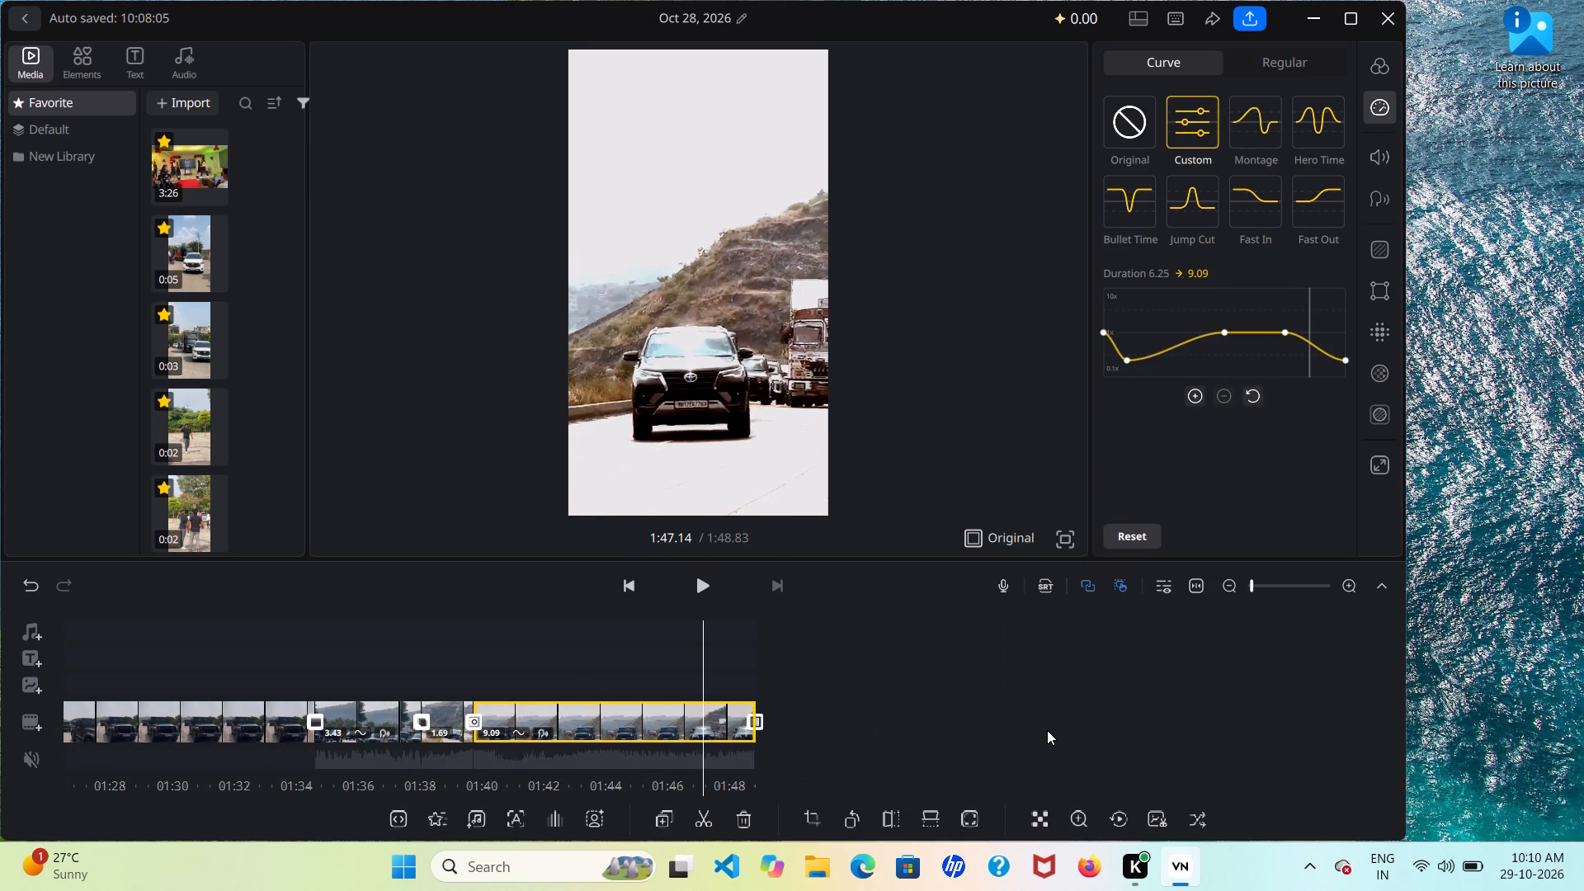
pyautogui.hscroll(20, 1047, 730)
pyautogui.hscroll(11, 1047, 730)
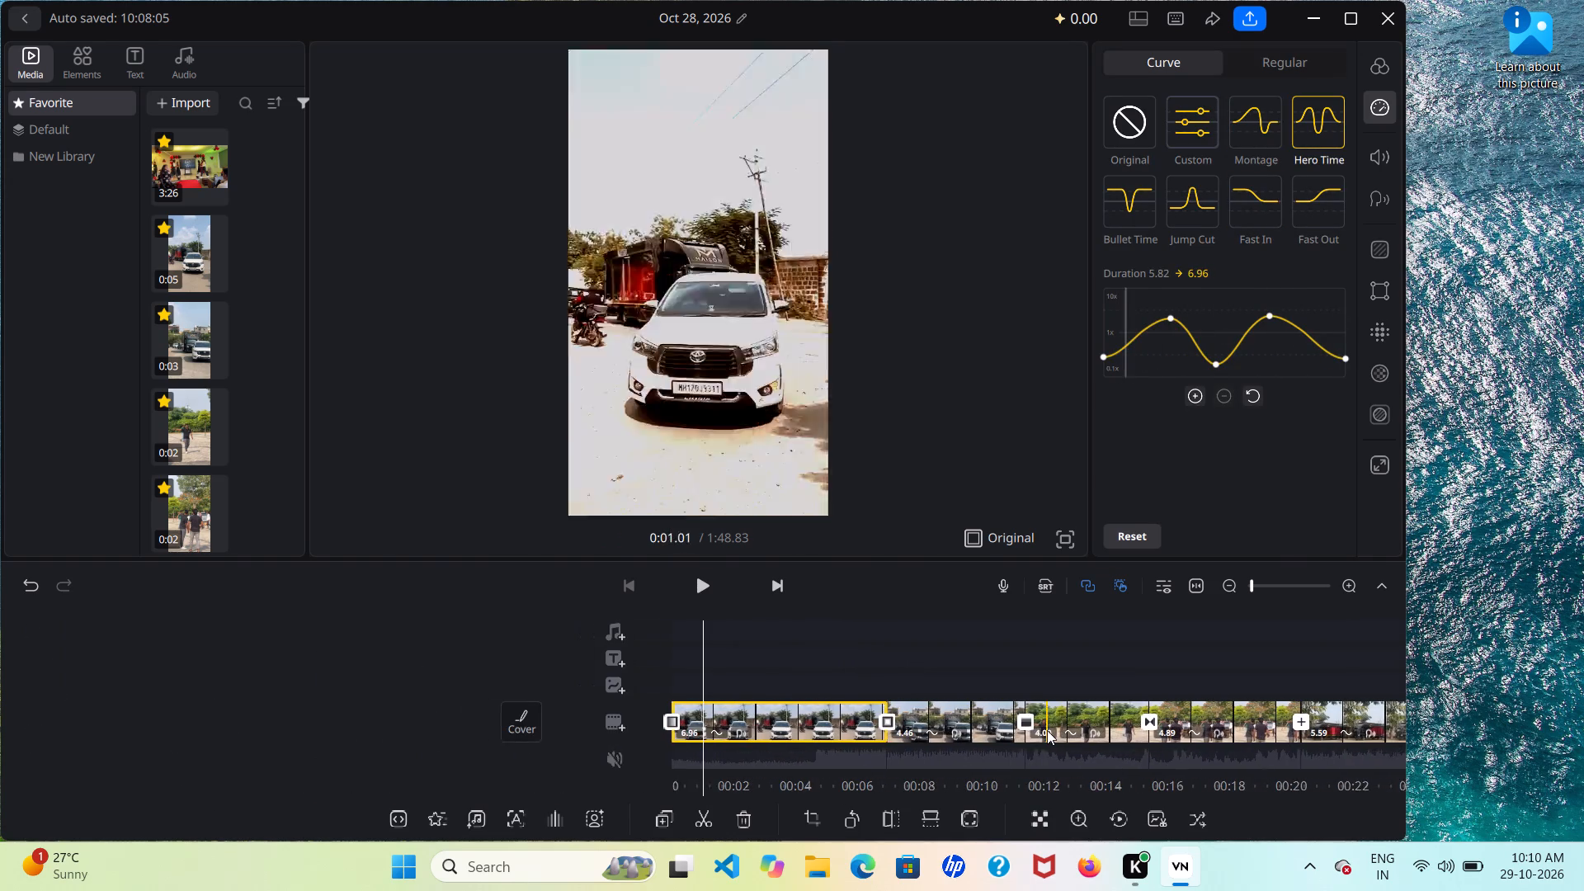
pyautogui.hscroll(3, 1047, 730)
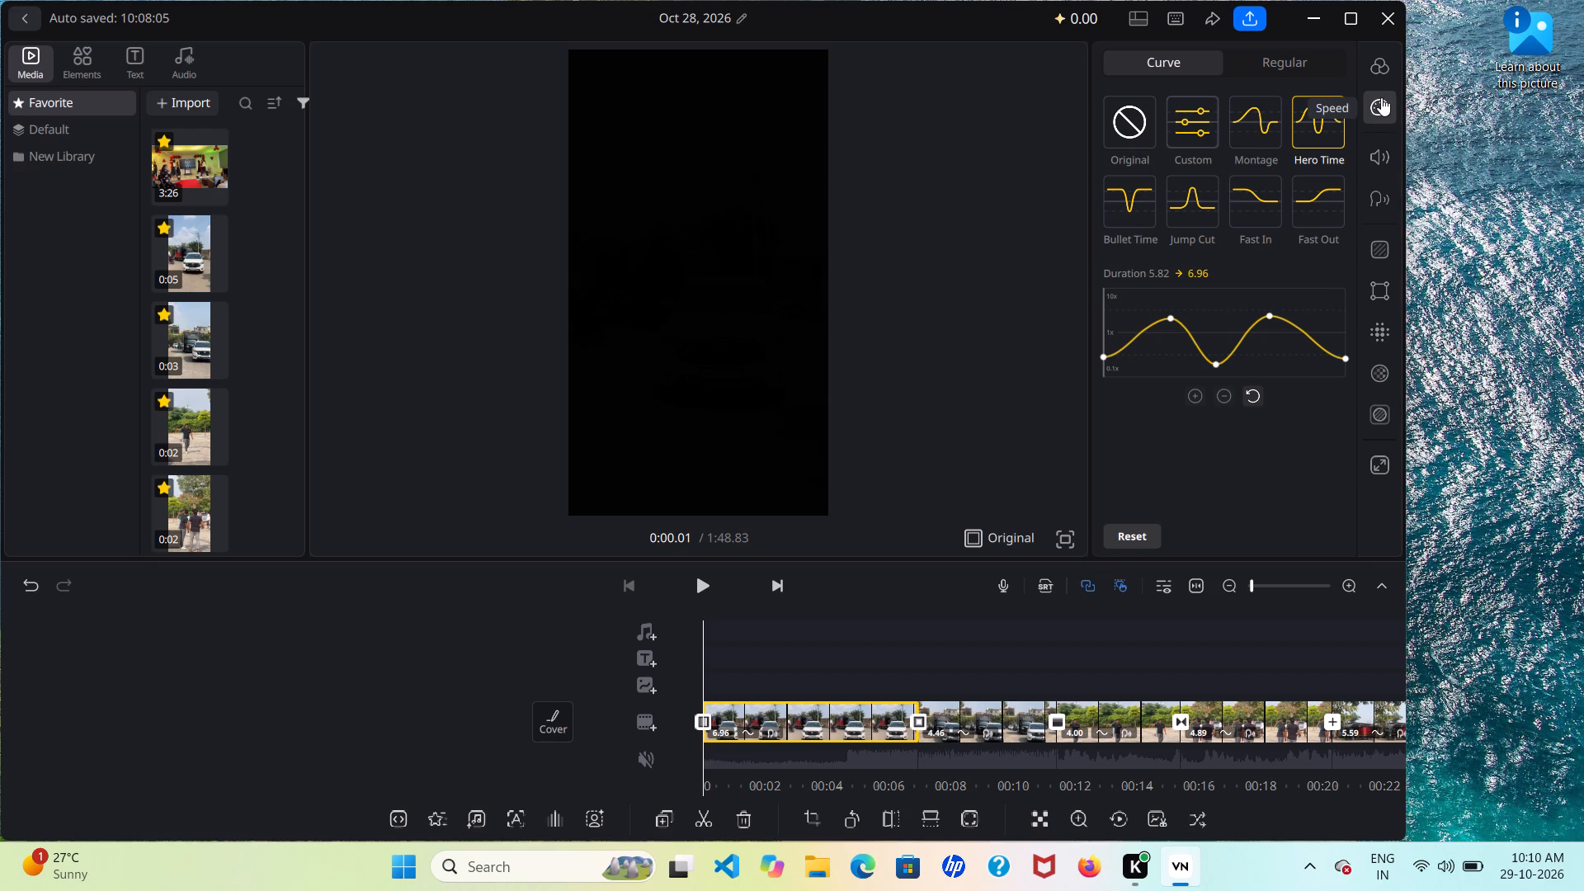
pyautogui.click(1379, 74)
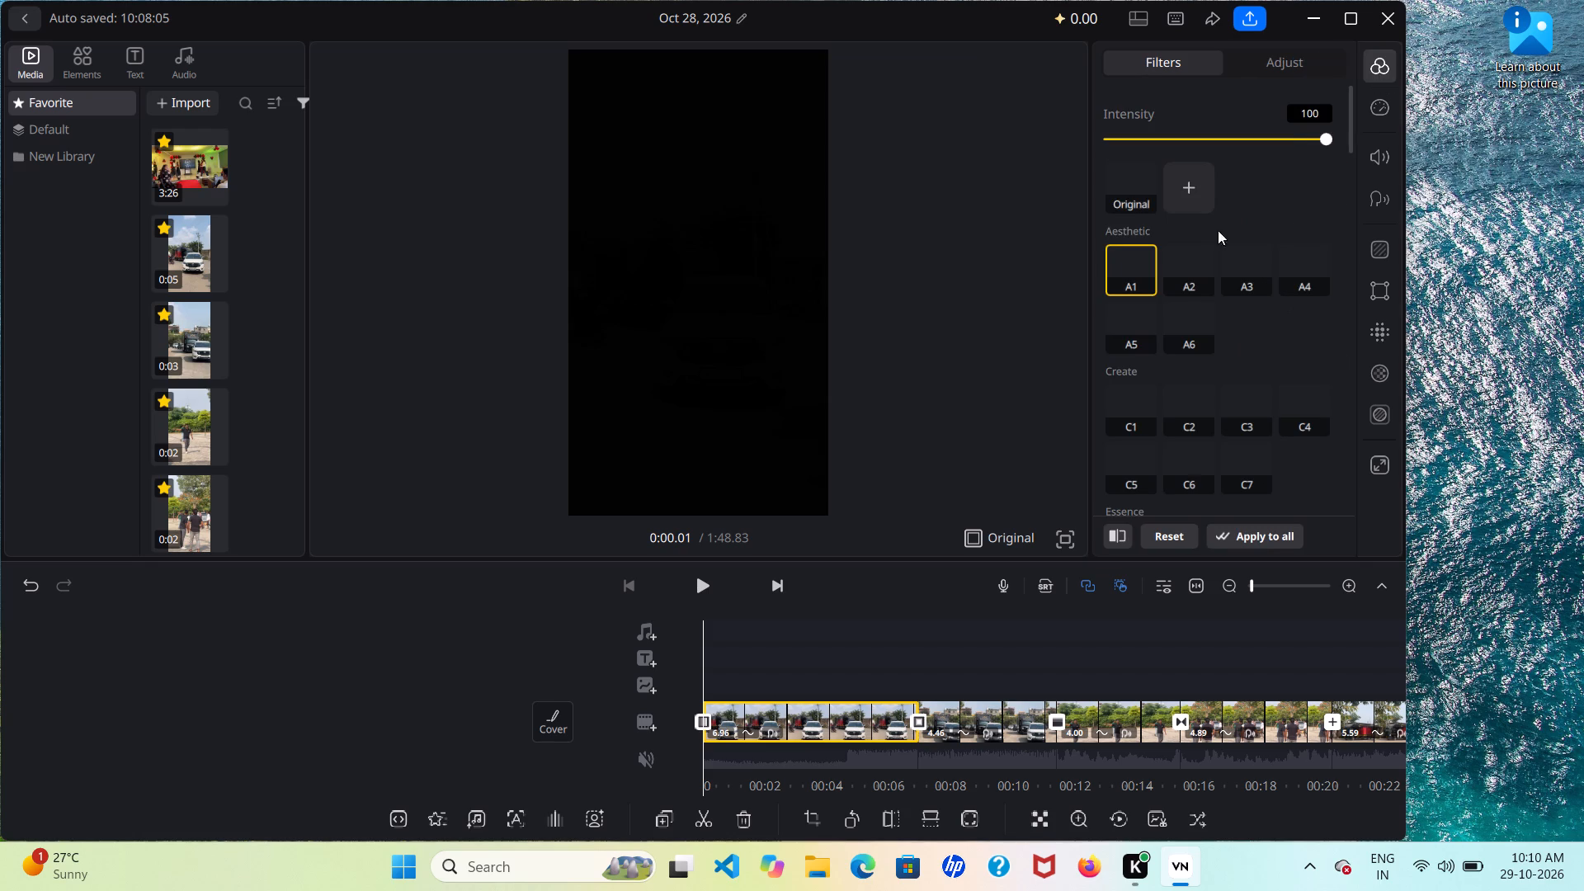
pyautogui.click(1318, 130)
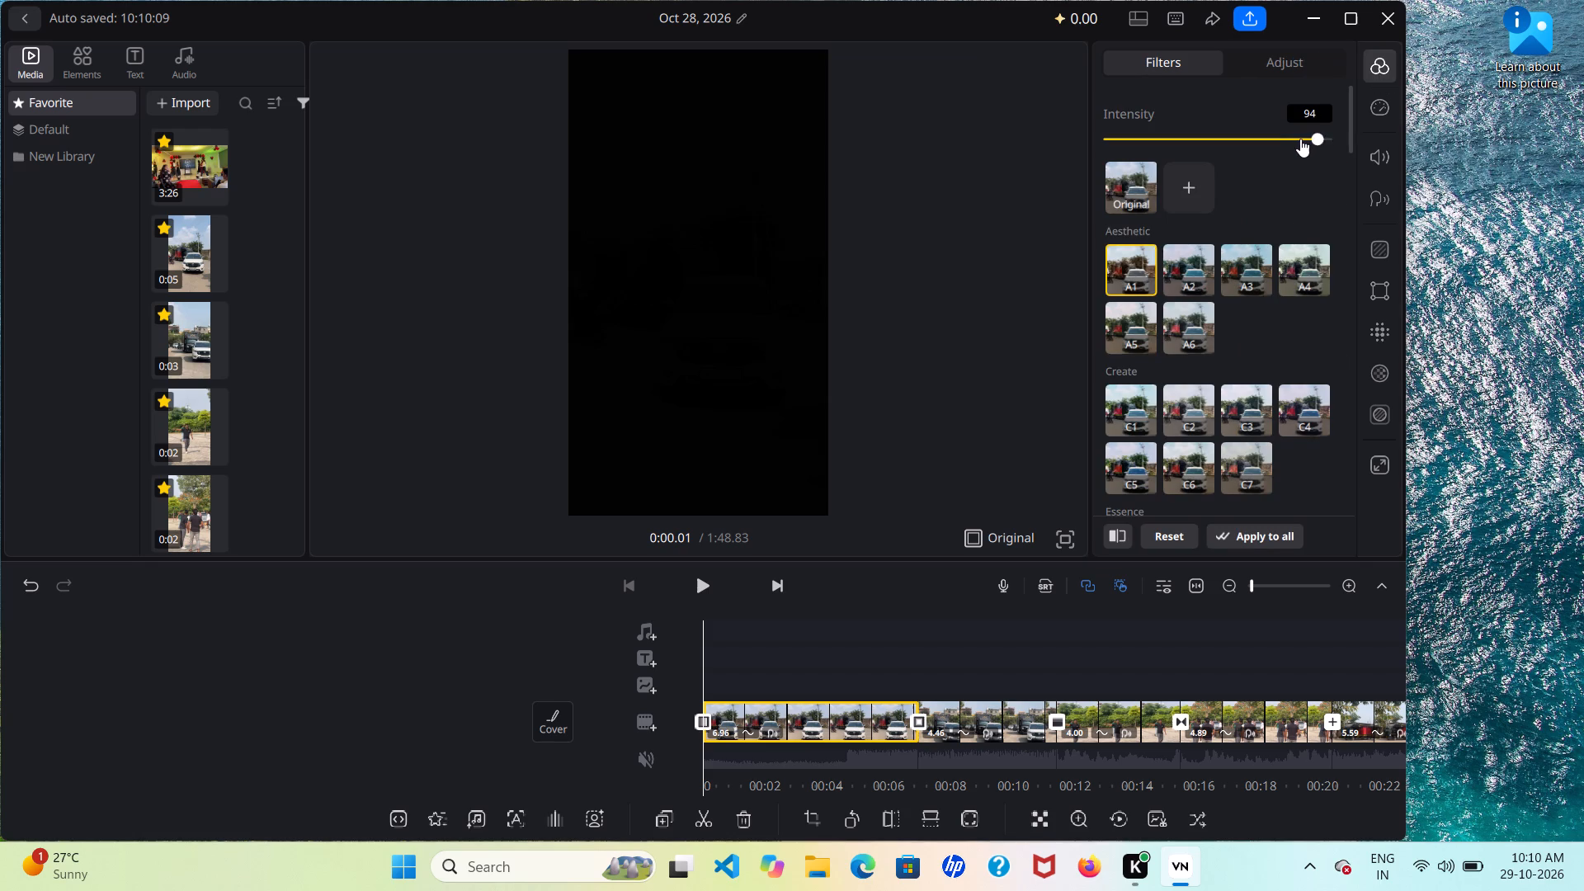
pyautogui.click(1299, 139)
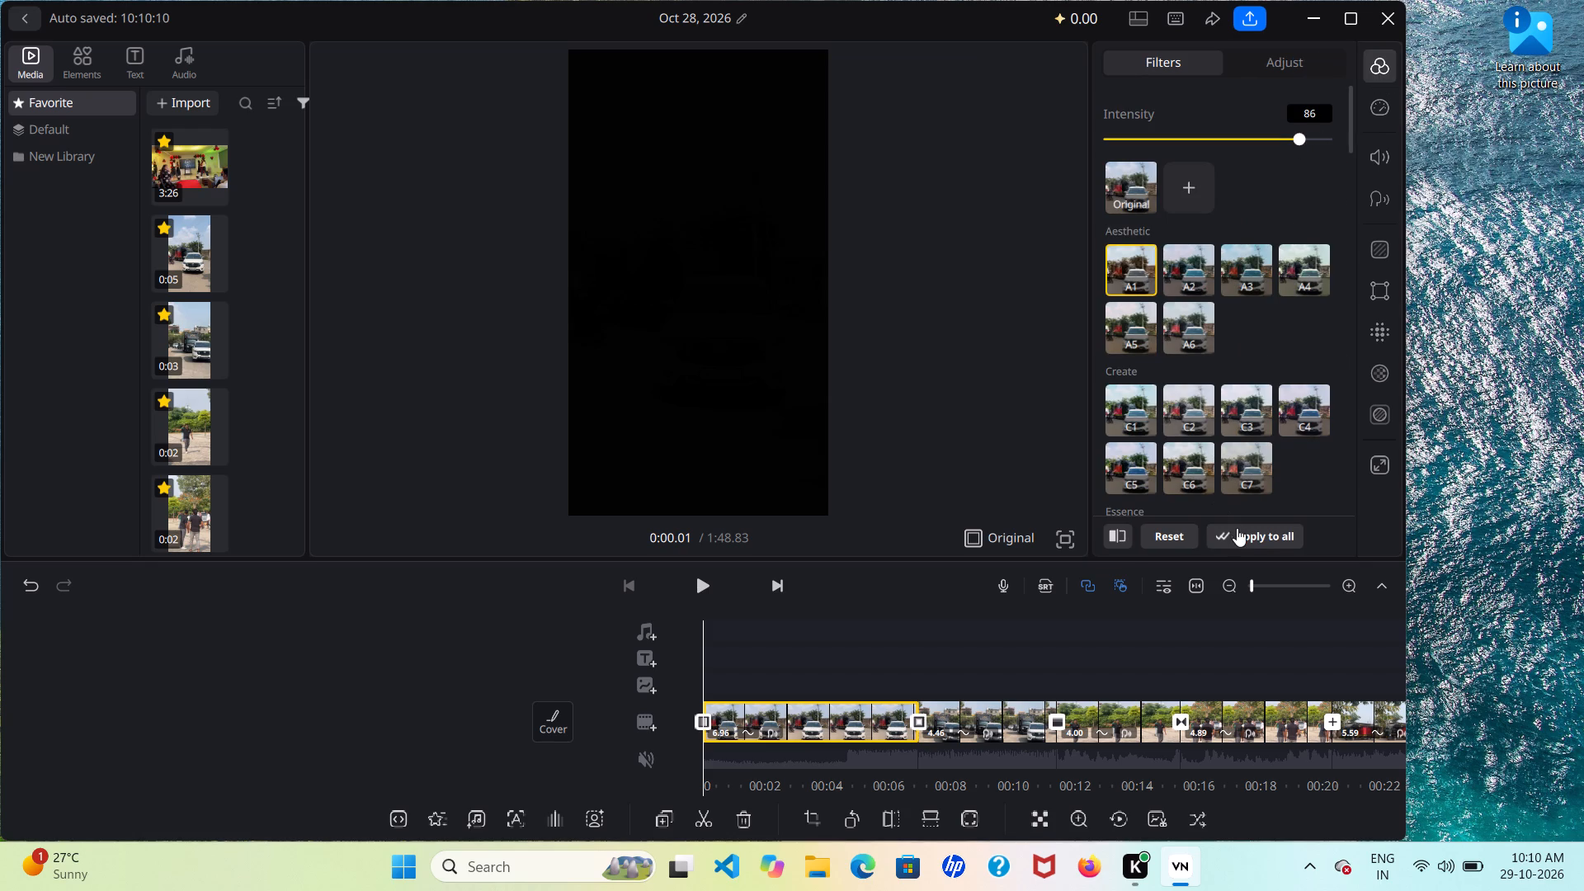
pyautogui.click(1243, 532)
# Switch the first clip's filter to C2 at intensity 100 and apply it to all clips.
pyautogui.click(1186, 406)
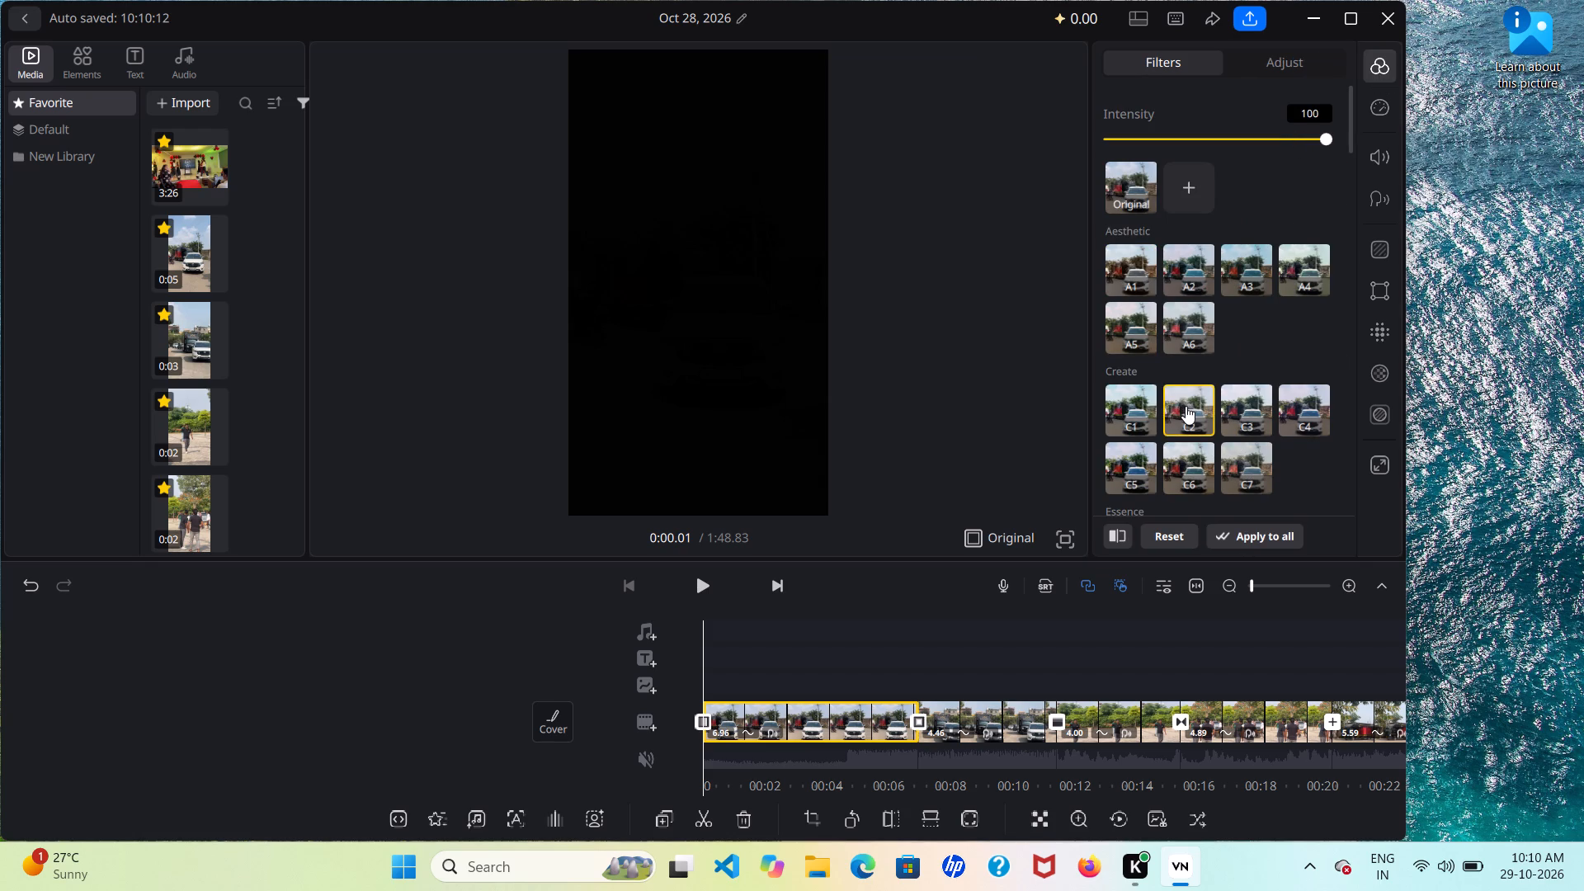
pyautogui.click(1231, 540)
# Play back the project from the start into the third clip to review the C2 filter.
pyautogui.click(866, 657)
pyautogui.click(715, 593)
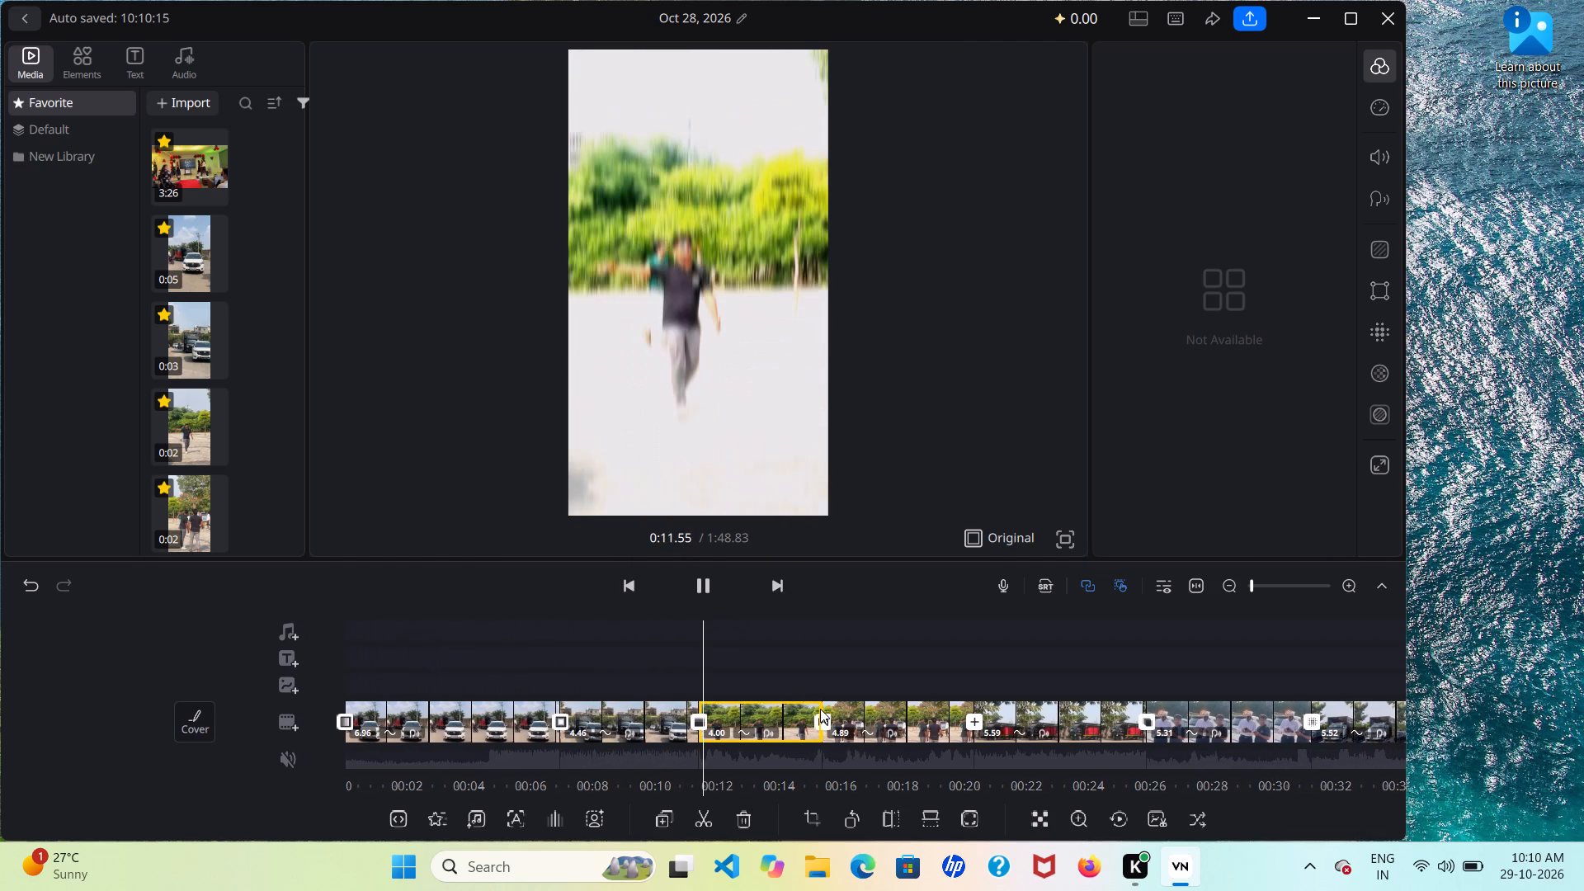
pyautogui.click(820, 709)
pyautogui.hscroll(4, 820, 709)
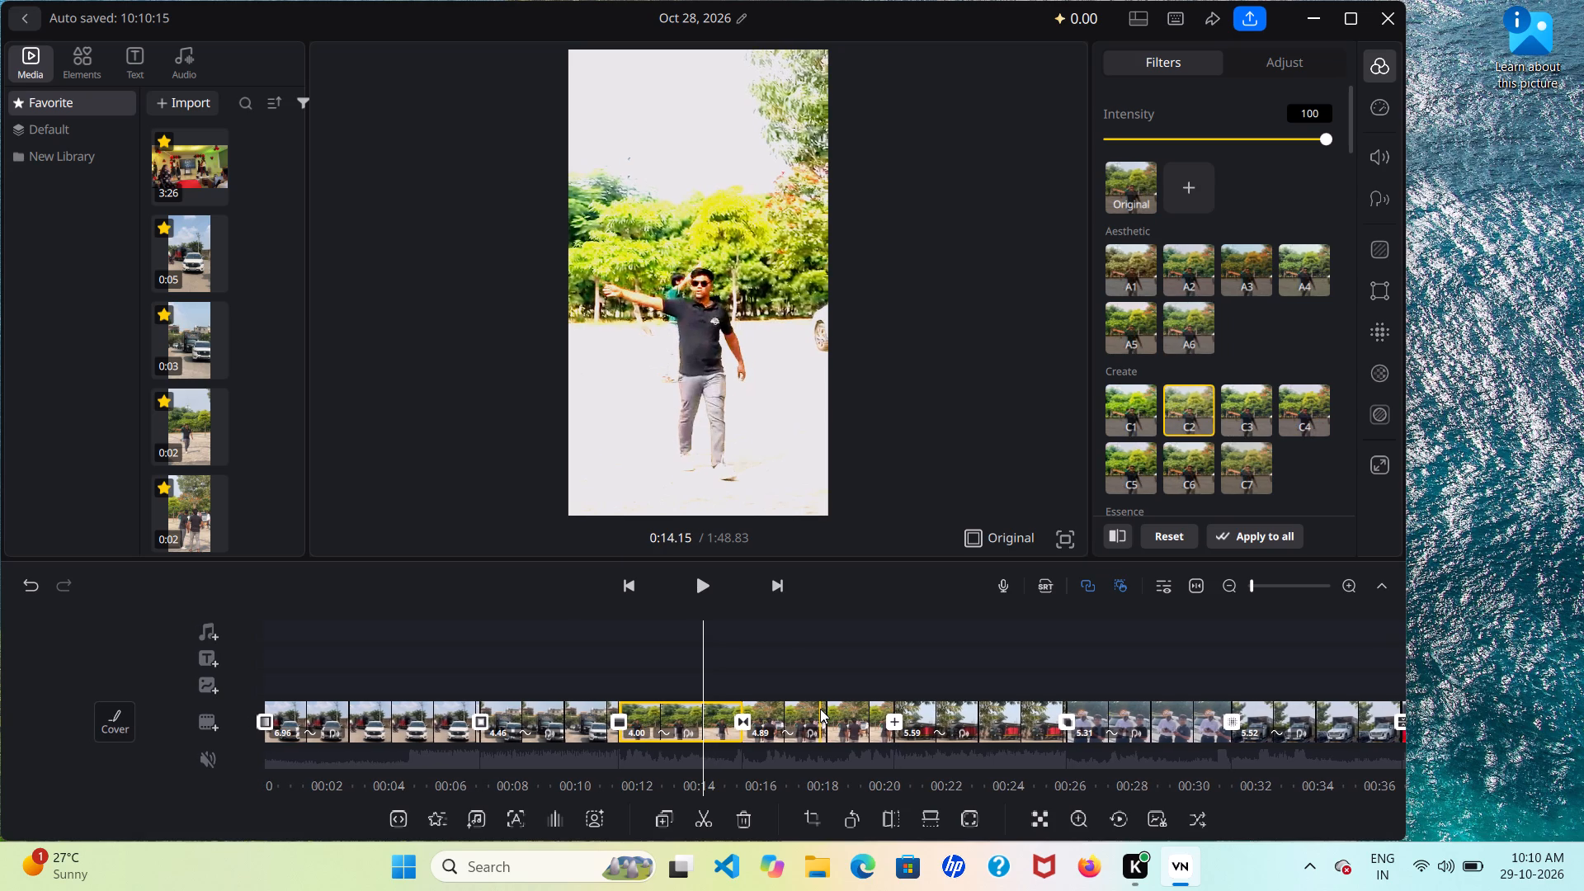
pyautogui.hscroll(2, 820, 709)
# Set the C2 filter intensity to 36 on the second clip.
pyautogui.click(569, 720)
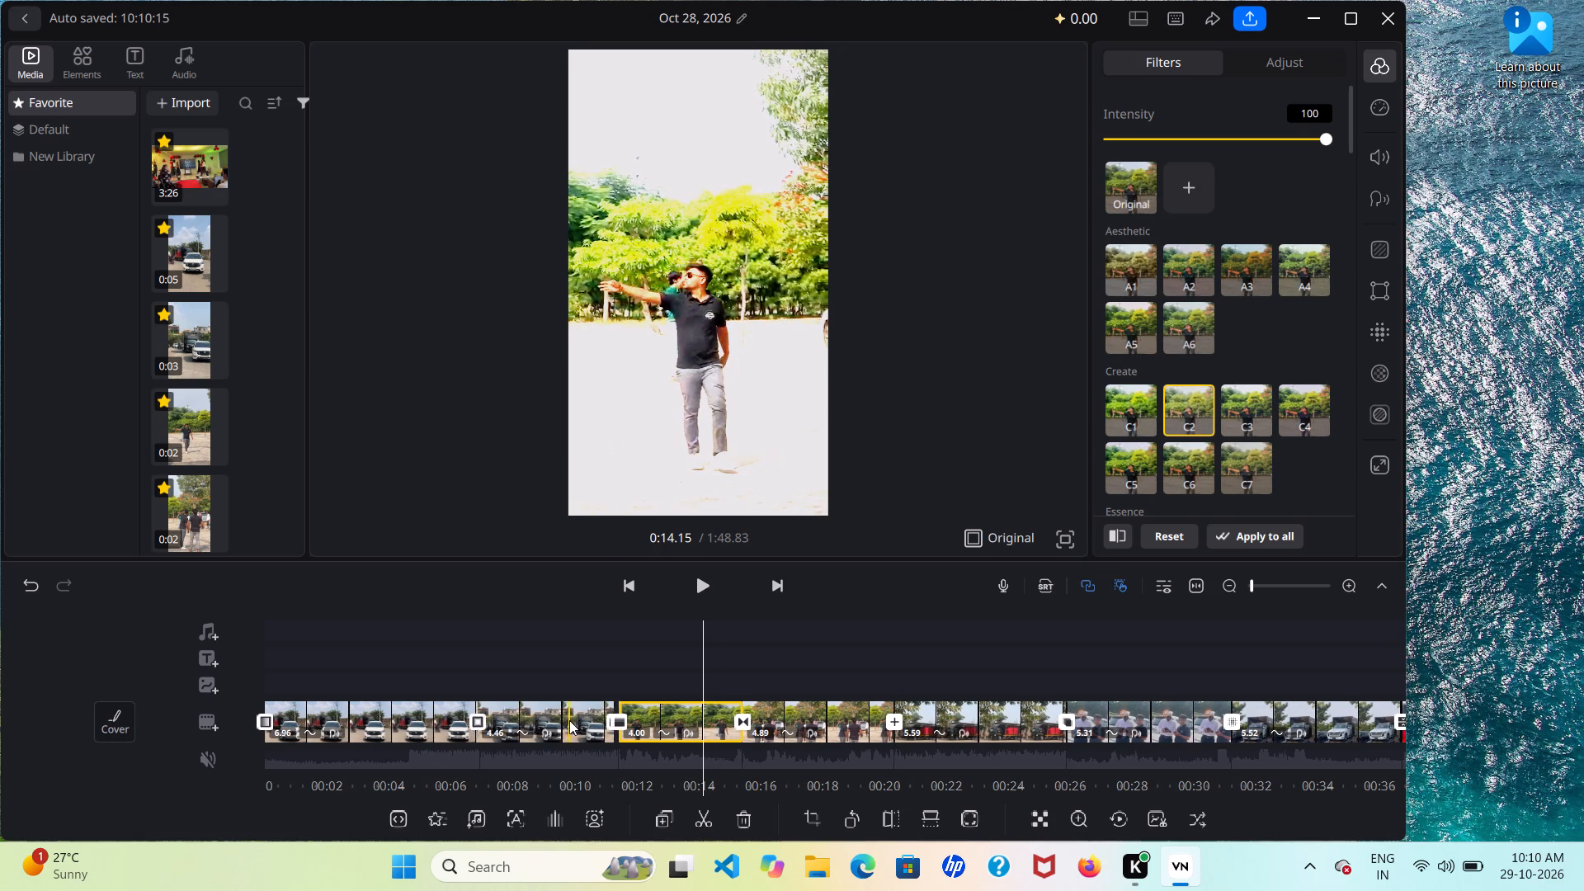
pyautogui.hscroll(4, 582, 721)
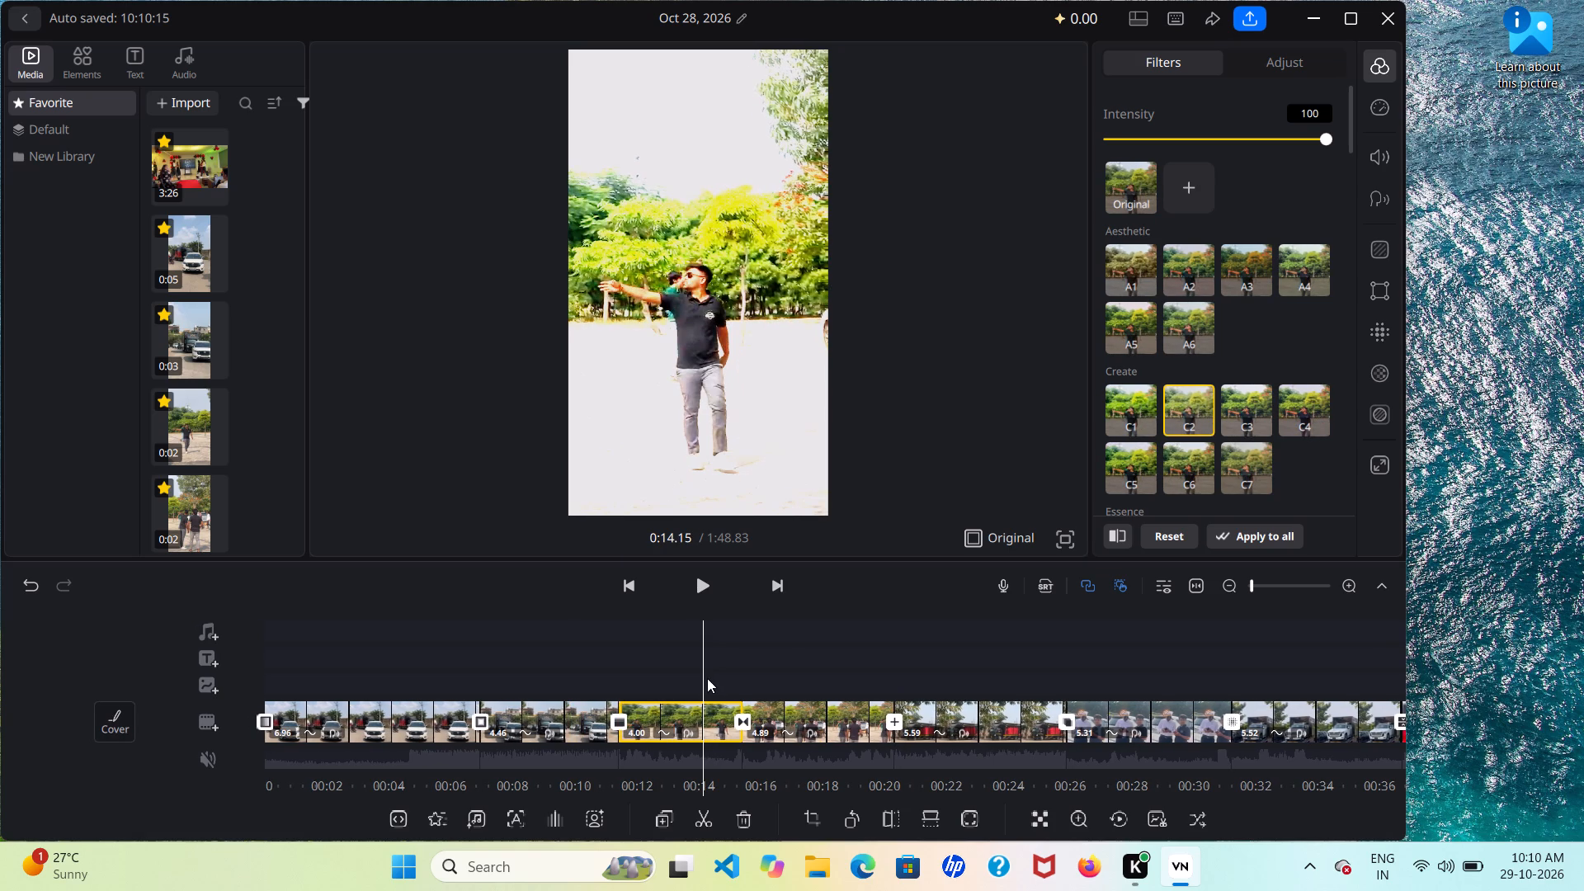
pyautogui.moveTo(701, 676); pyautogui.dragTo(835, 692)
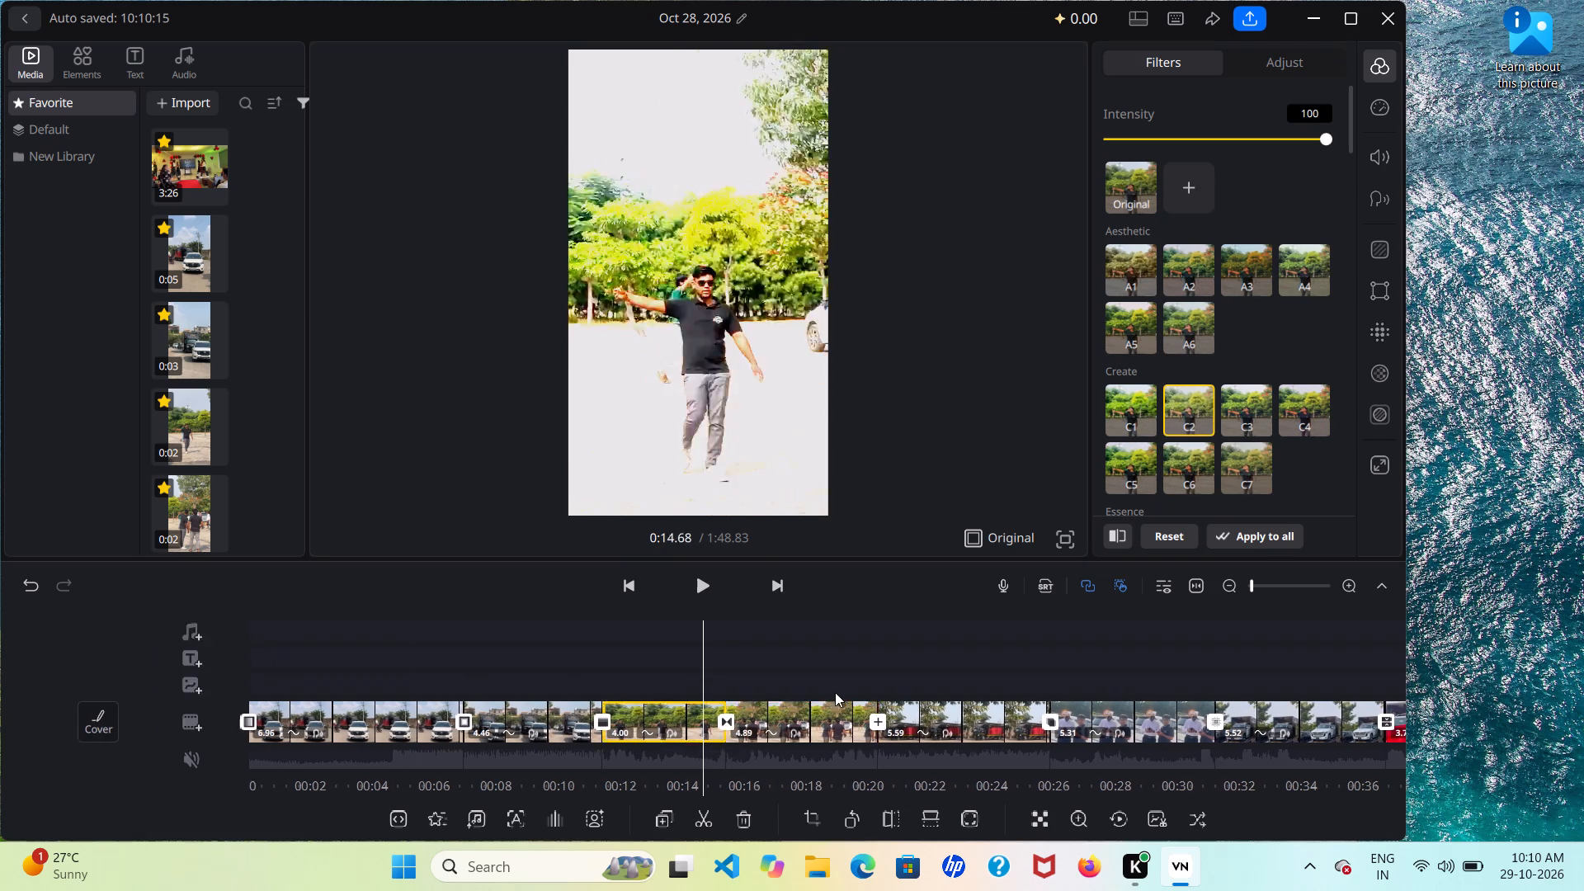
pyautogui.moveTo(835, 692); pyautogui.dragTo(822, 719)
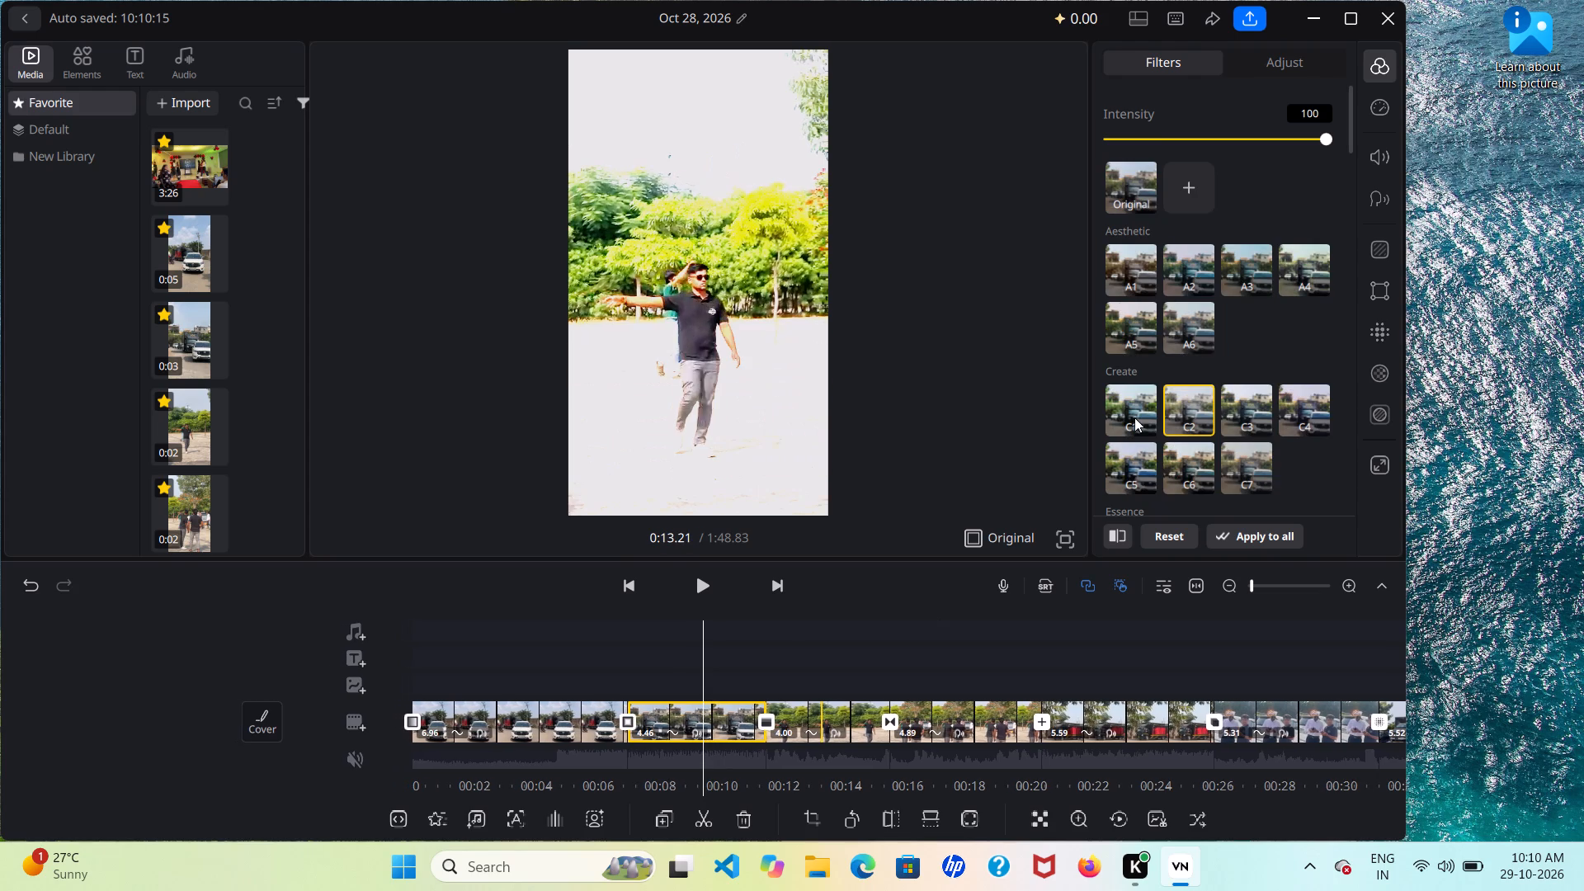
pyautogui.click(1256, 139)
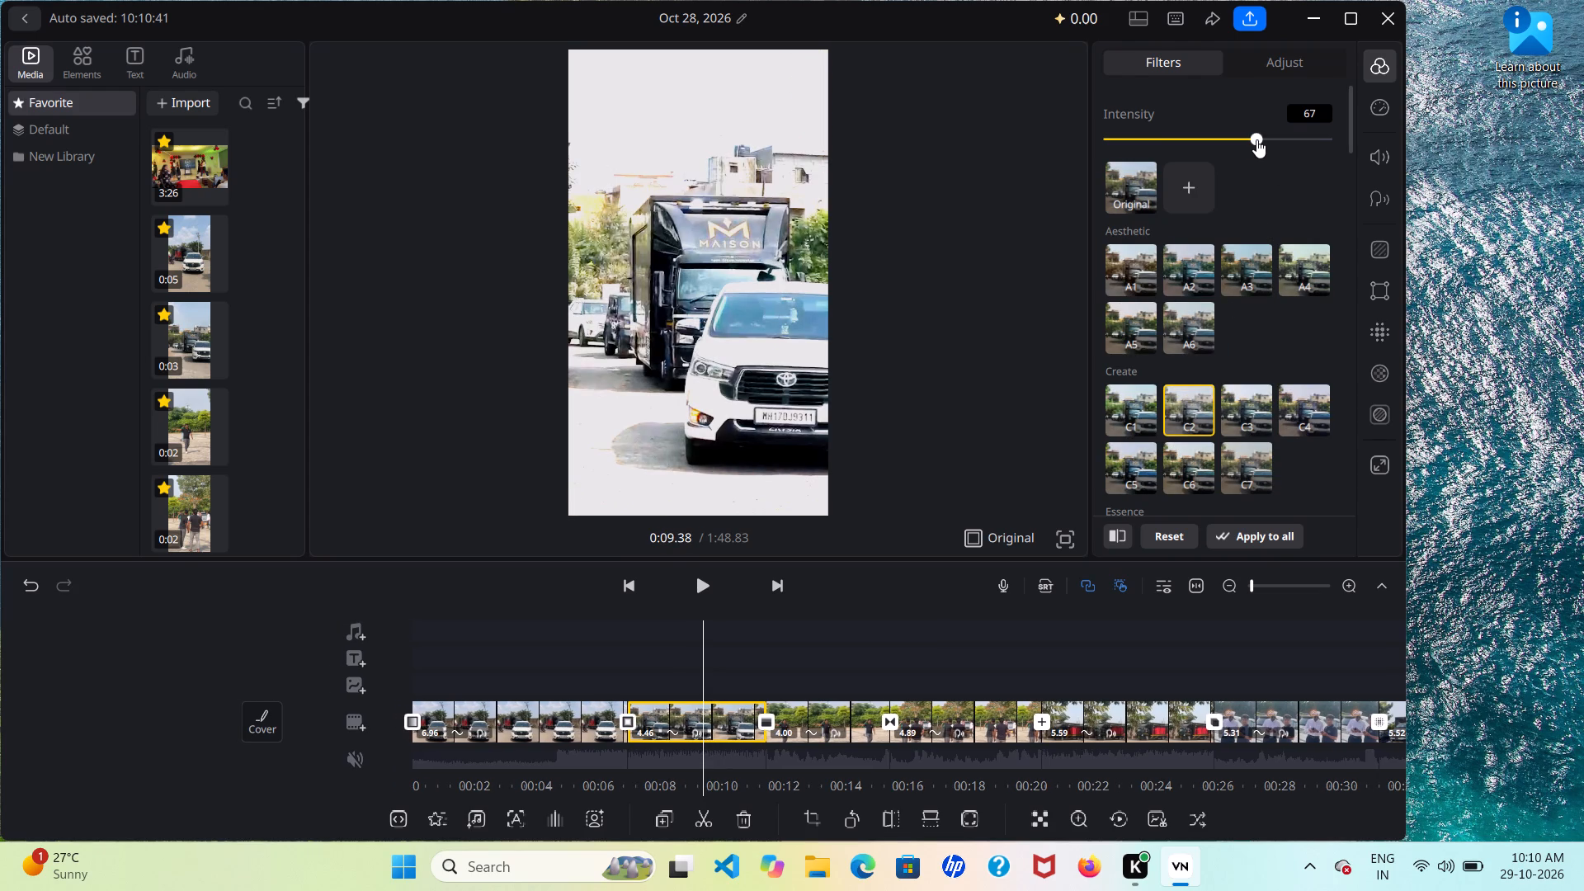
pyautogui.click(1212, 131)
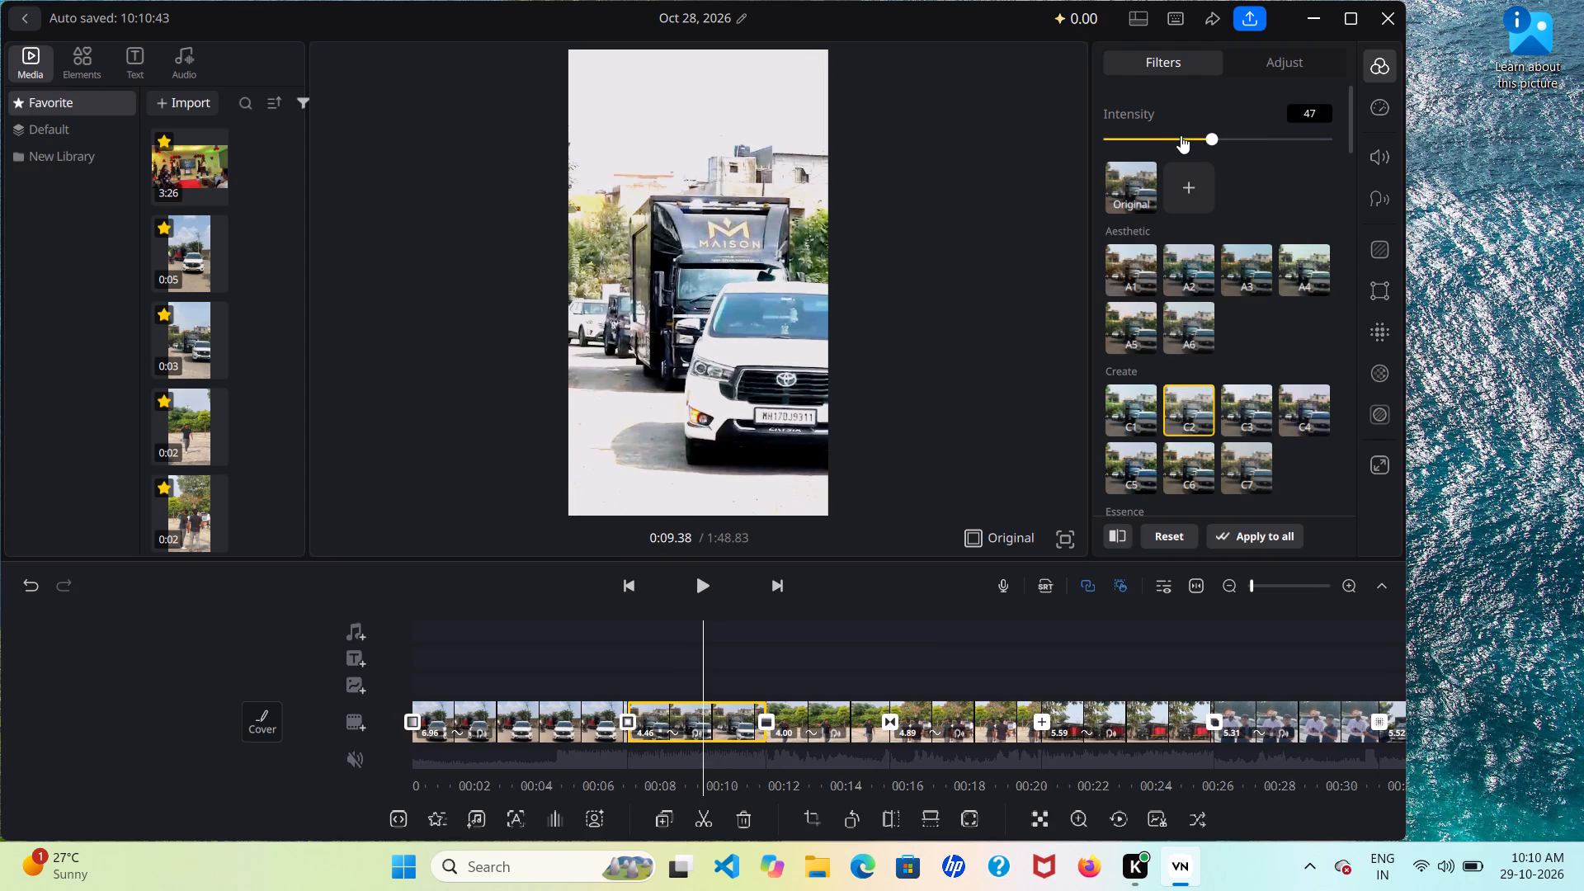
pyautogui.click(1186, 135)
# Play back from the second clip into the sixth clip to review the filter look.
pyautogui.click(710, 583)
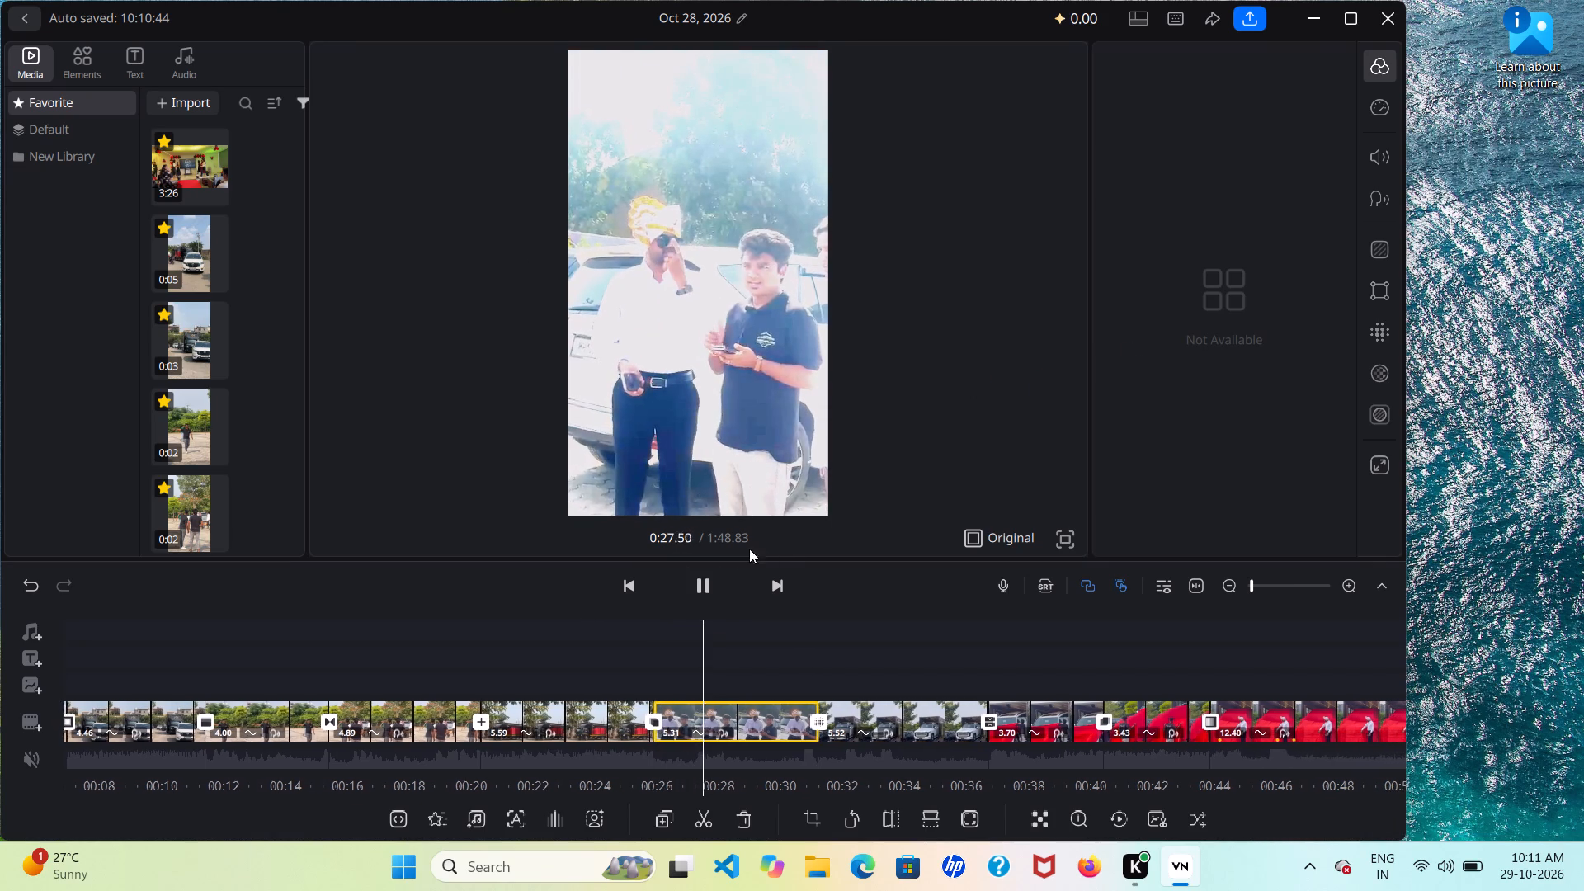
pyautogui.click(710, 581)
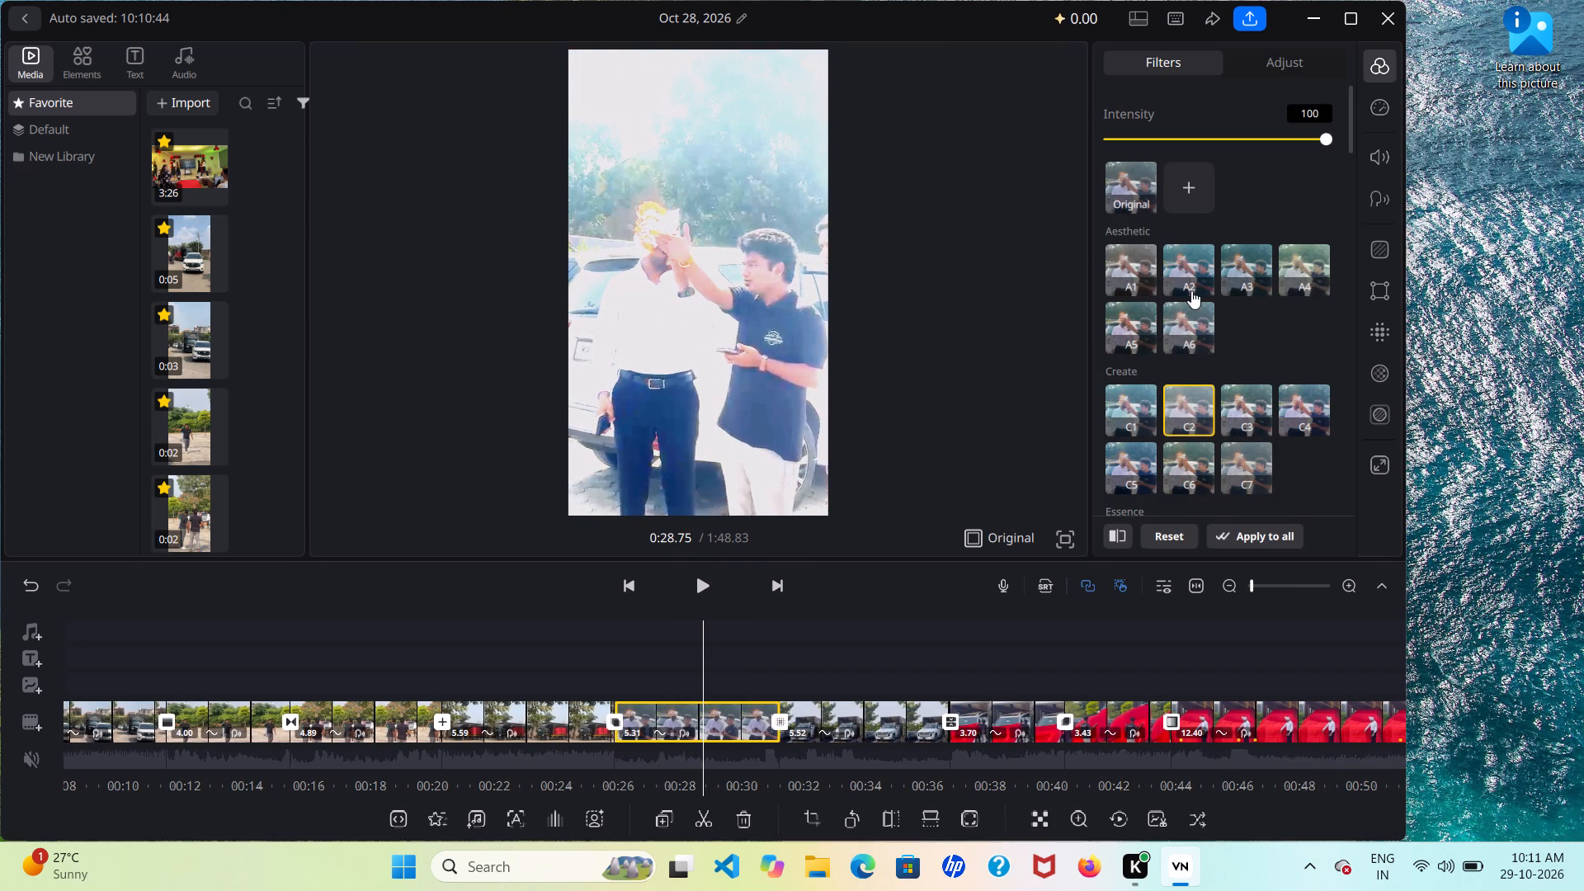
# Switch the sixth clip's filter to A1 at intensity 100, trying C4 for comparison, and apply A1 to all clips.
pyautogui.click(1157, 271)
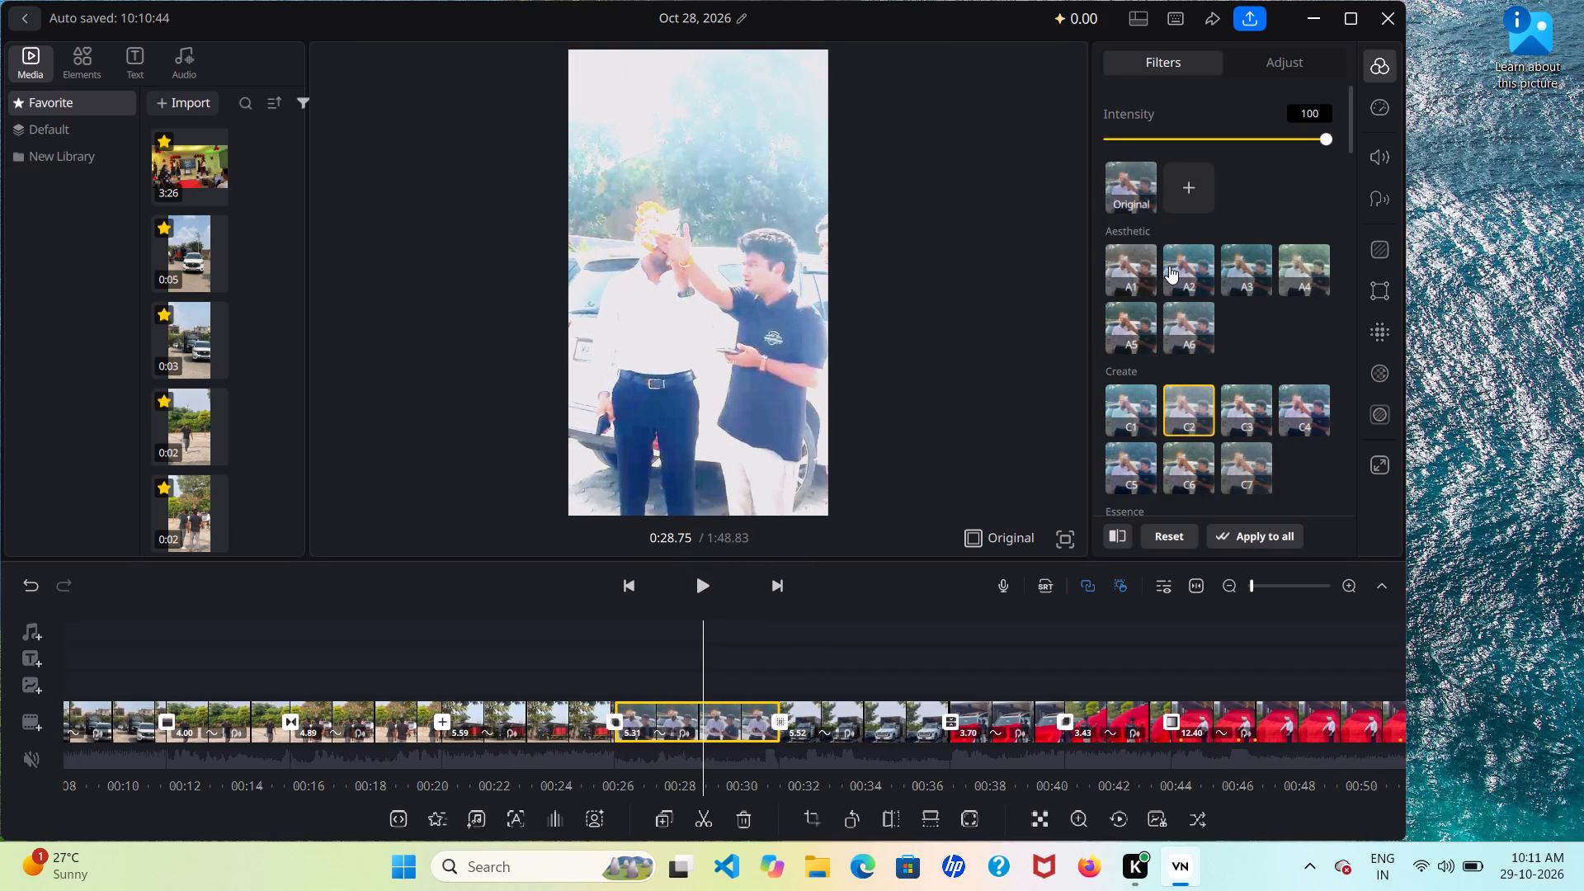
pyautogui.click(1170, 266)
pyautogui.click(1121, 268)
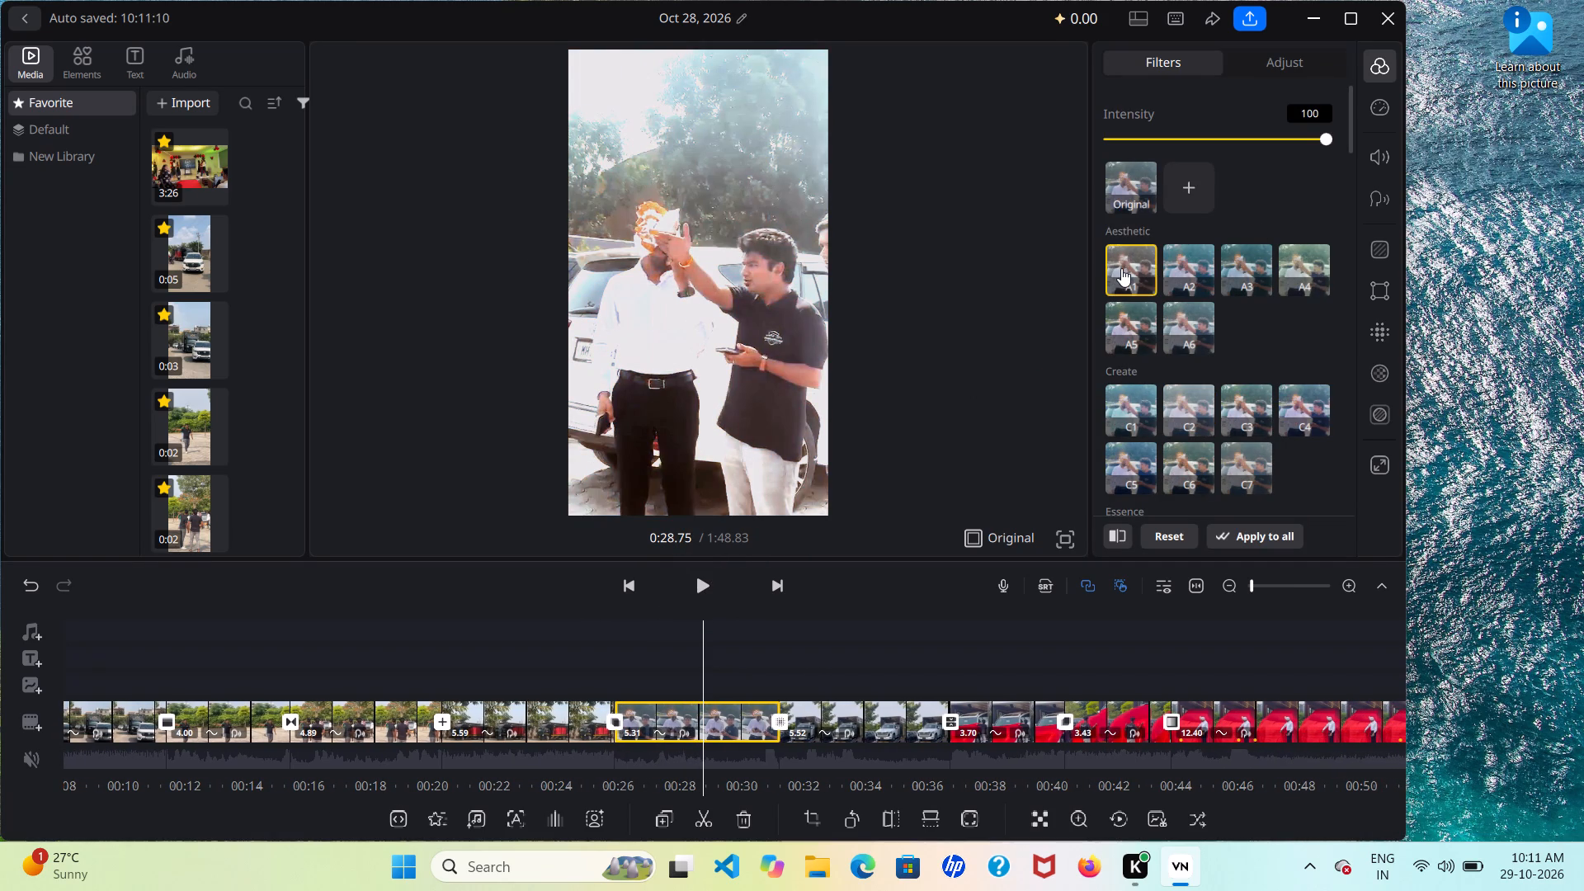
pyautogui.click(1261, 547)
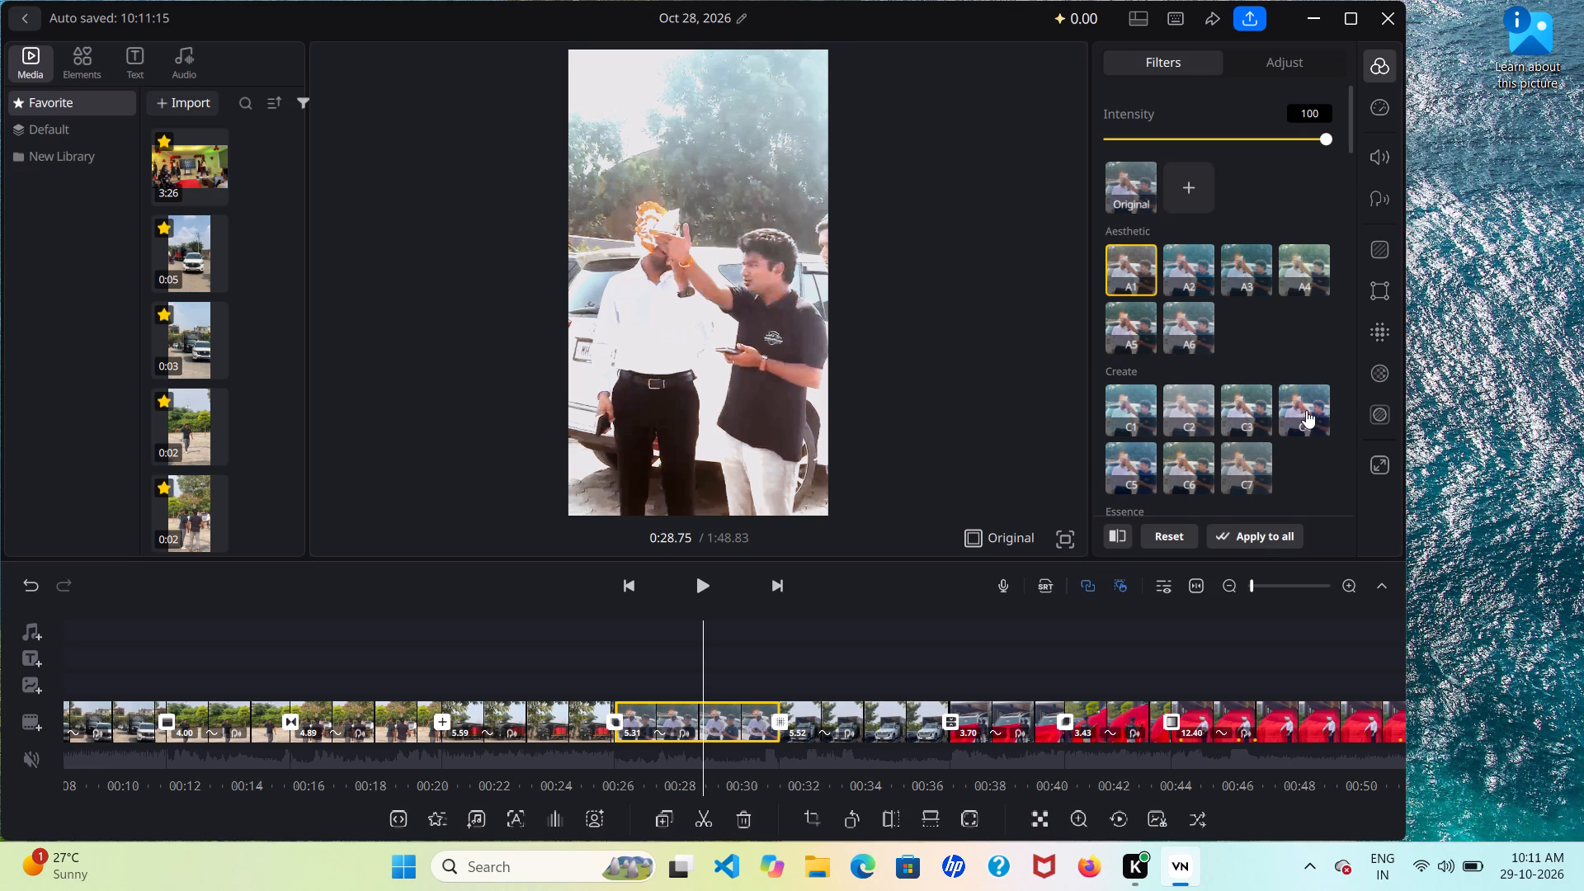
pyautogui.click(1306, 410)
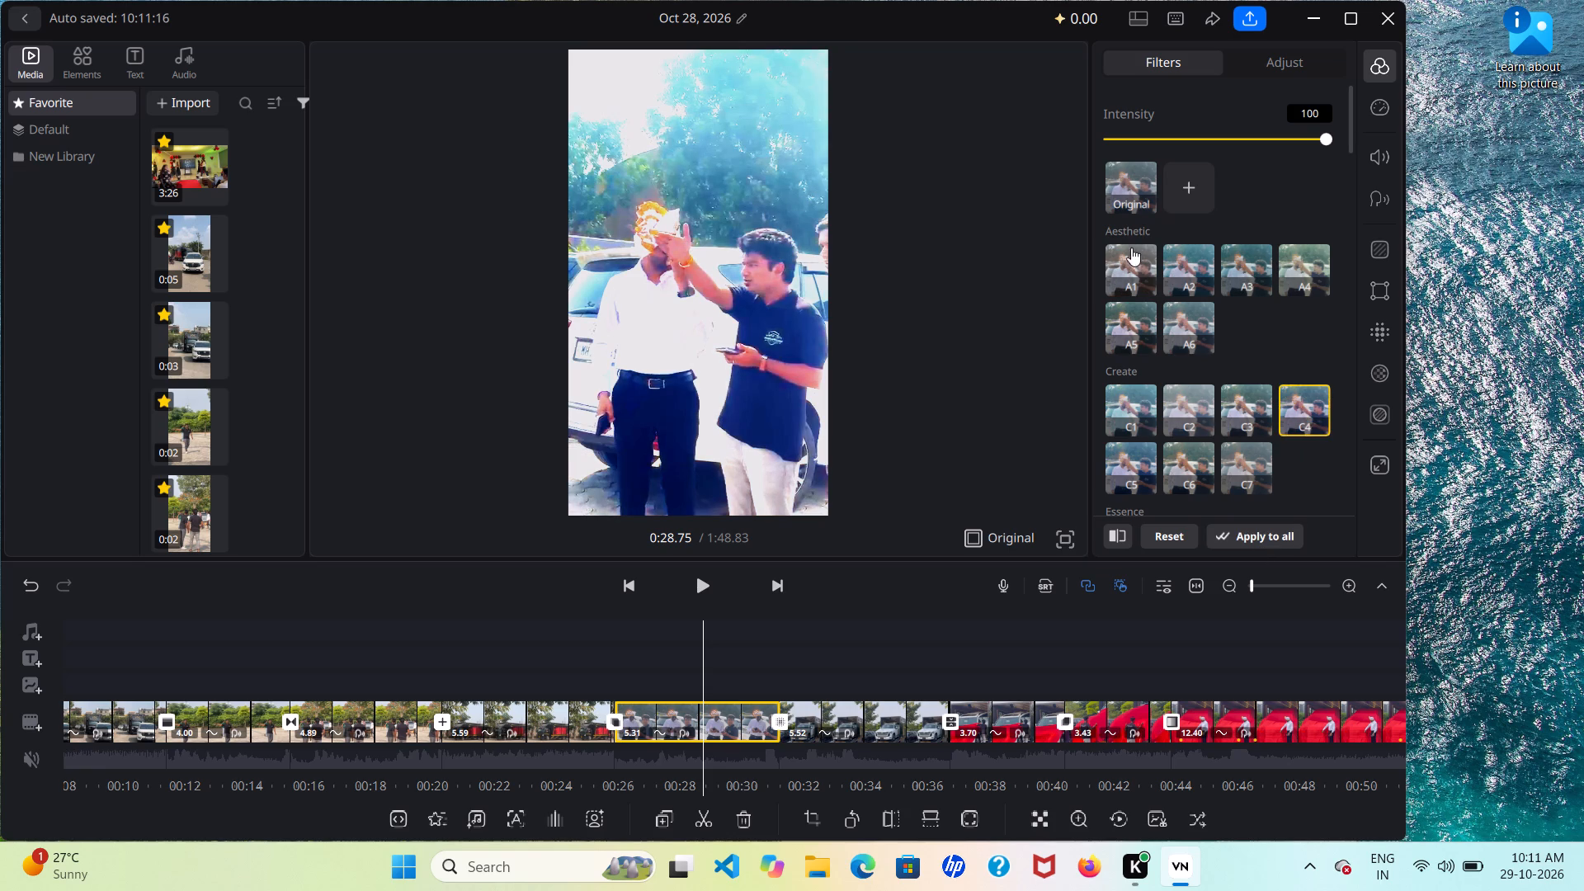
pyautogui.click(1127, 264)
pyautogui.click(979, 348)
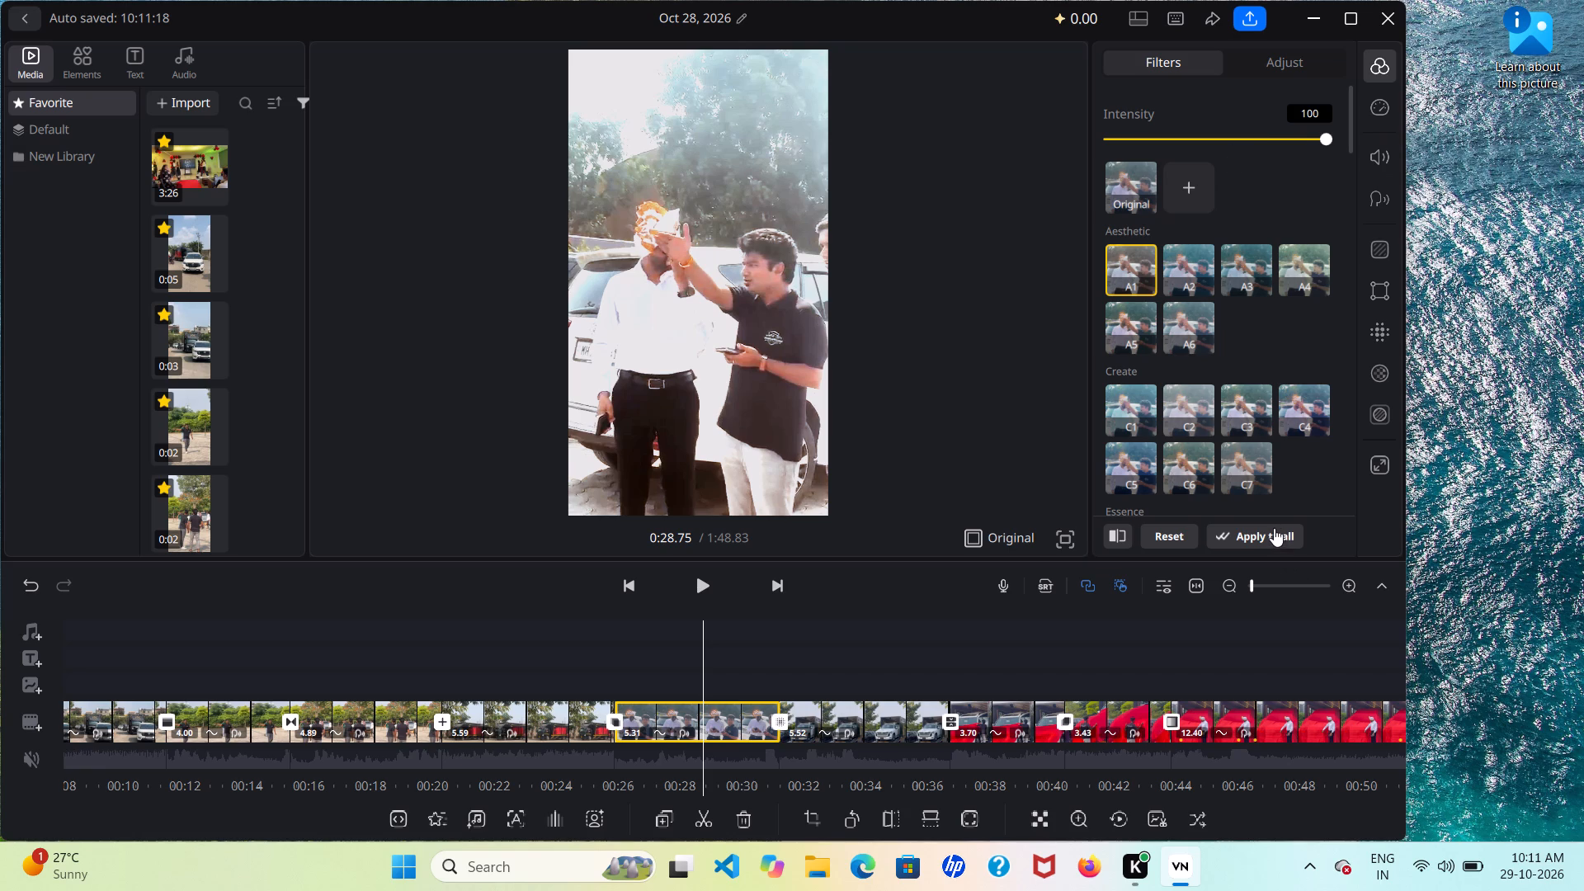
pyautogui.click(1274, 527)
pyautogui.click(983, 350)
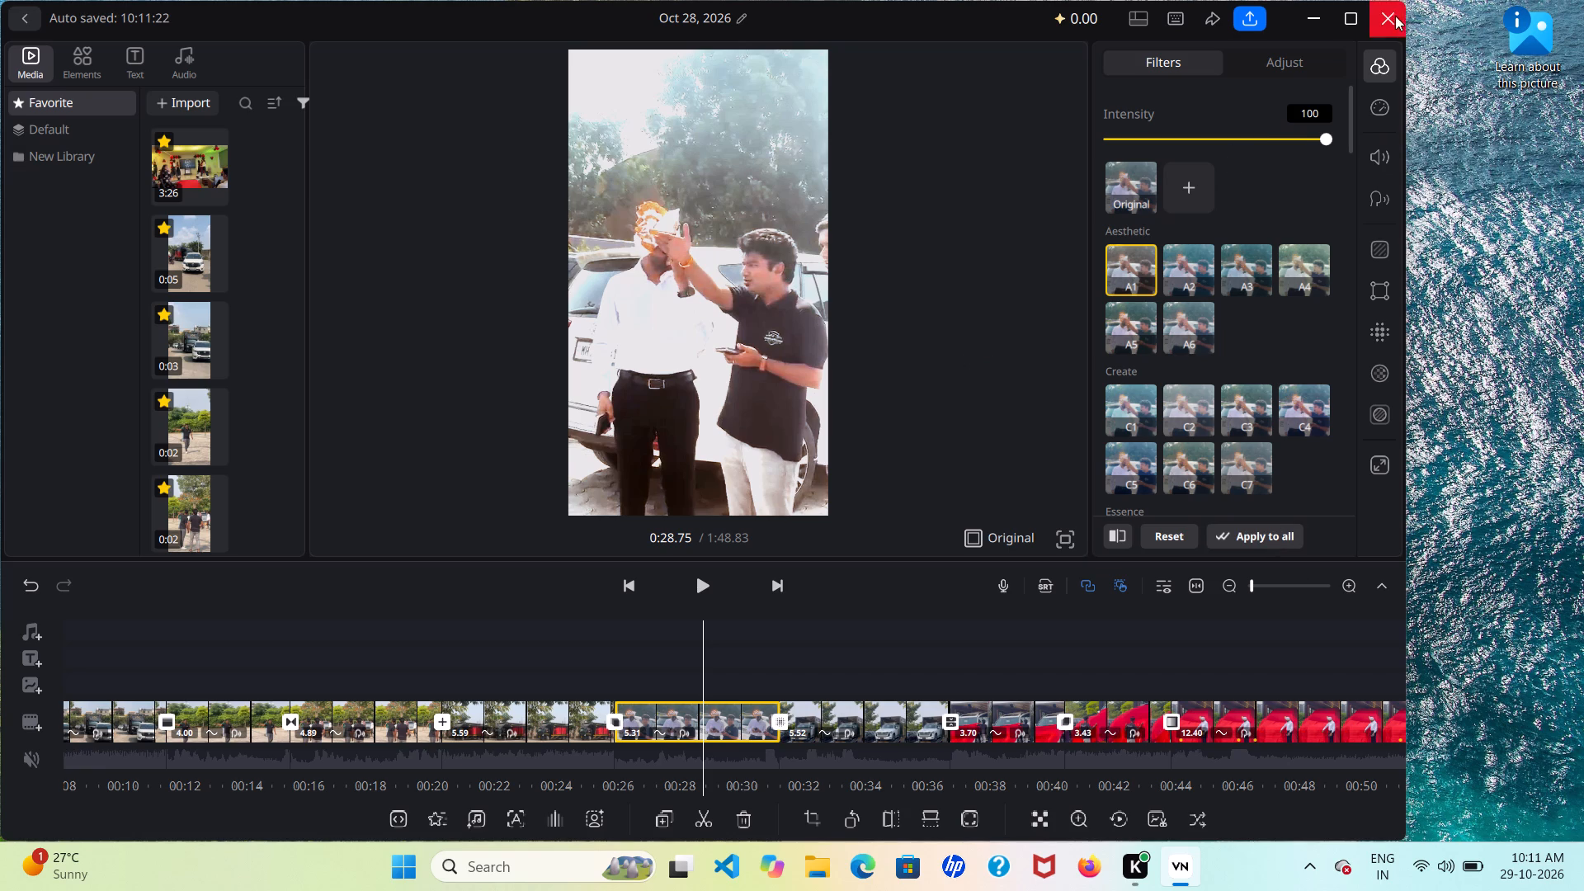
# Mute the sixth clip's audio.
pyautogui.click(1382, 169)
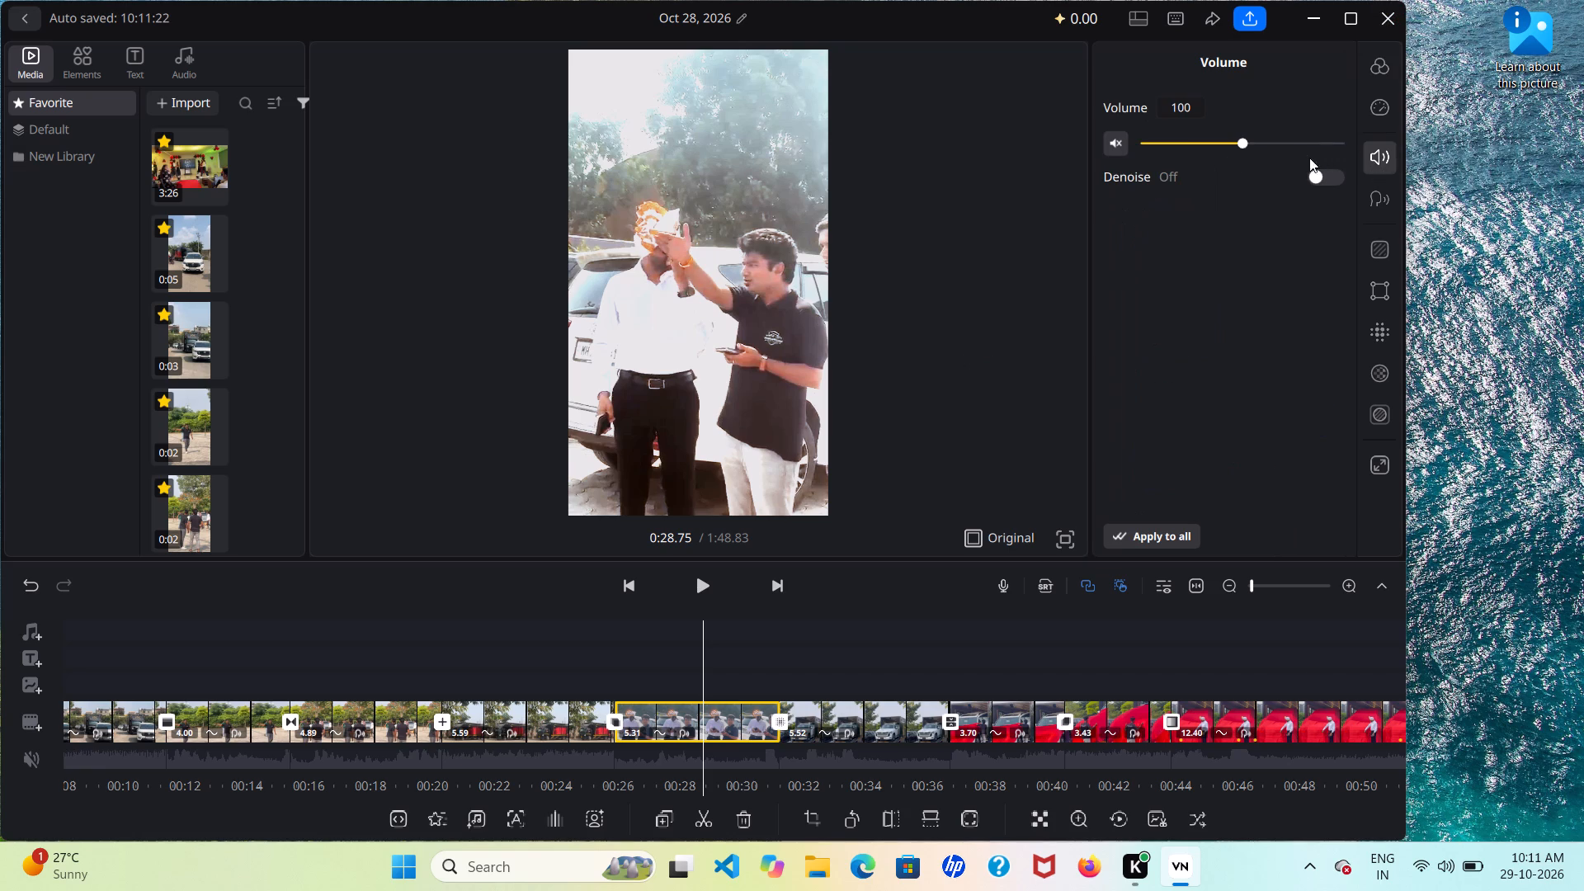
pyautogui.click(1112, 145)
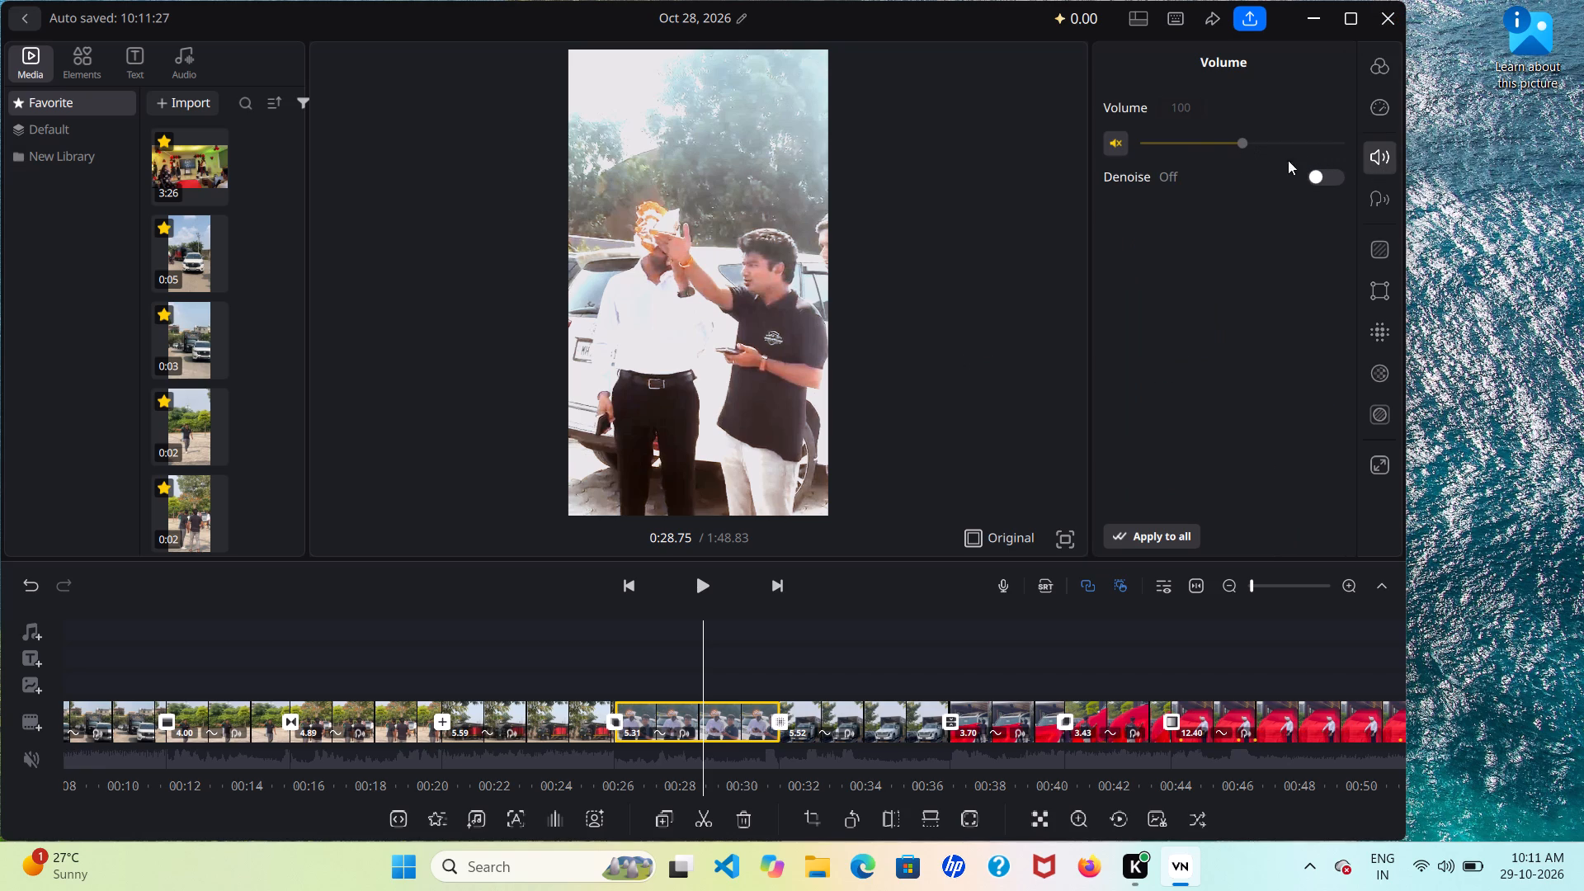
# Set the sixth clip's voice effect to Robot.
pyautogui.click(1378, 198)
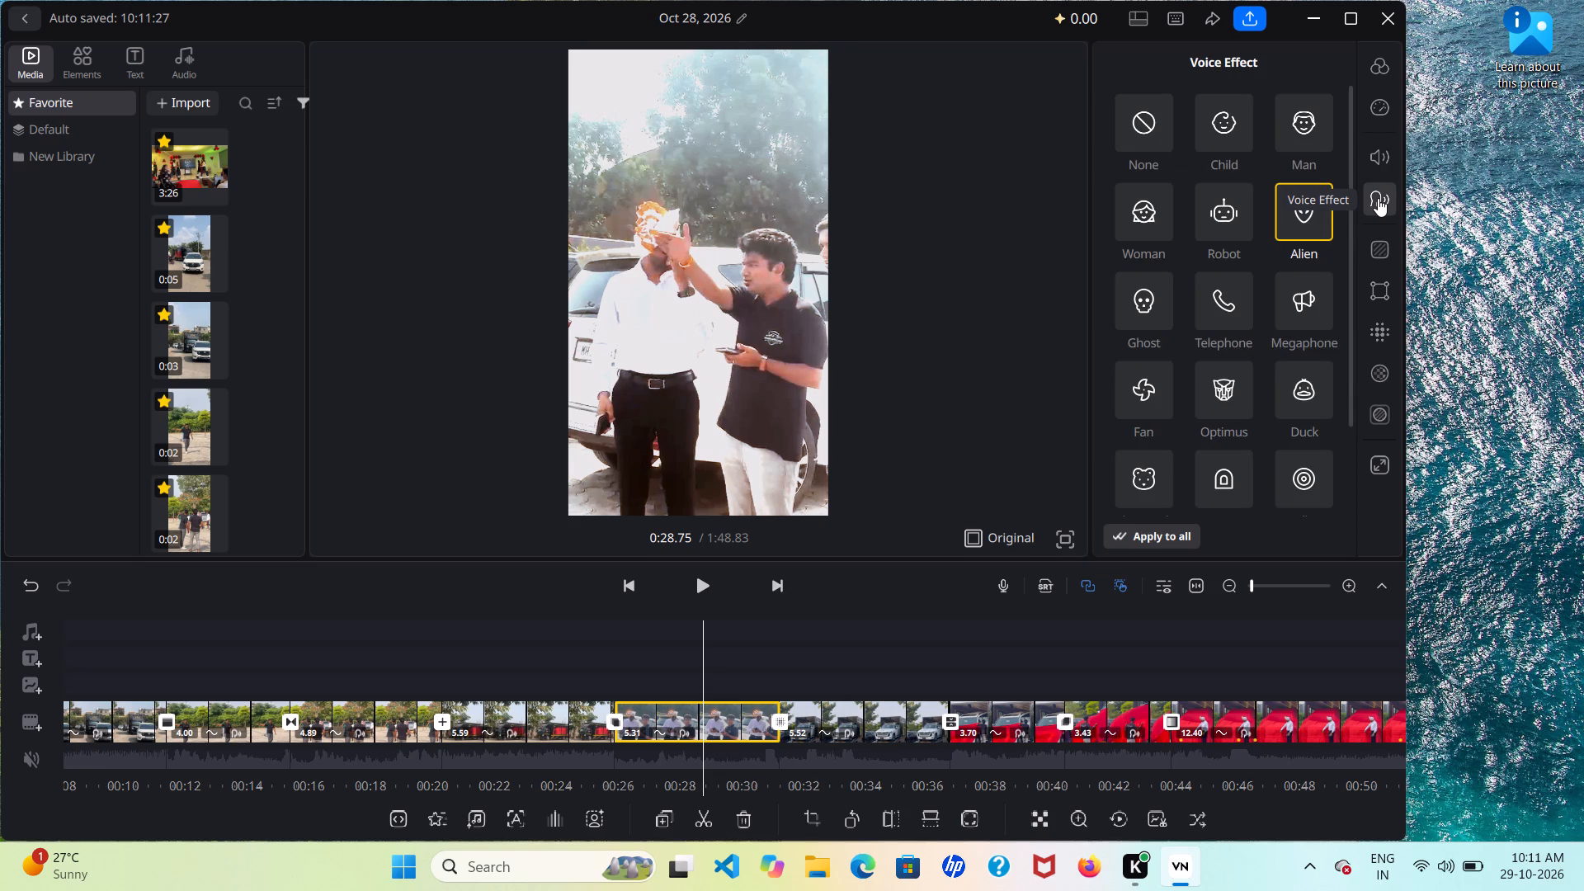
pyautogui.click(1223, 204)
# Set the sixth clip's background colour to light grey, C9C9C9.
pyautogui.click(1370, 245)
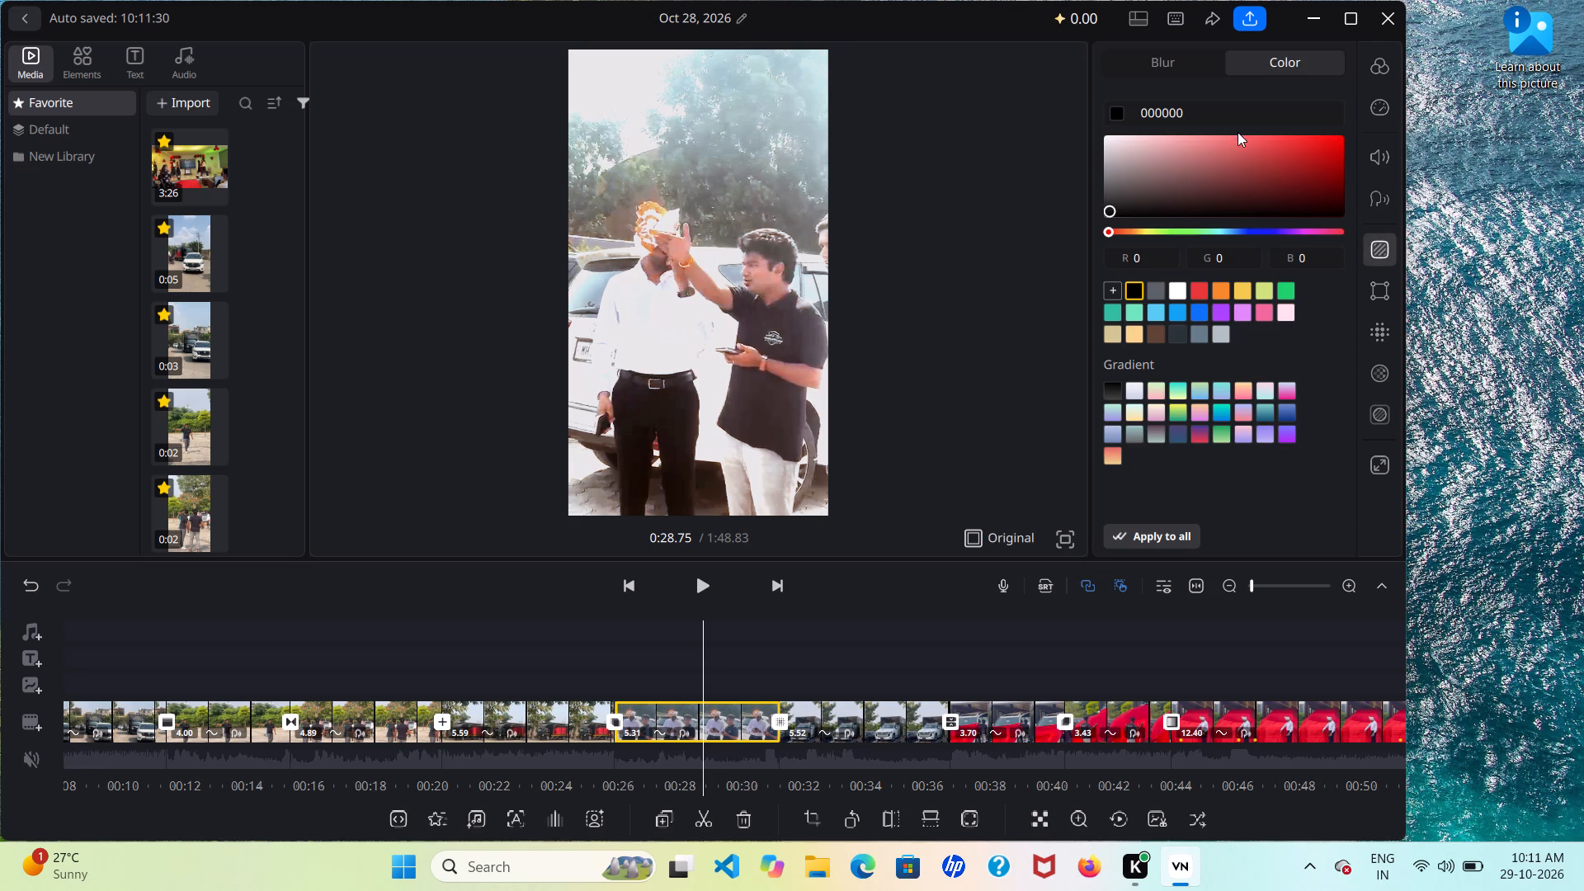
pyautogui.moveTo(1221, 163); pyautogui.dragTo(1067, 153)
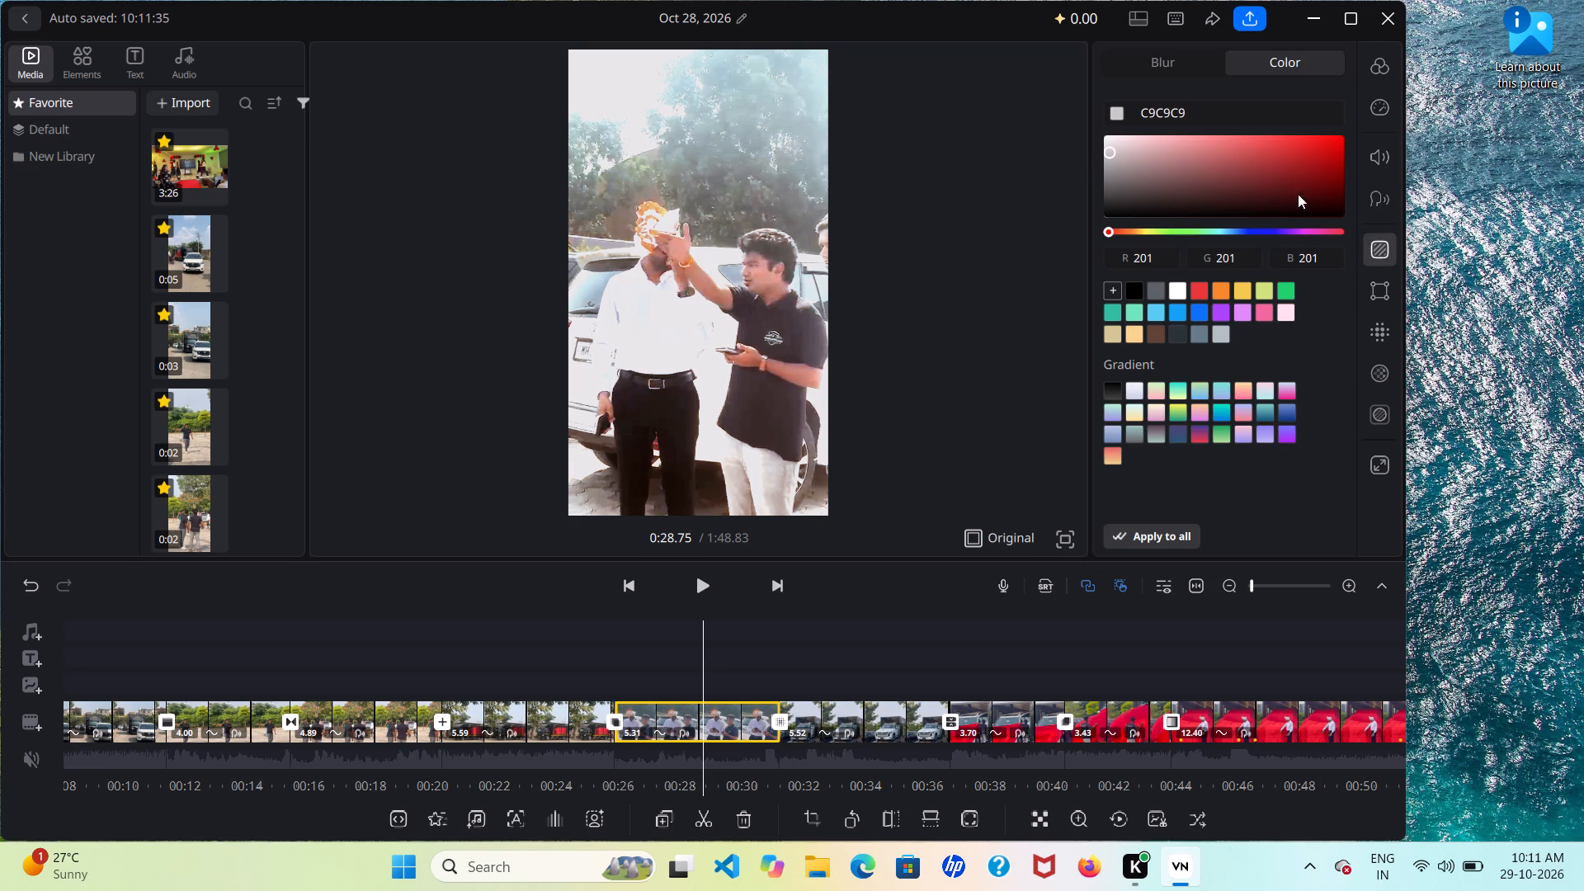
# Give the sixth clip a border of width 20 in black, 000000.
pyautogui.click(1389, 286)
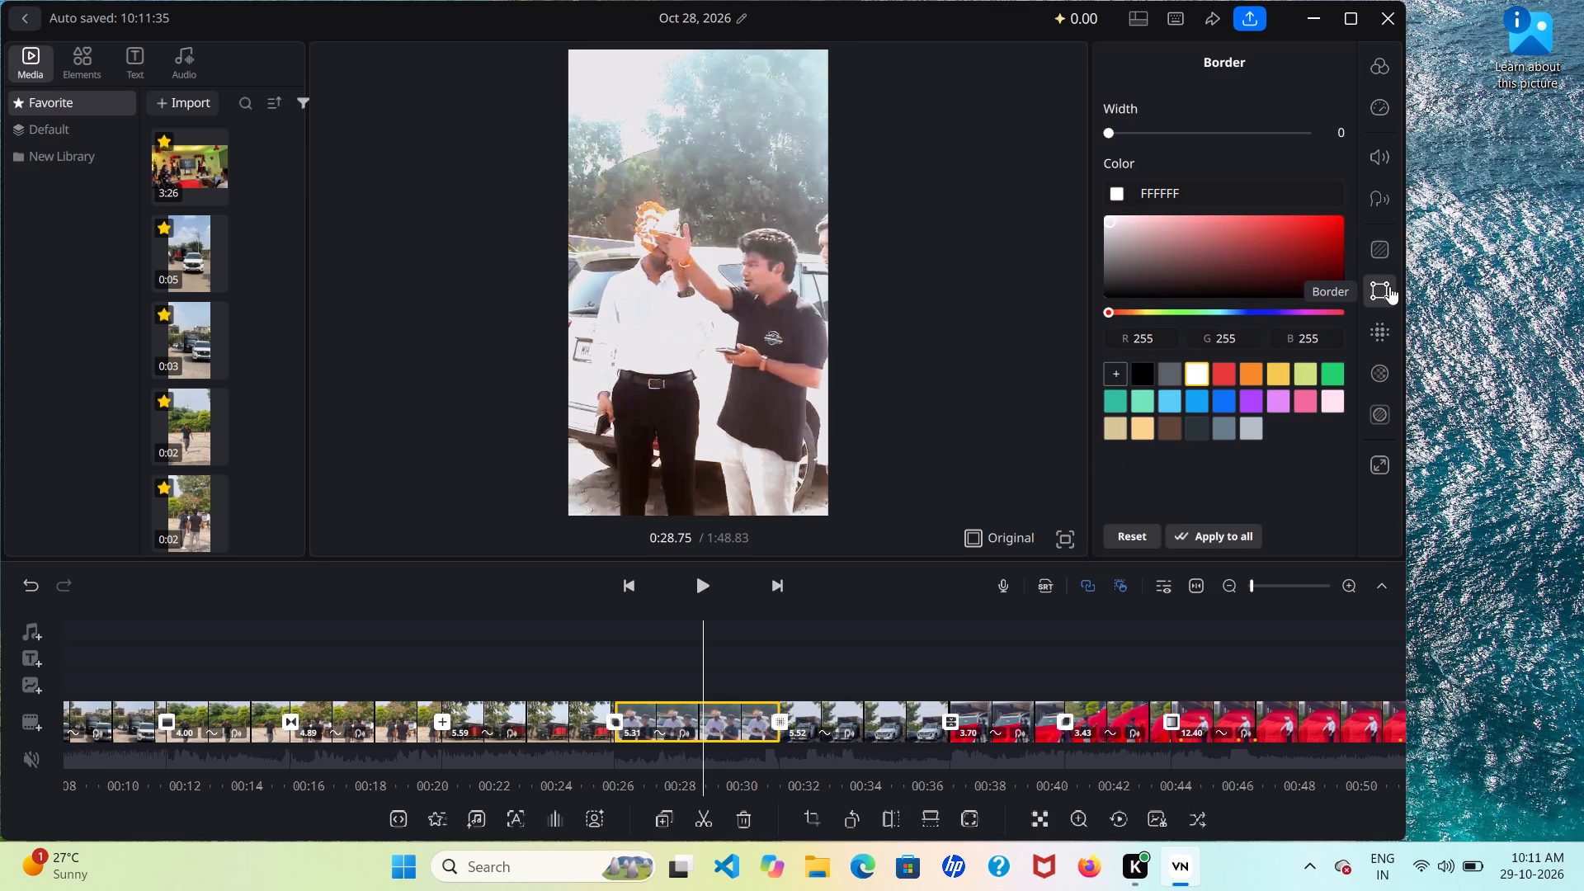
pyautogui.moveTo(1261, 241); pyautogui.dragTo(1179, 336)
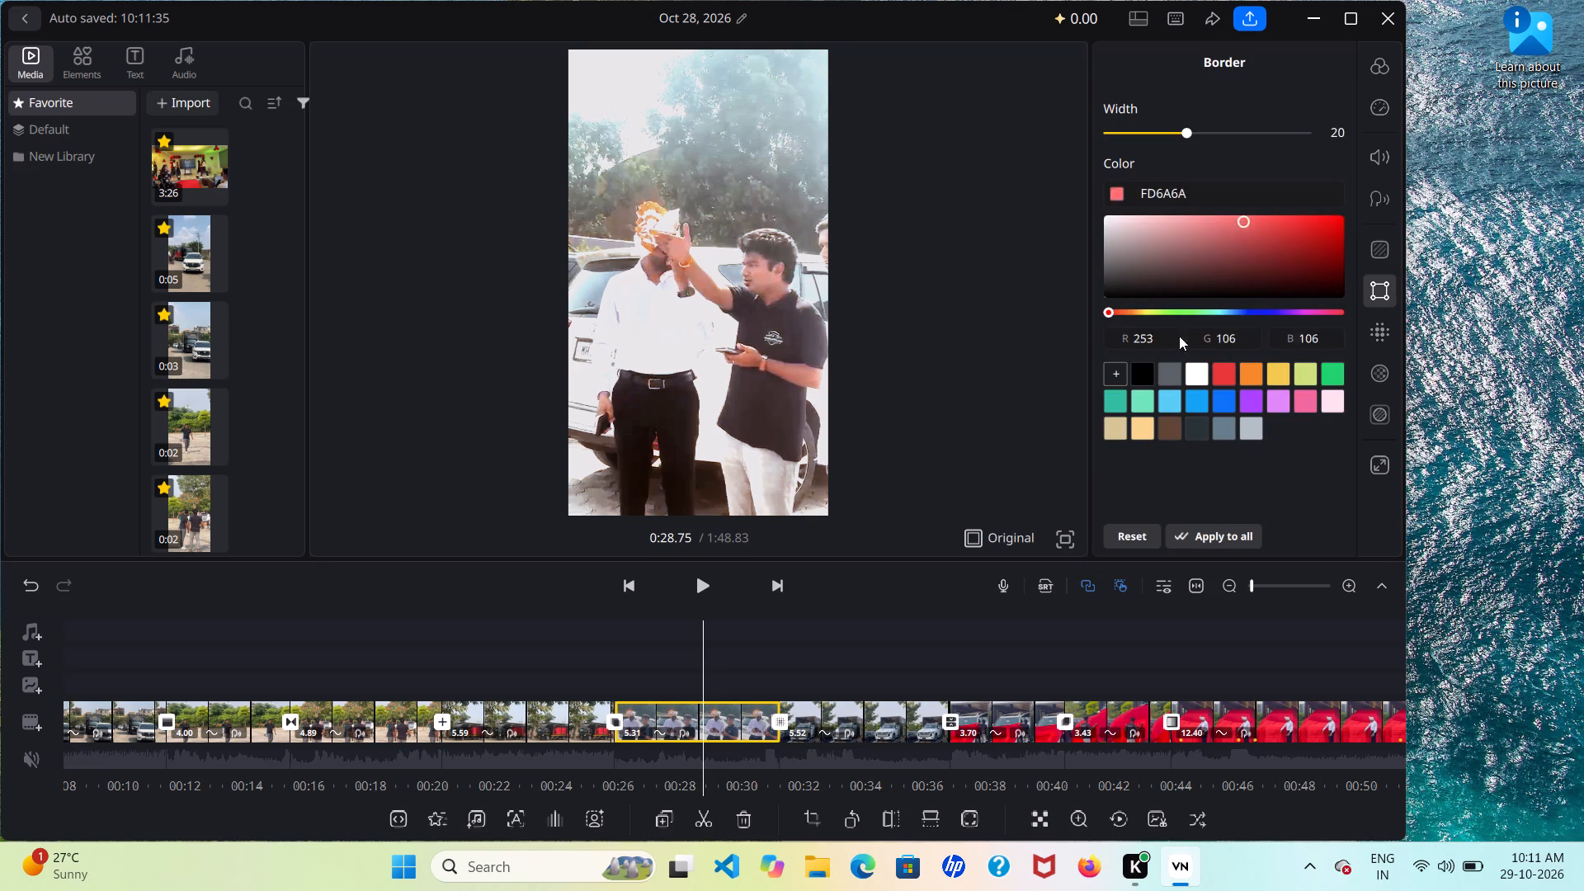
pyautogui.moveTo(1179, 336); pyautogui.dragTo(1119, 323)
pyautogui.hscroll(-1, 1119, 323)
pyautogui.hscroll(1, 1119, 323)
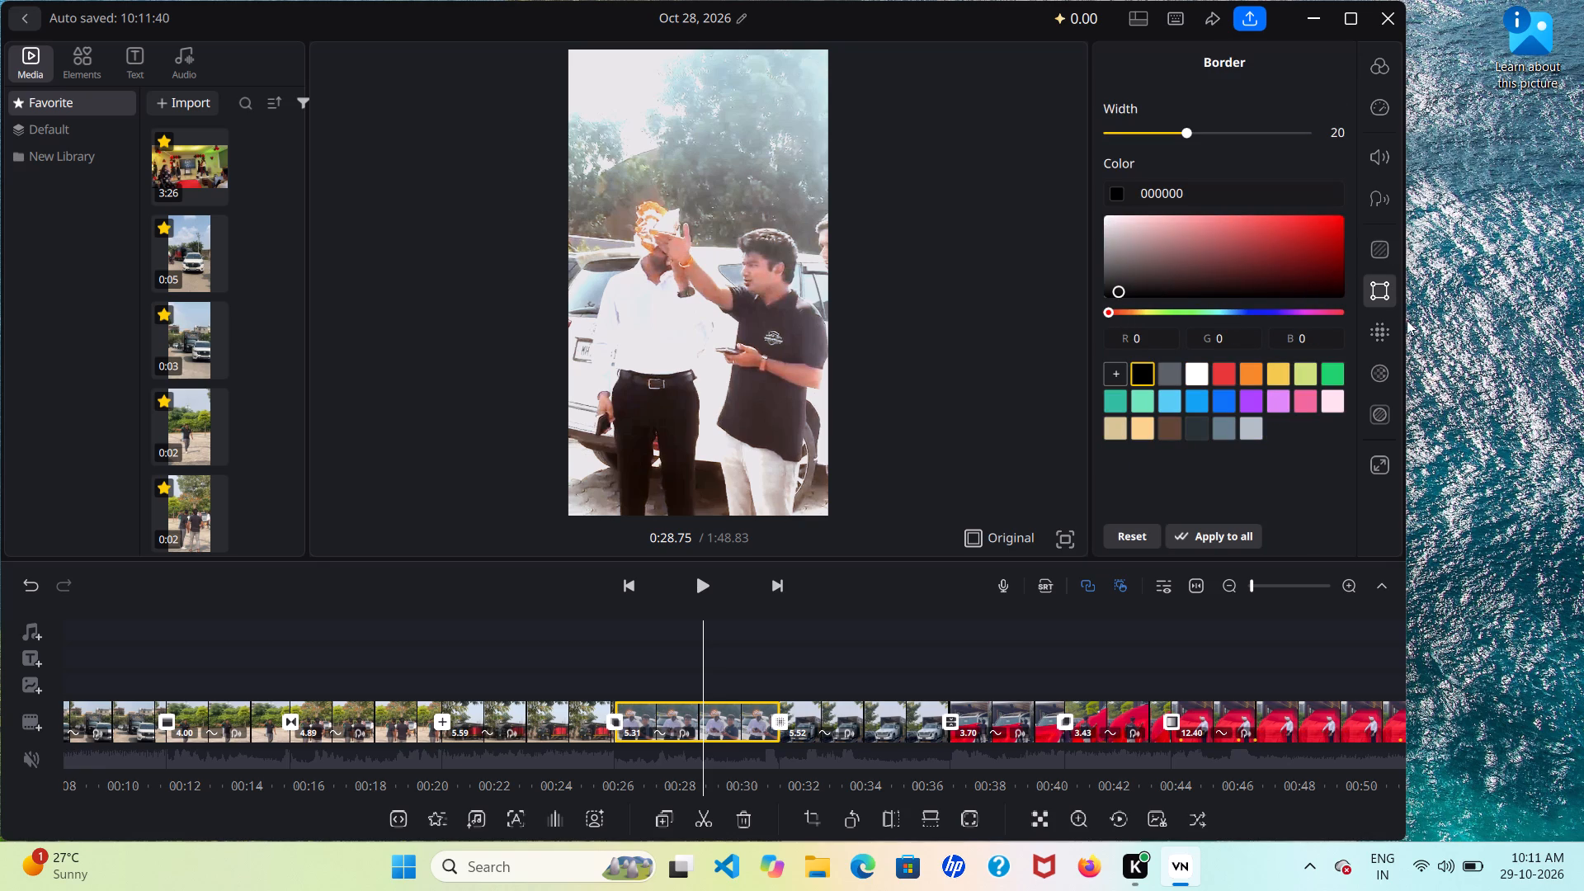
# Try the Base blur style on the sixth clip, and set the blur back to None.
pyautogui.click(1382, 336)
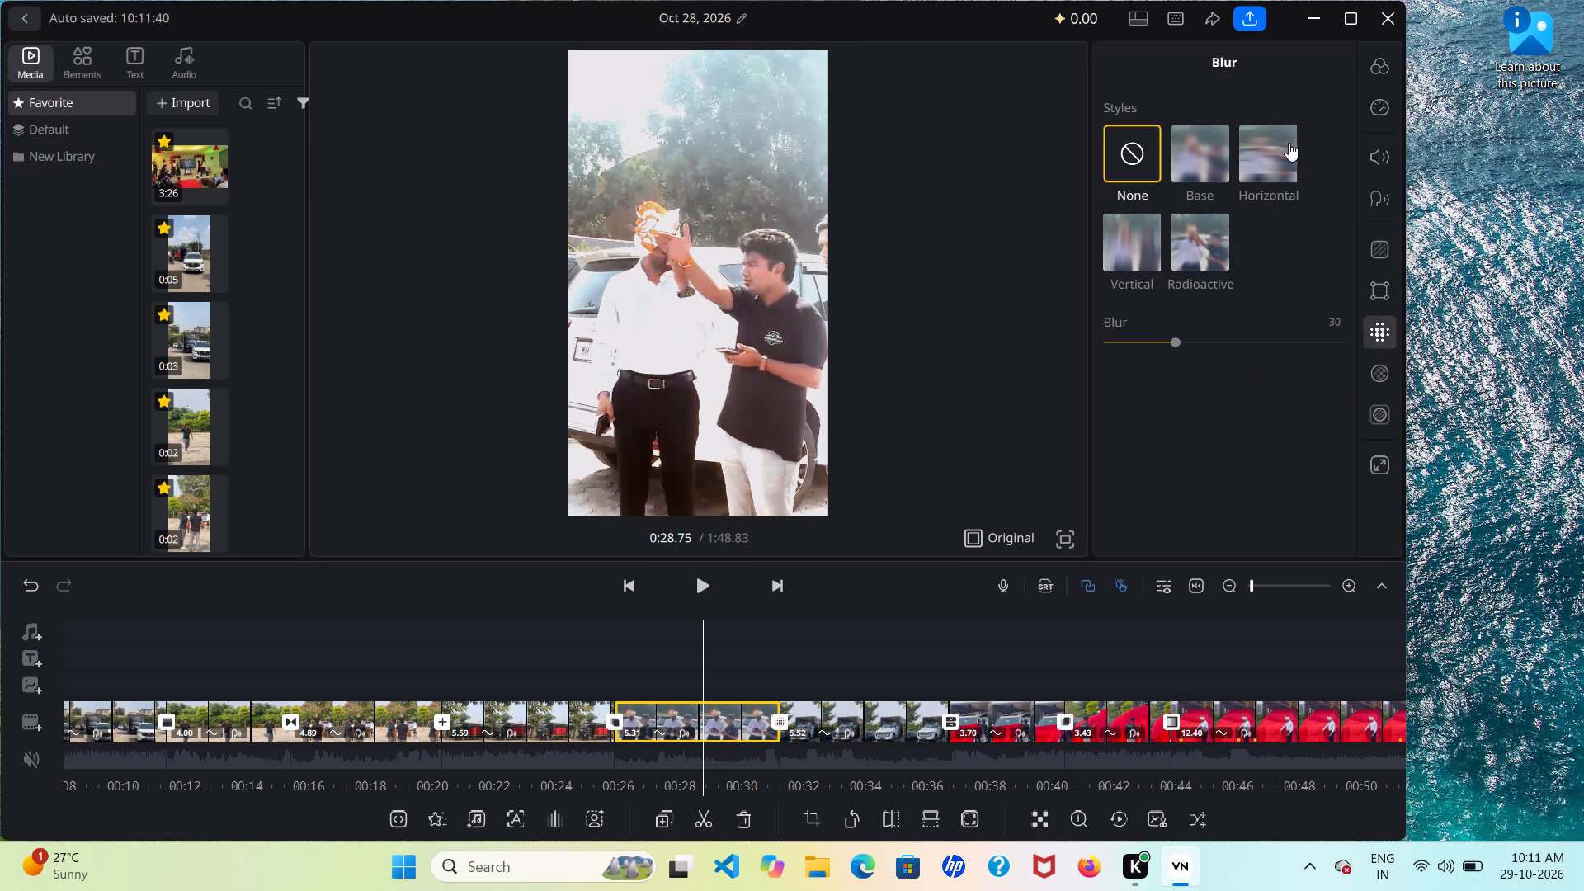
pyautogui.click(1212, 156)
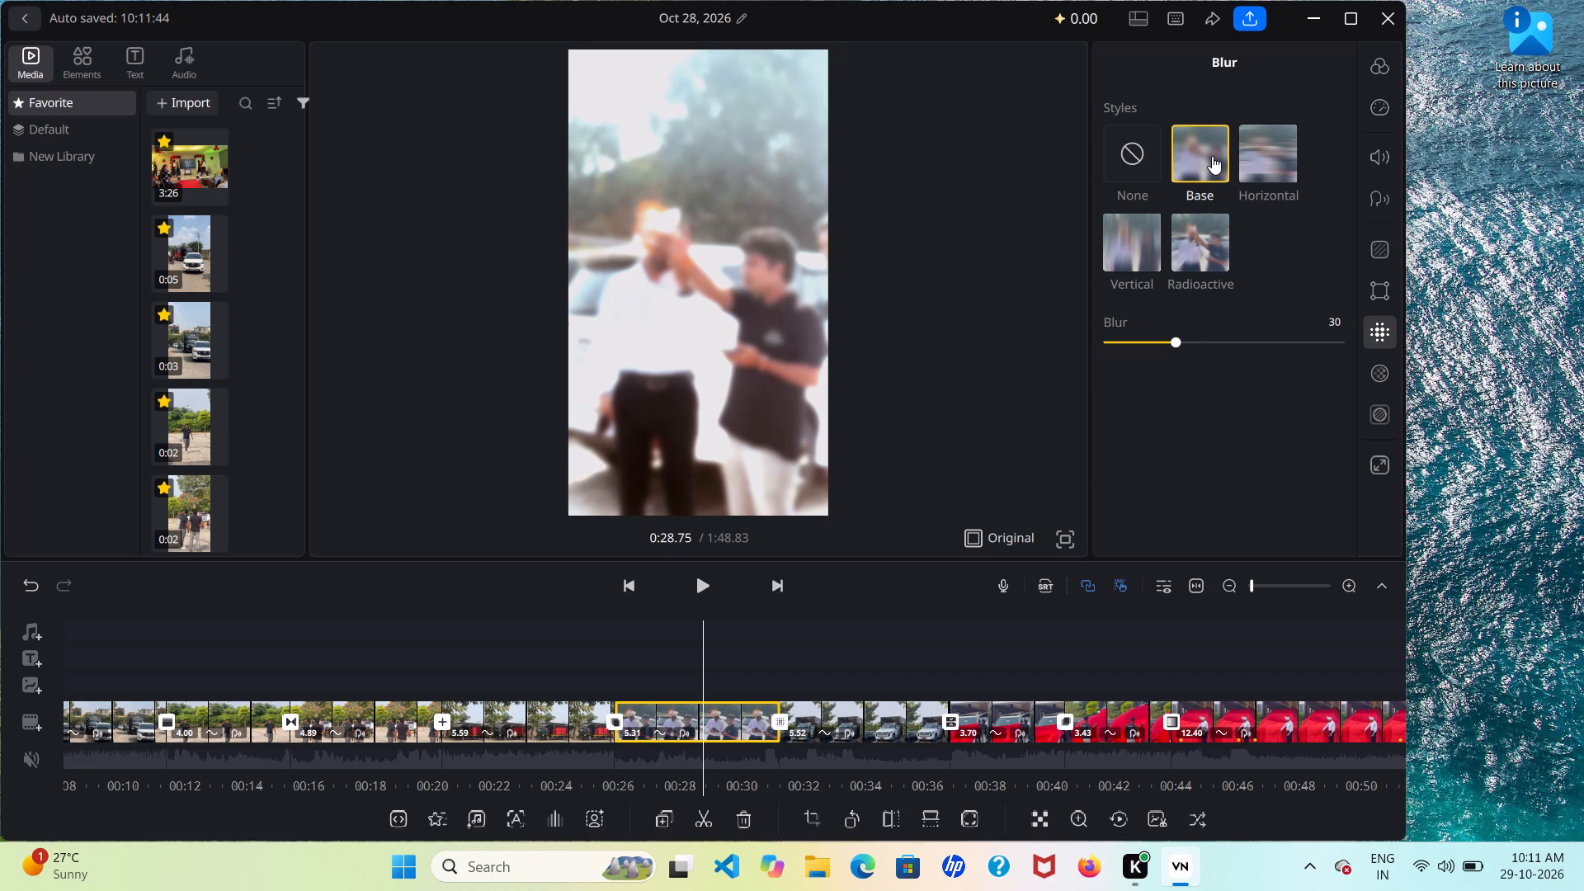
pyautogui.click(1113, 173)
# Try Star, Rectangle, Linear and Mirror masks on the sixth clip, and choose the Circle mask shape.
pyautogui.click(1389, 387)
pyautogui.click(1384, 410)
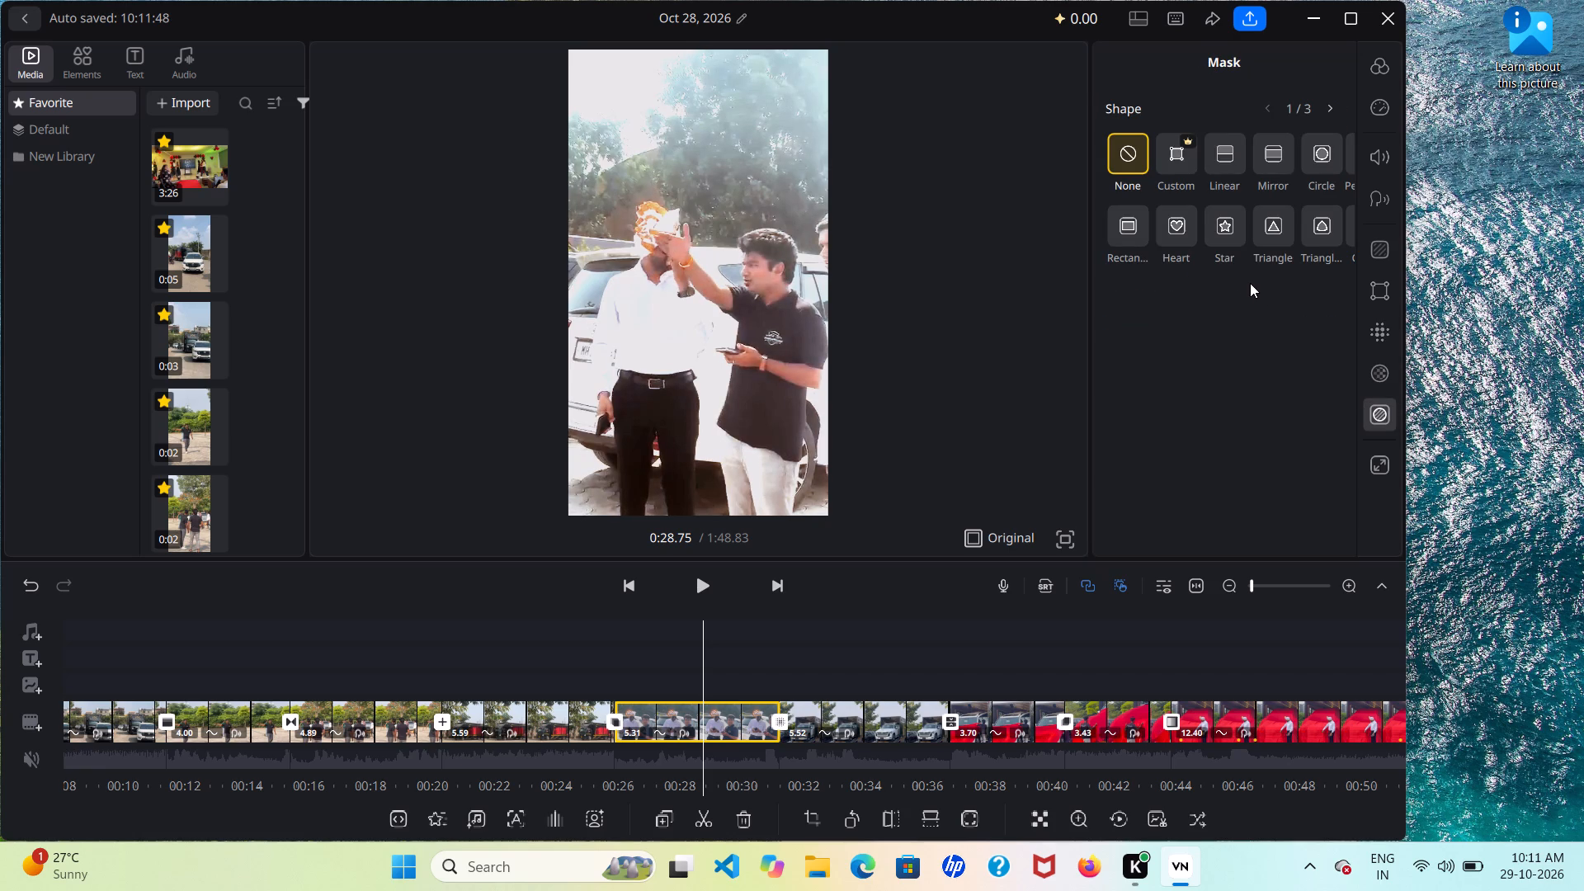
pyautogui.click(1224, 242)
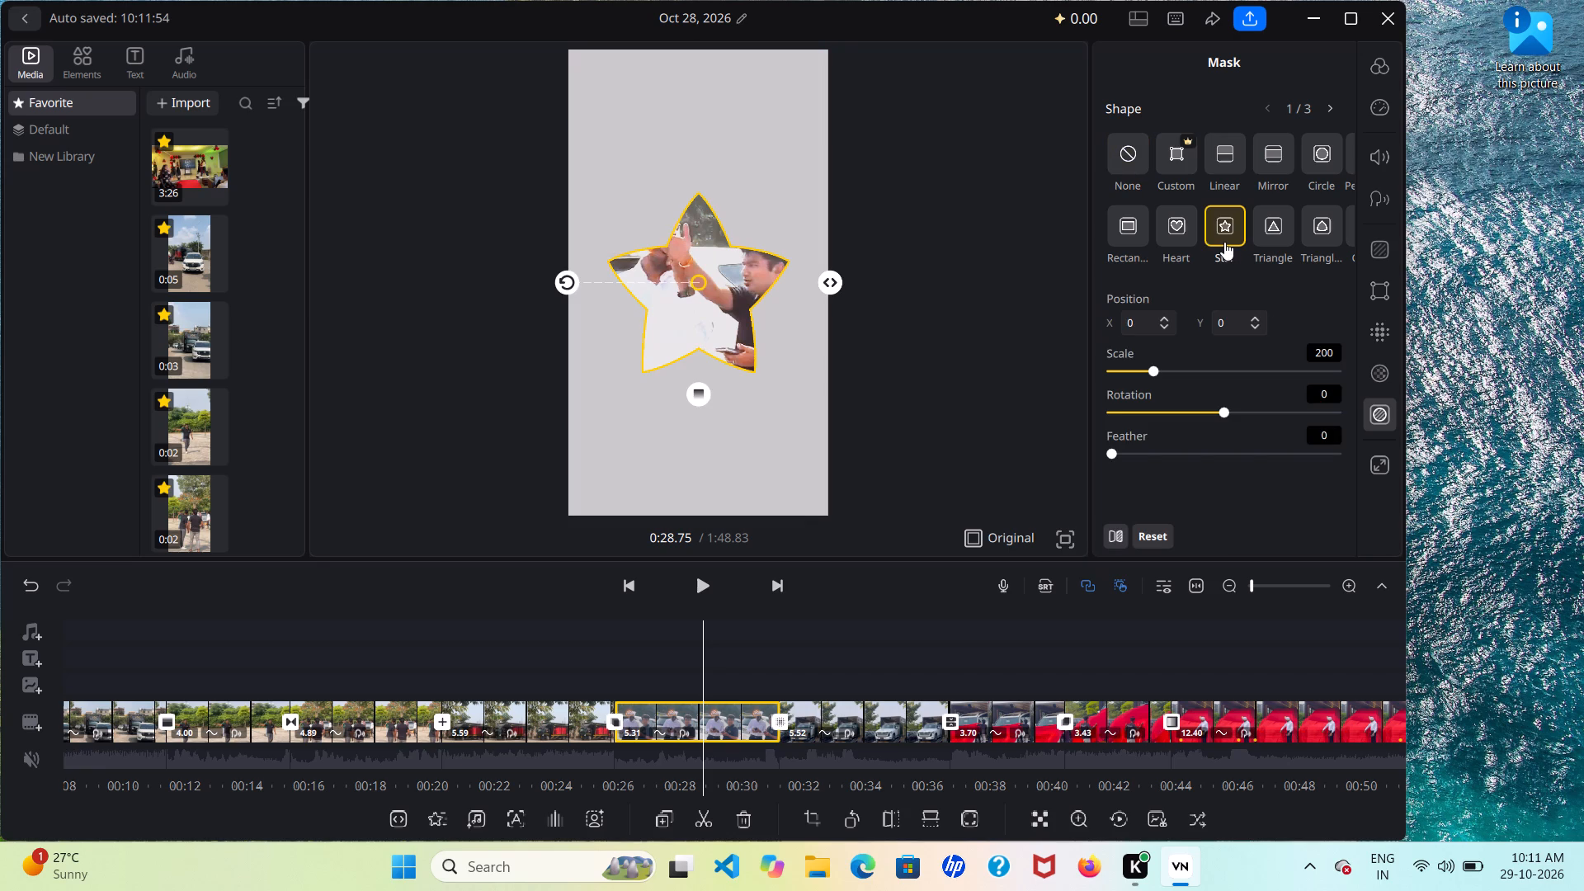
pyautogui.click(1142, 210)
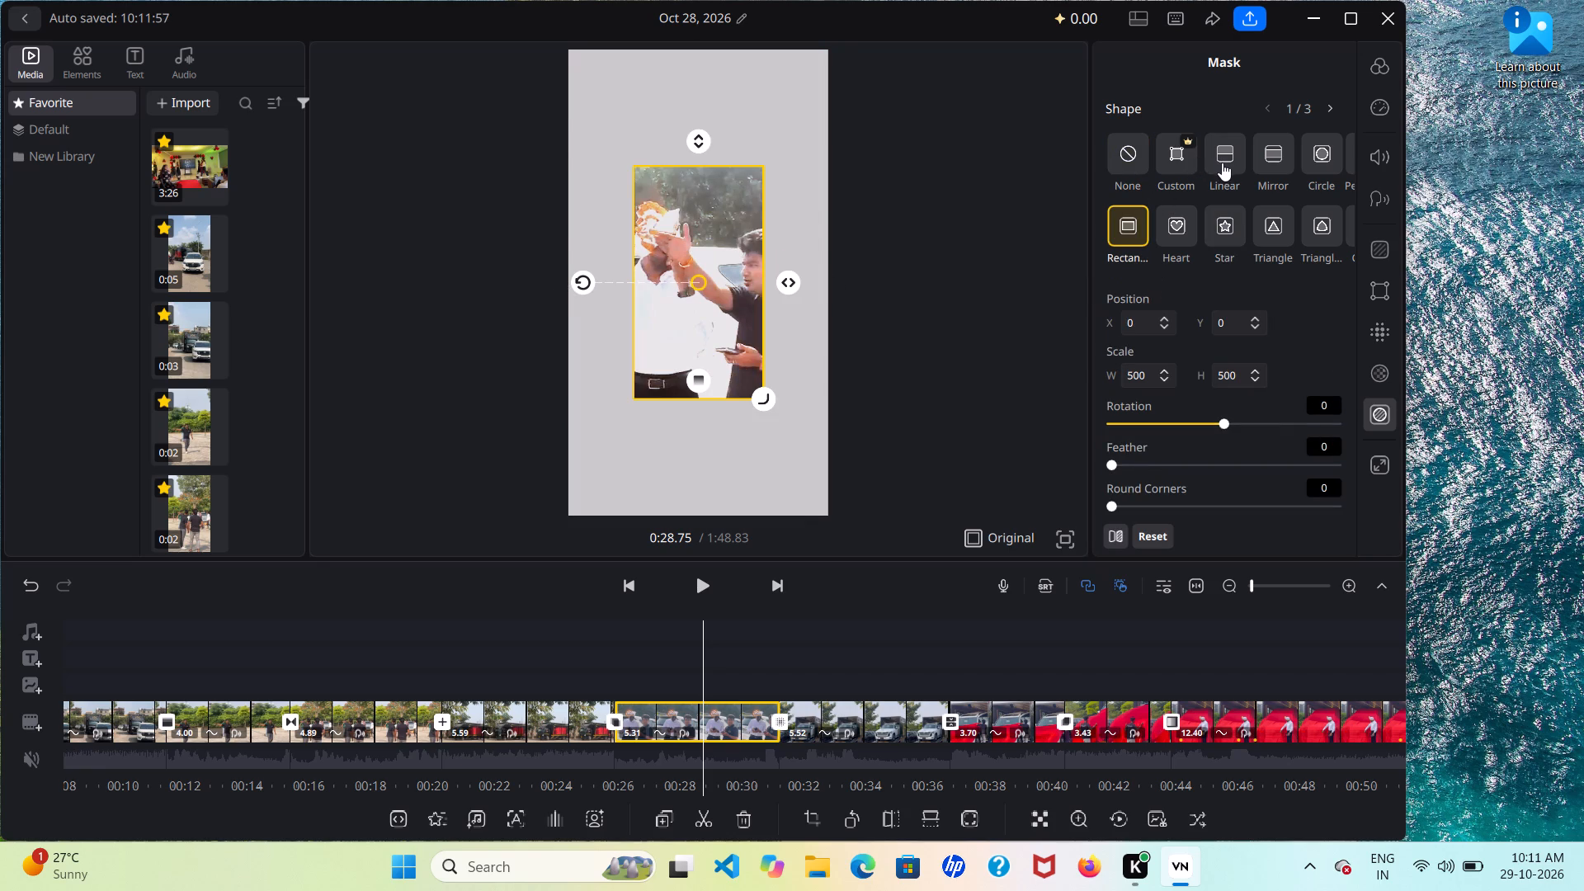
pyautogui.click(1222, 163)
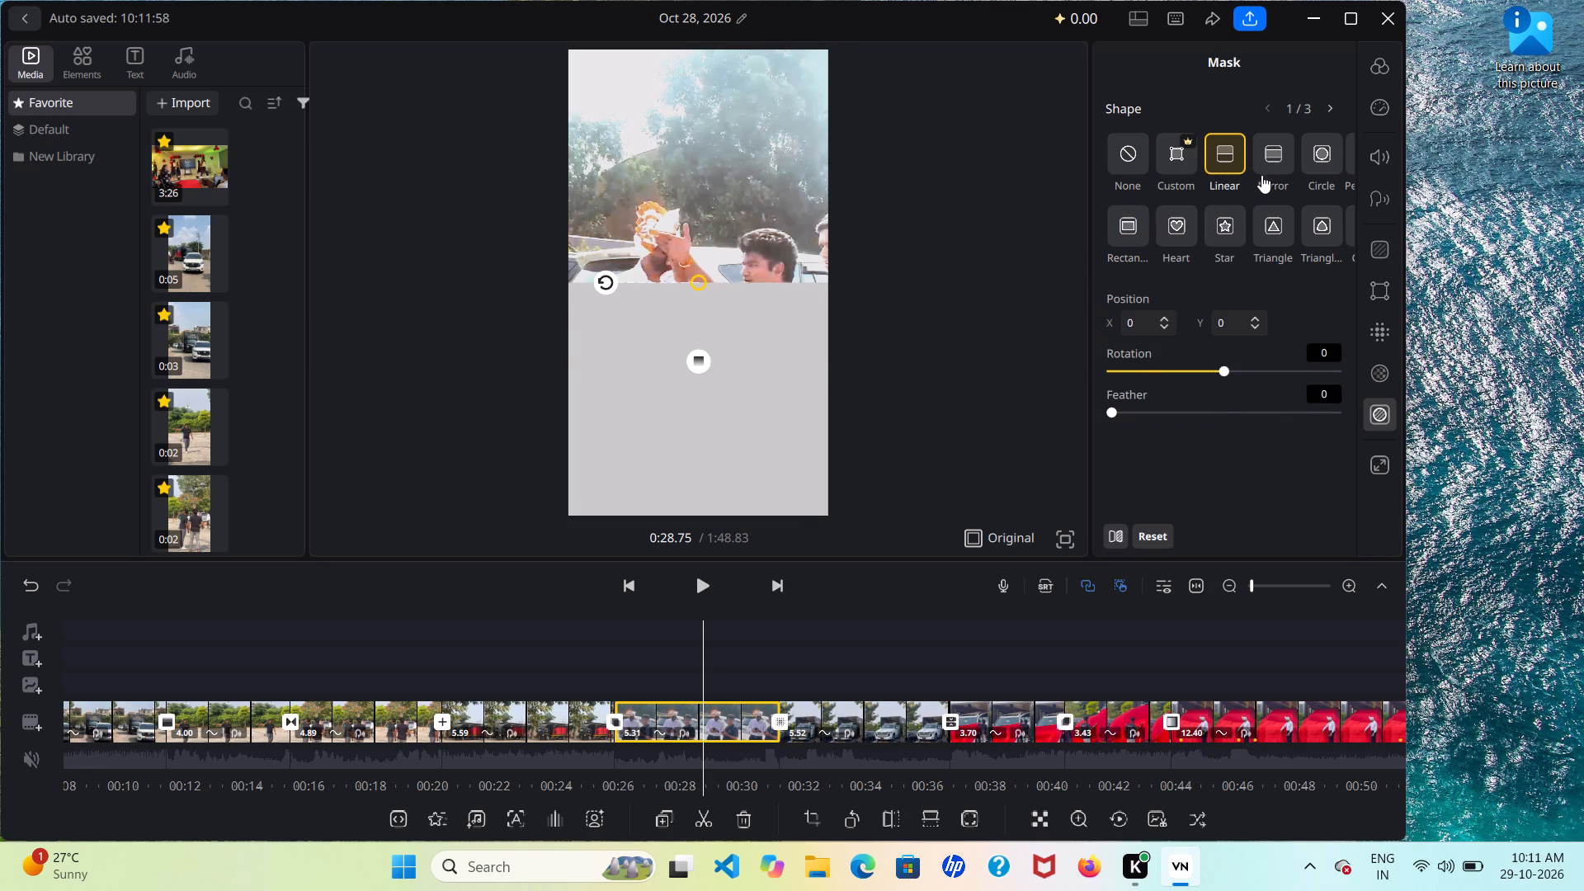
pyautogui.click(1264, 169)
pyautogui.click(1314, 171)
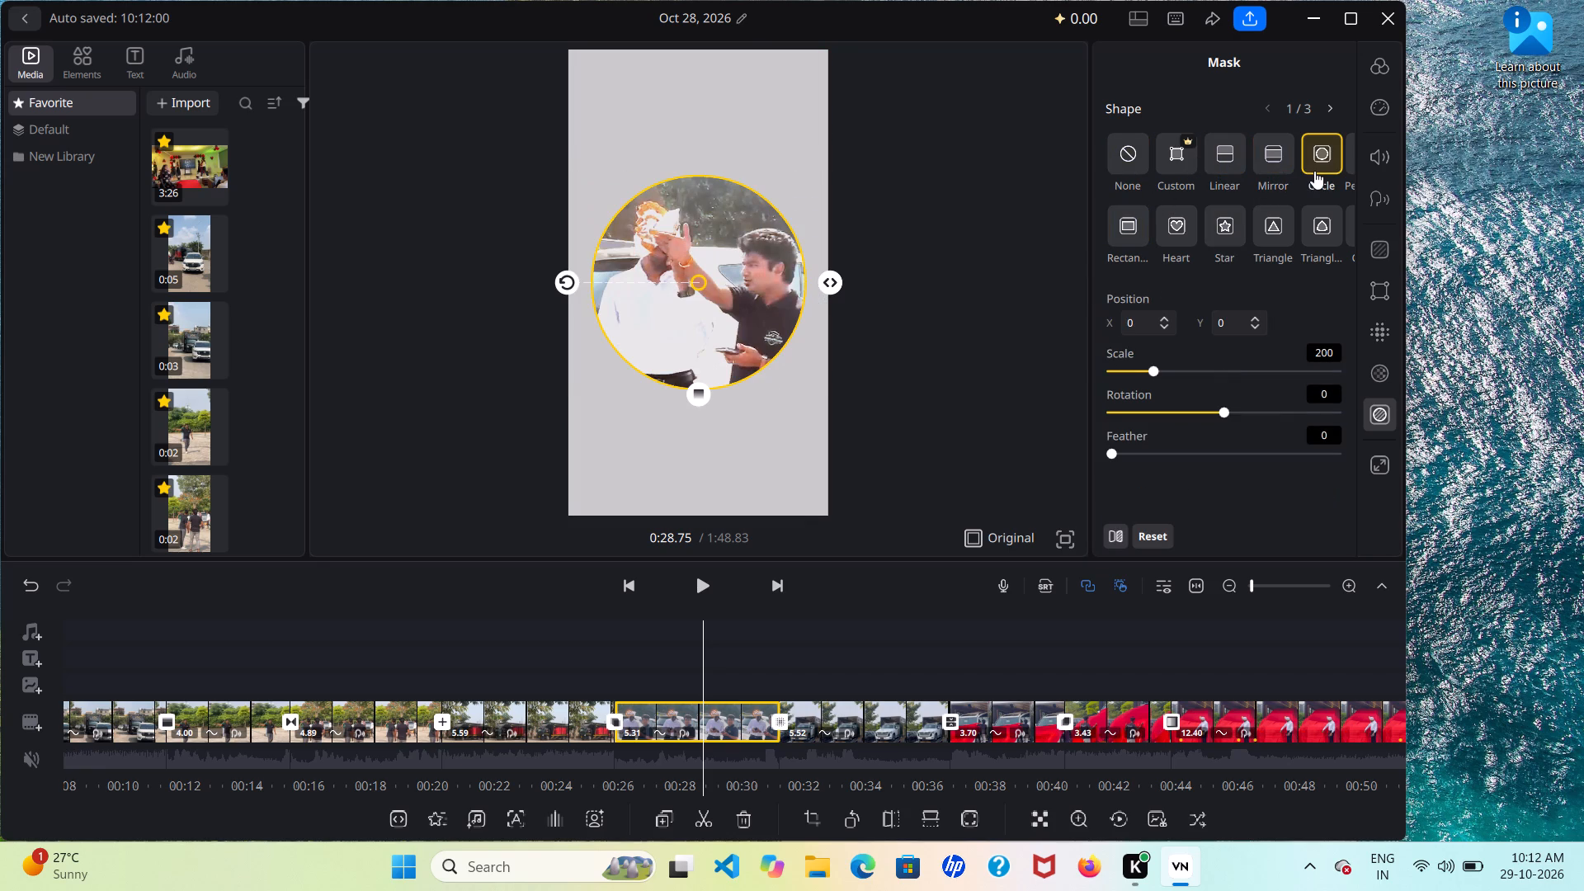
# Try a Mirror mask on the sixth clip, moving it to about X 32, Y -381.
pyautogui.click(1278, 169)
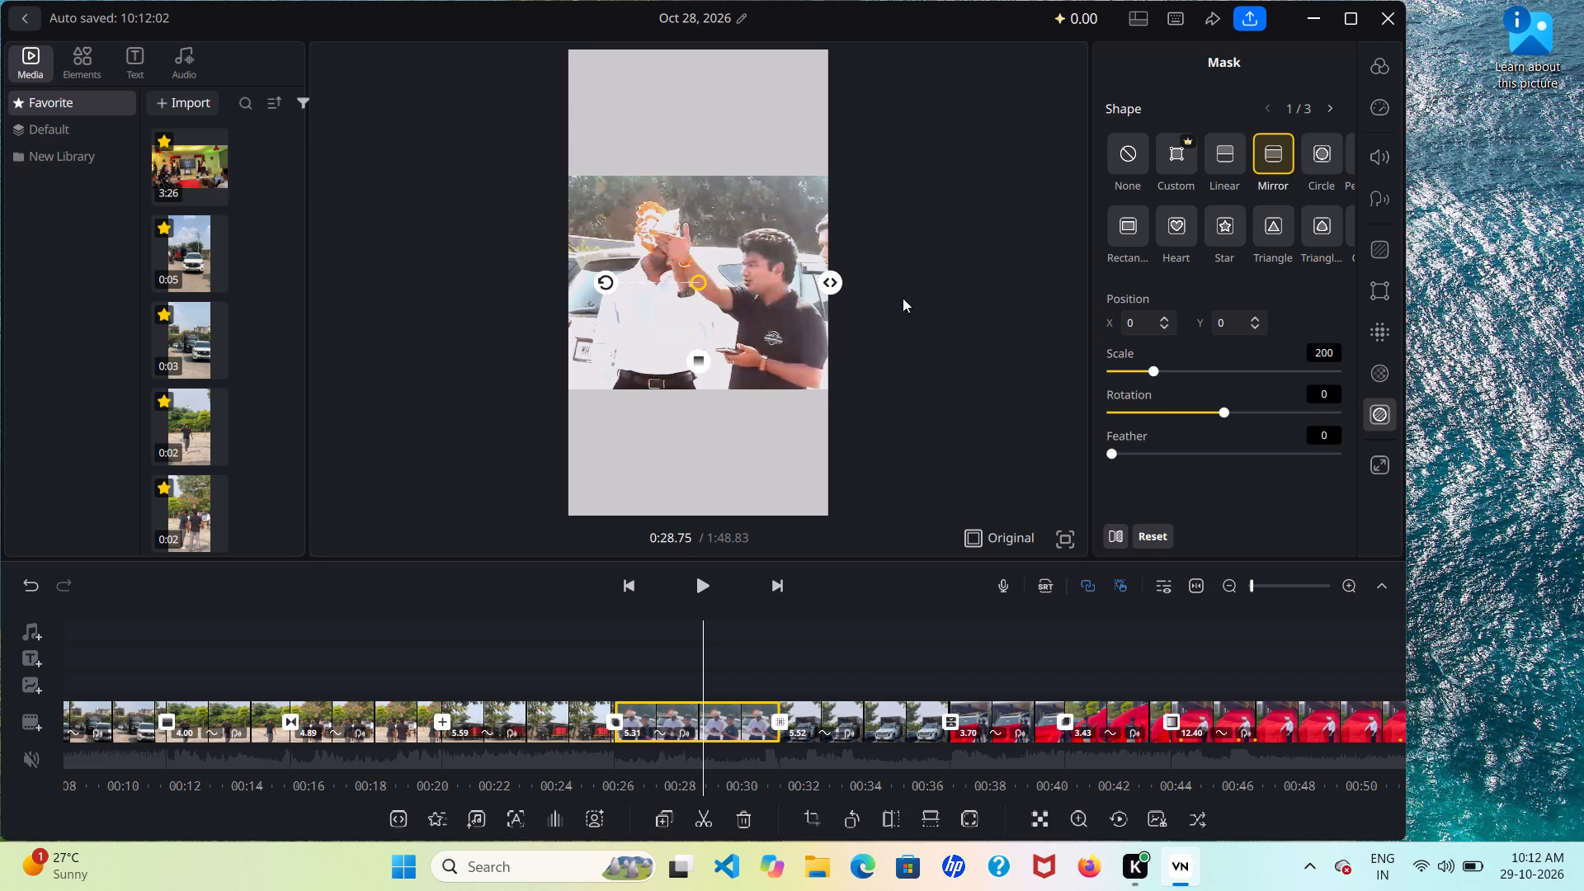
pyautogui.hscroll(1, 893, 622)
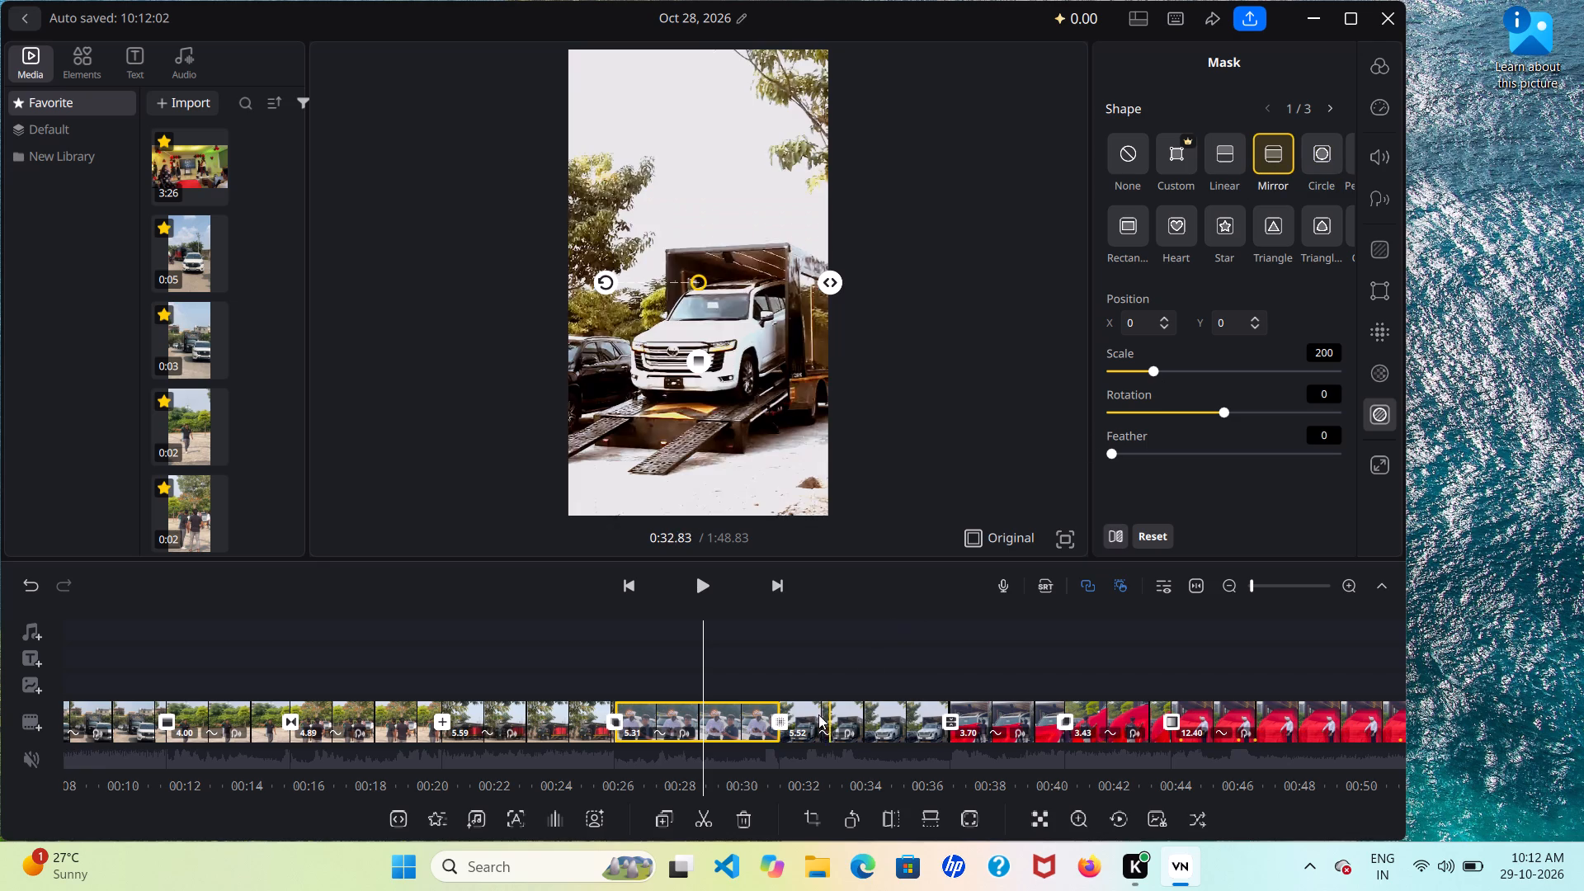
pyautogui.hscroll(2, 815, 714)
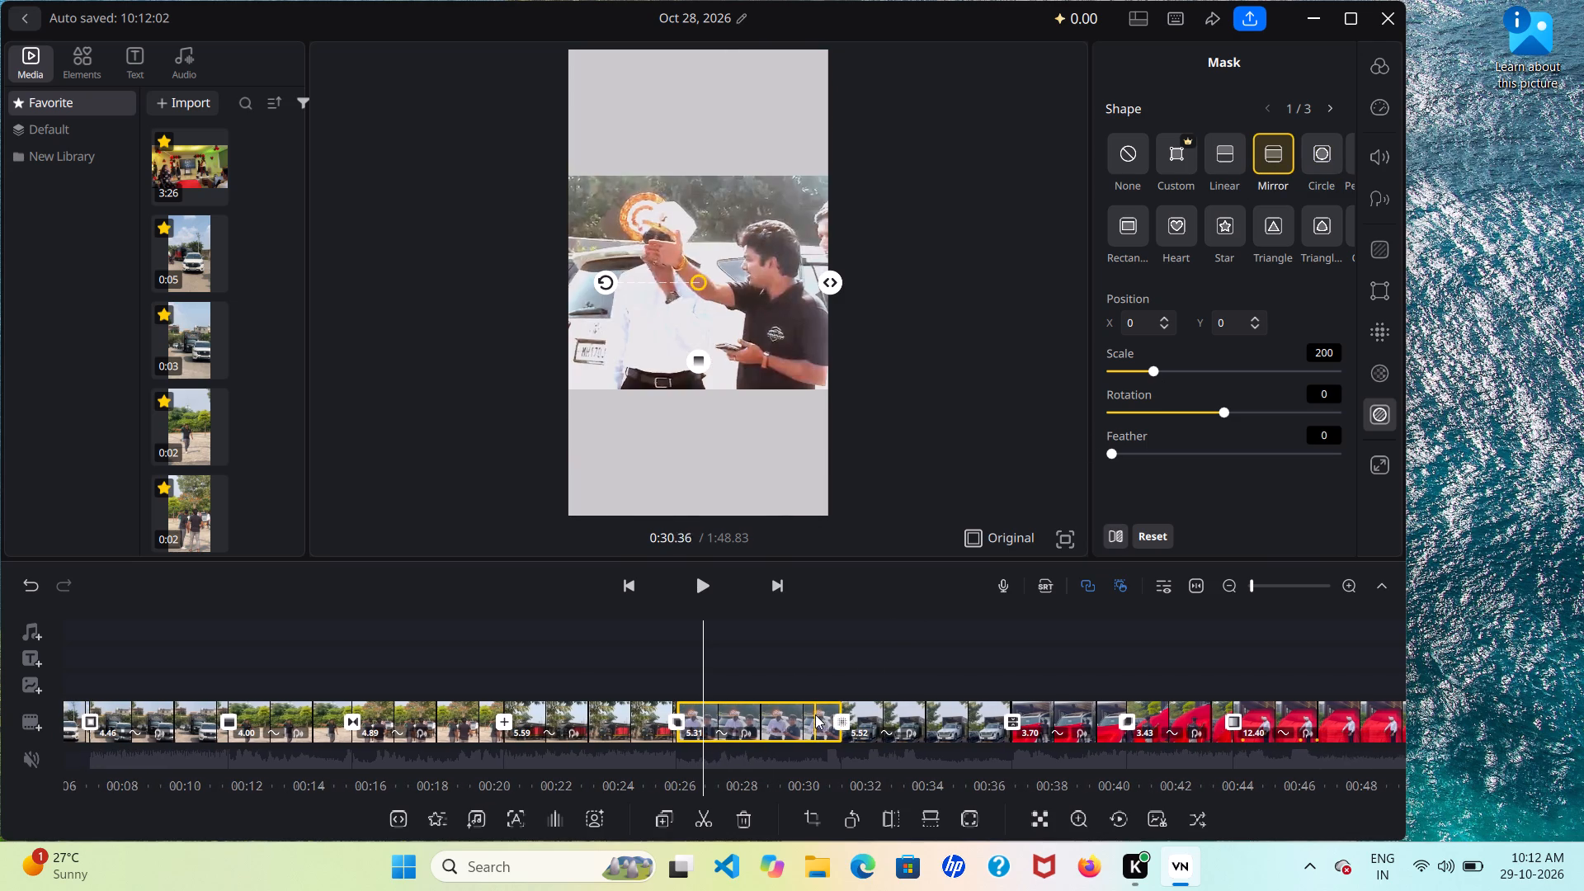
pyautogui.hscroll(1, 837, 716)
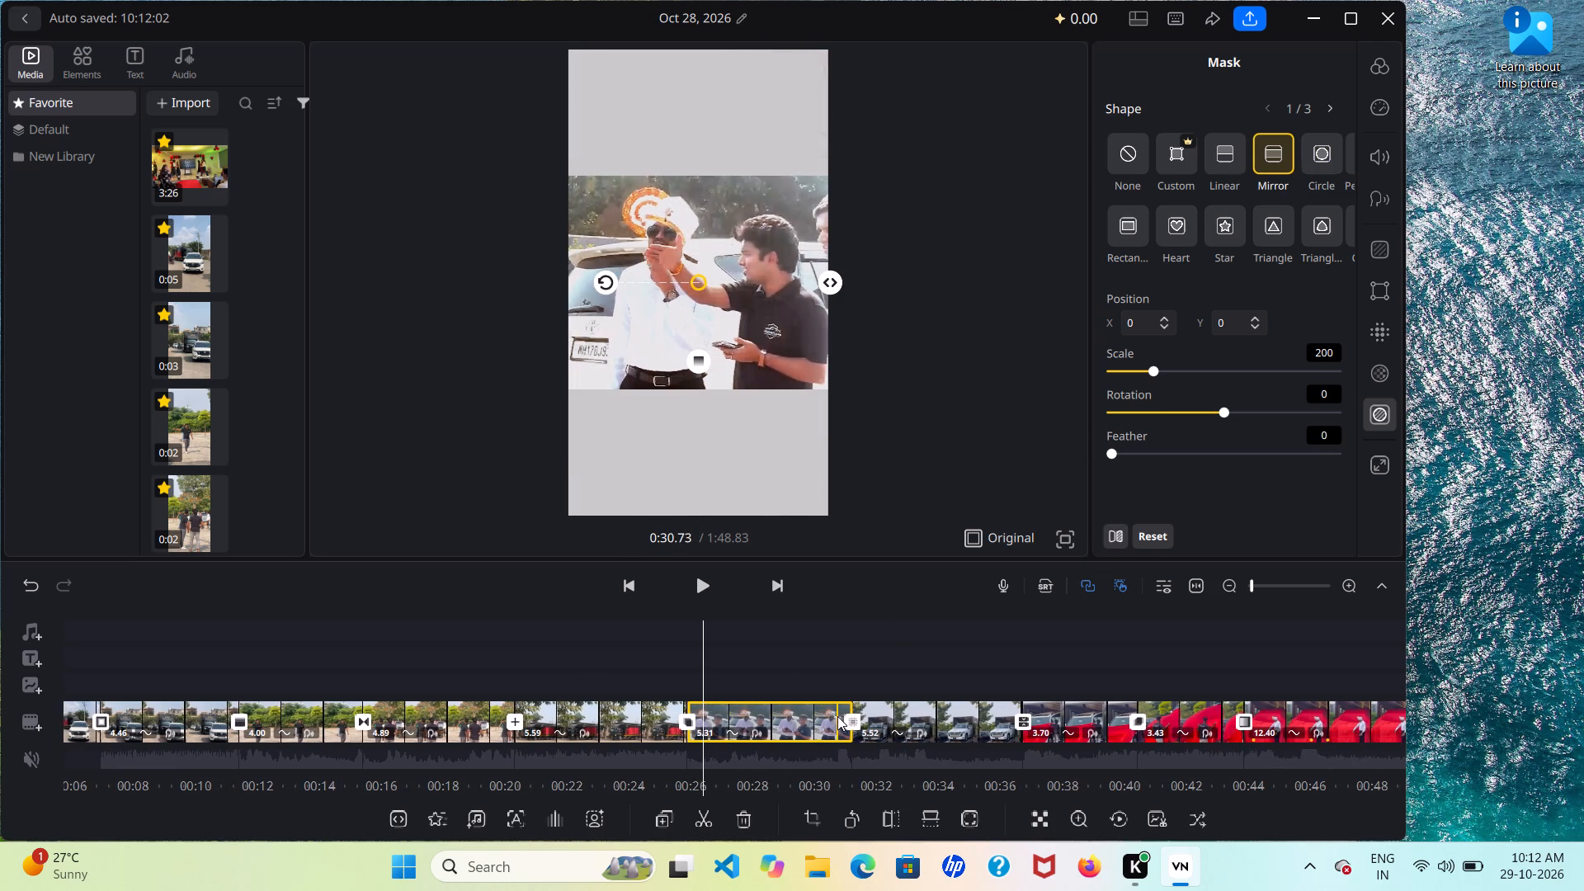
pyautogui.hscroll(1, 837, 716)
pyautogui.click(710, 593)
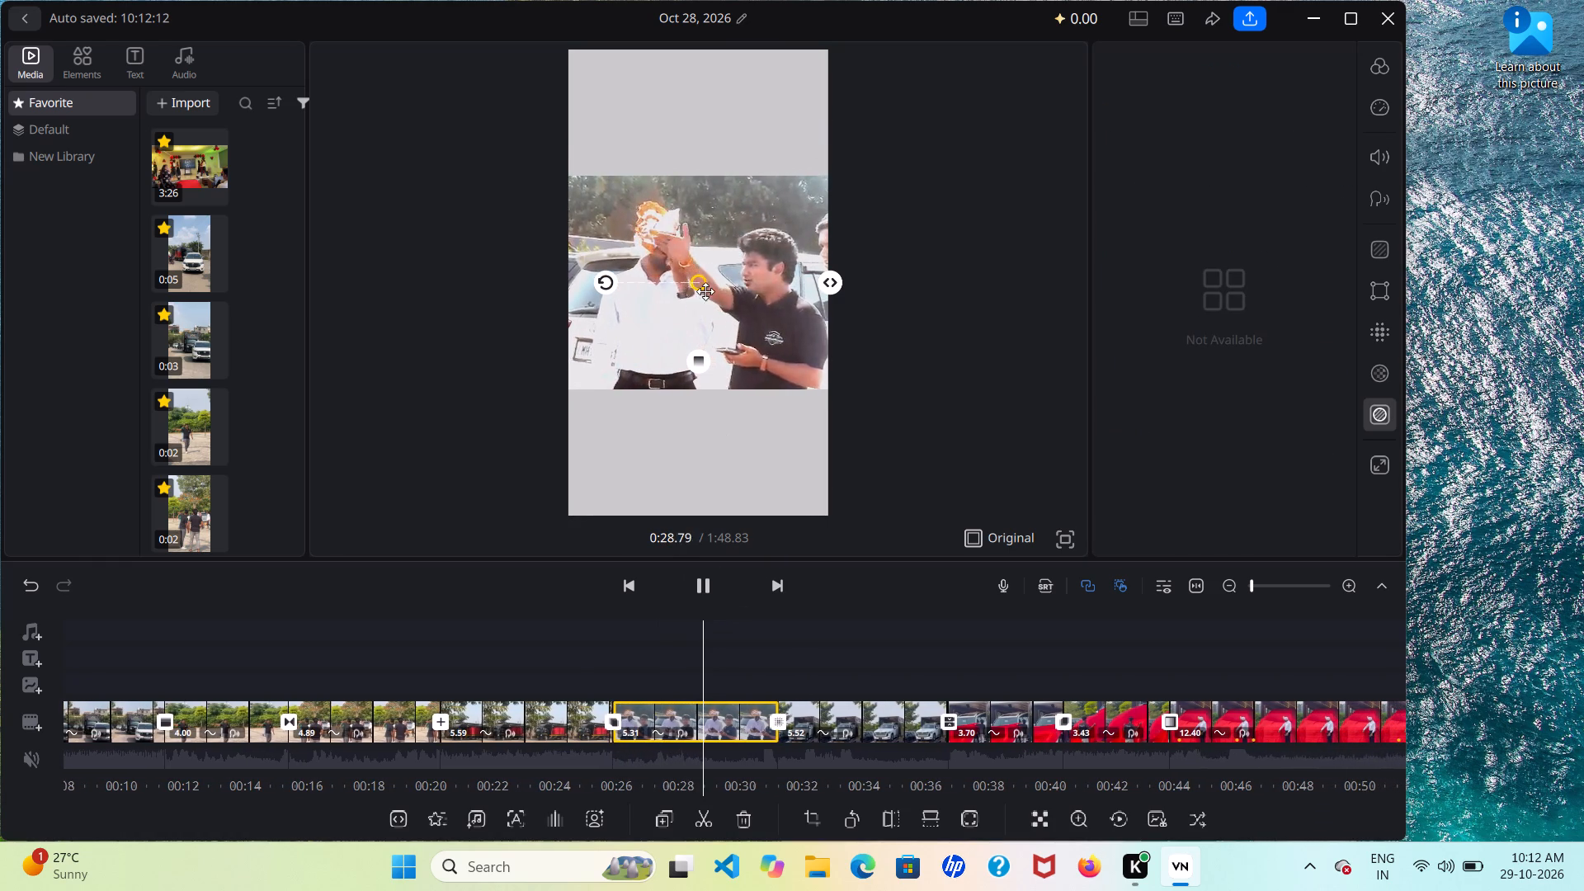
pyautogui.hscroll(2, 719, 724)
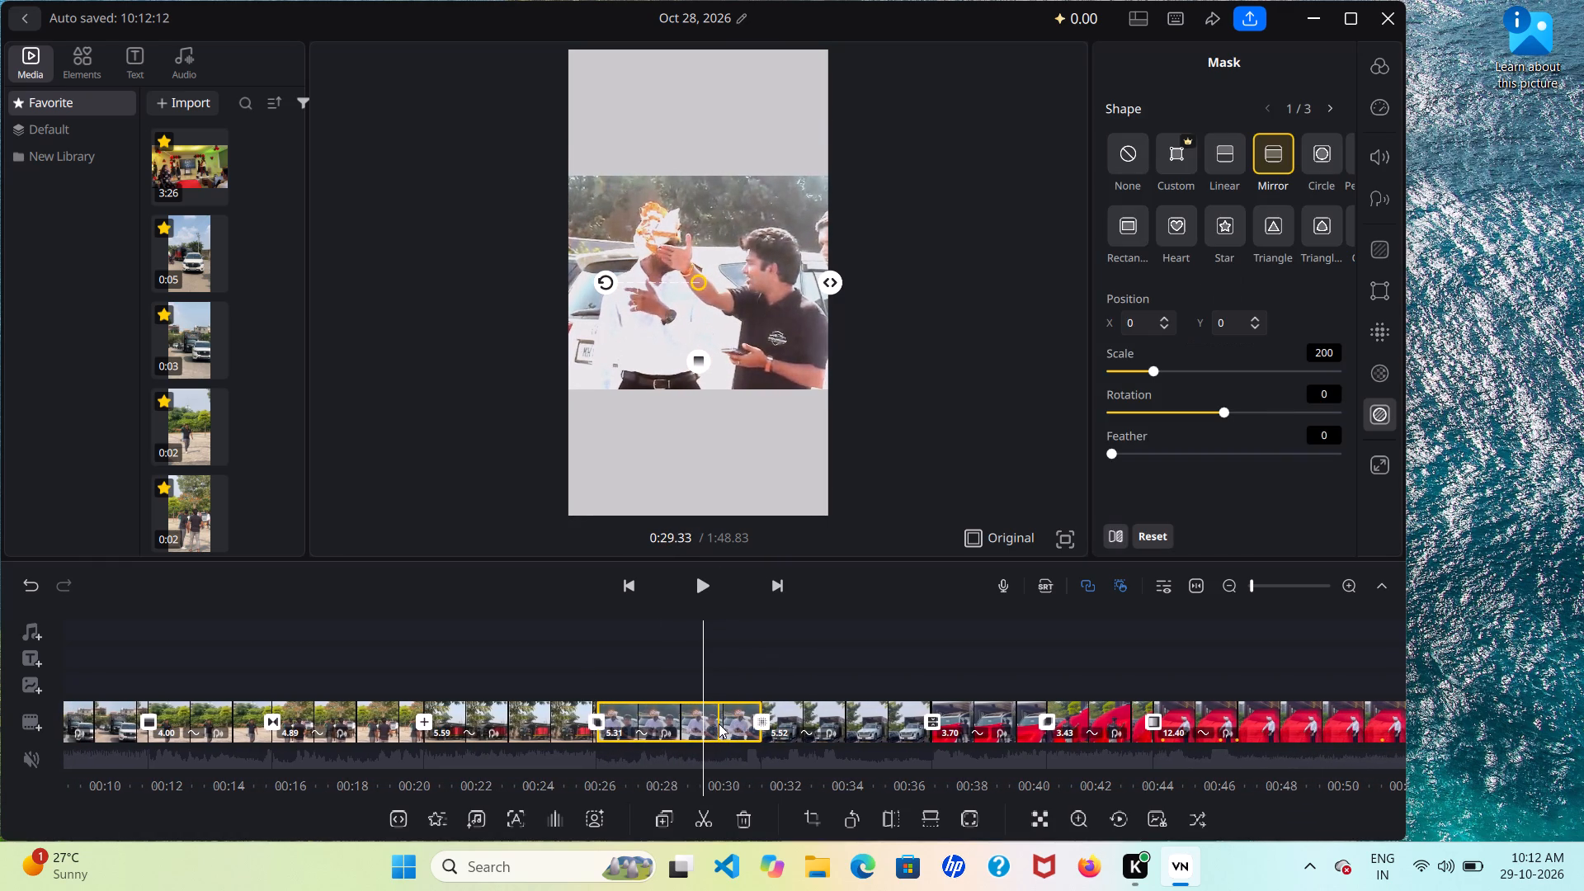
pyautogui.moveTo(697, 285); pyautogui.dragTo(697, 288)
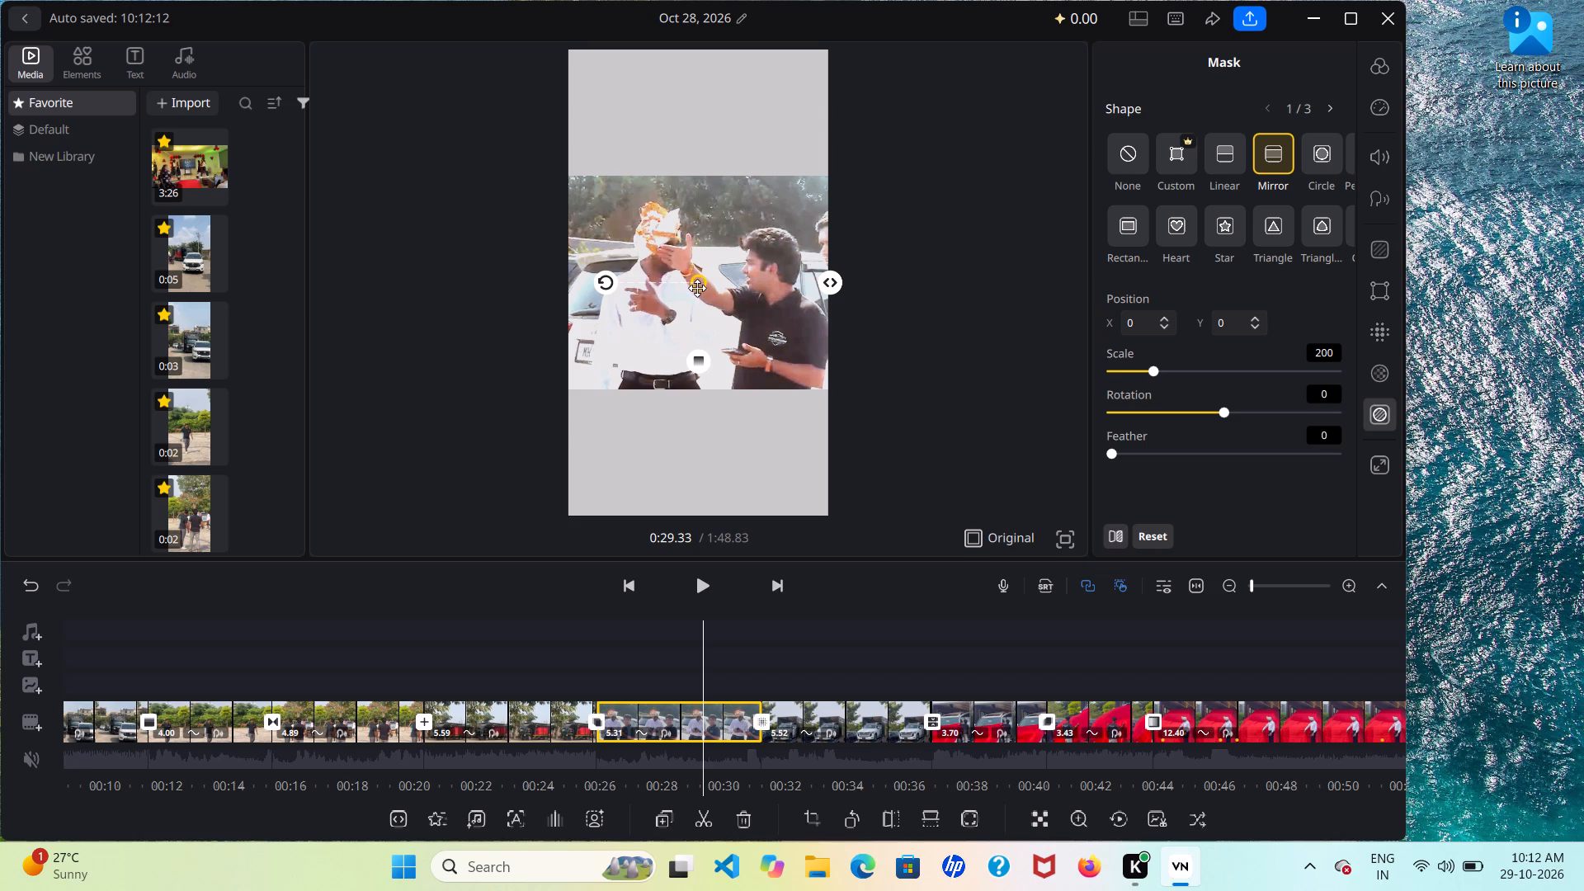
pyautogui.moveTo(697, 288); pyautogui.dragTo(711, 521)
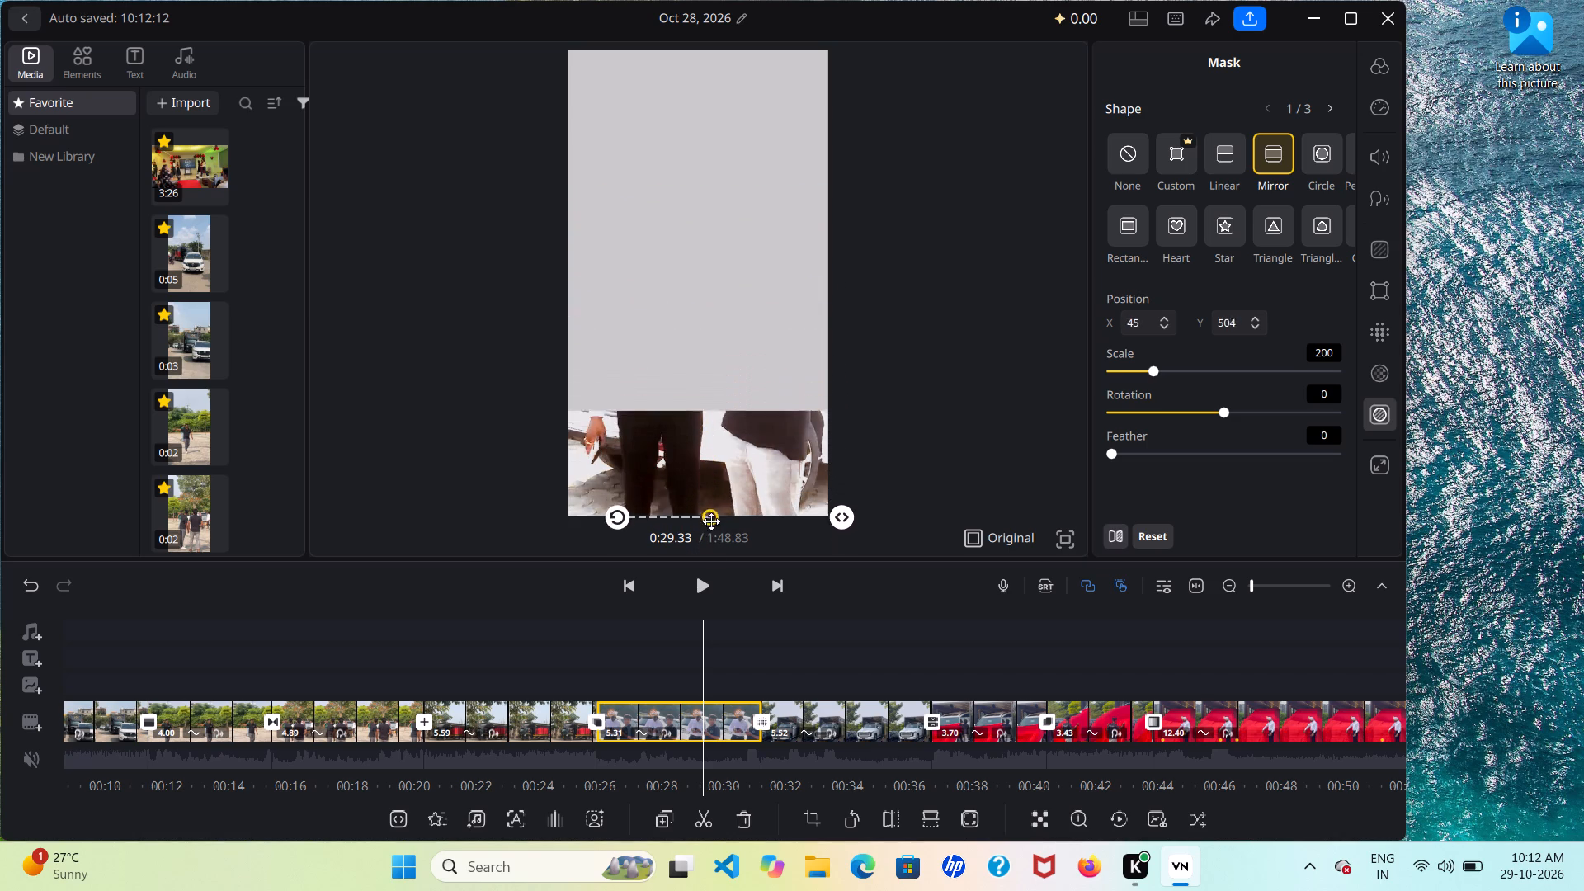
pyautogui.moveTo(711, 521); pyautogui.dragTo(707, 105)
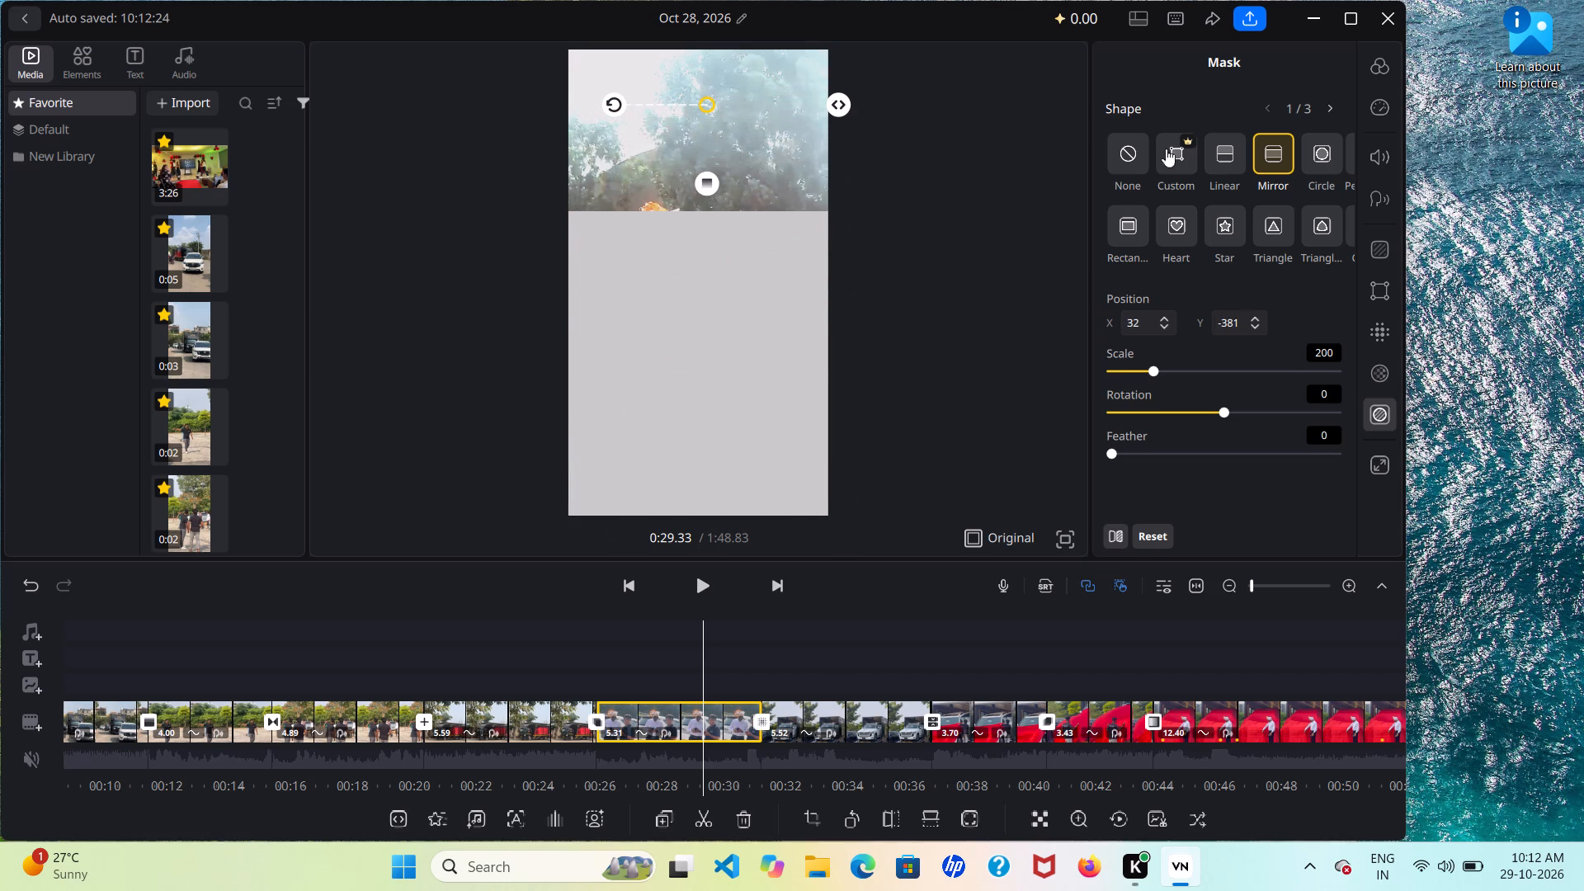
# Set the sixth clip's mask shape to None.
pyautogui.click(1112, 153)
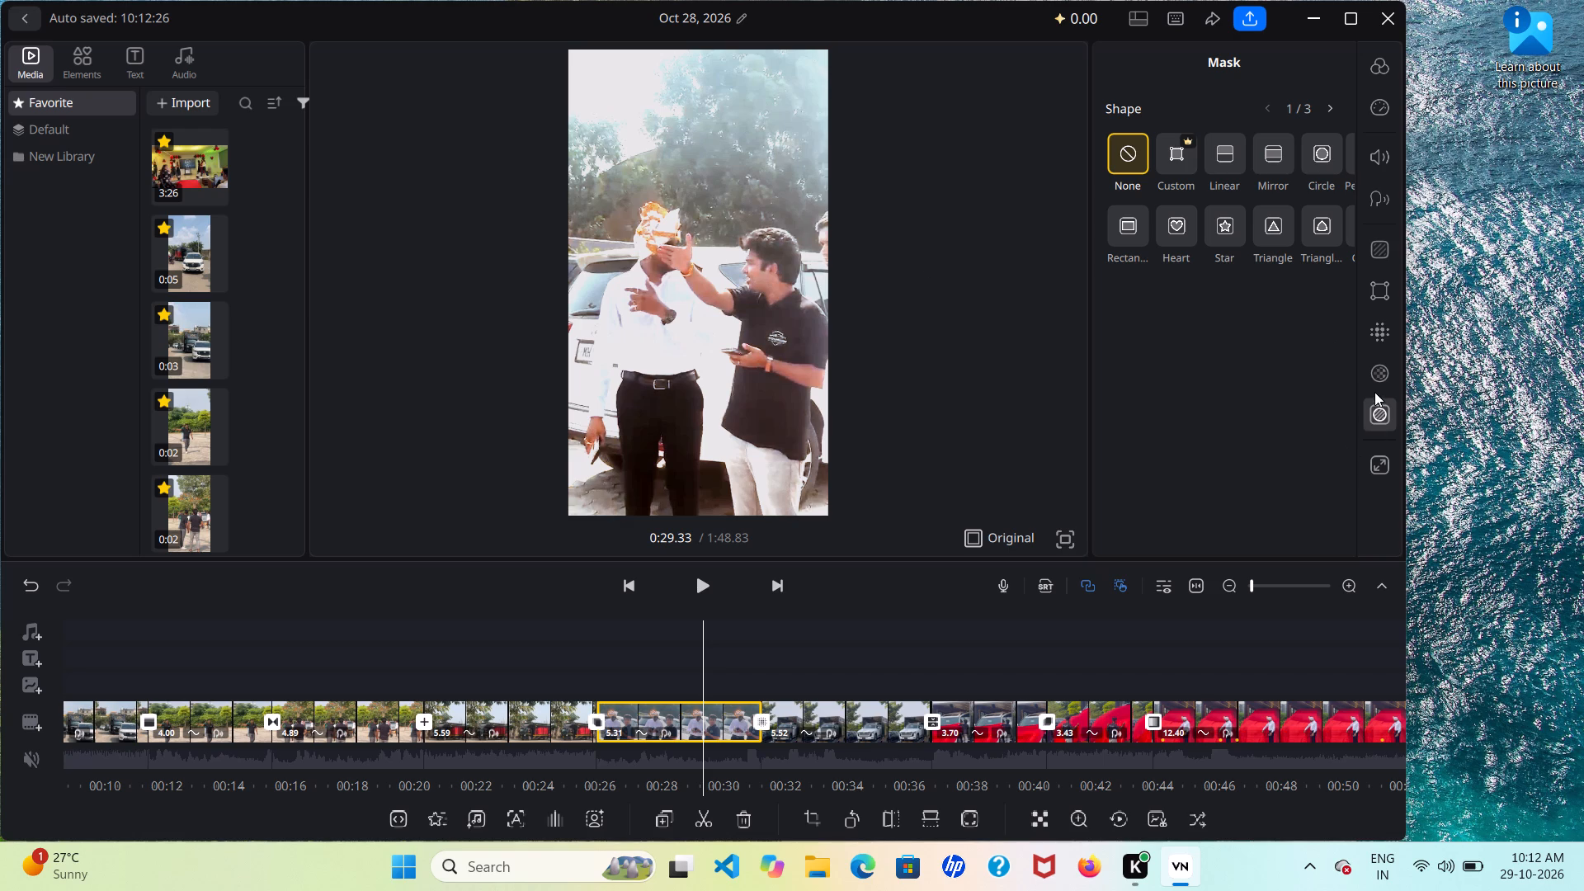
# Give the sixth clip the Zoom In effect with an intensity of 1.79 and apply the zoom to all clips.
pyautogui.click(1388, 470)
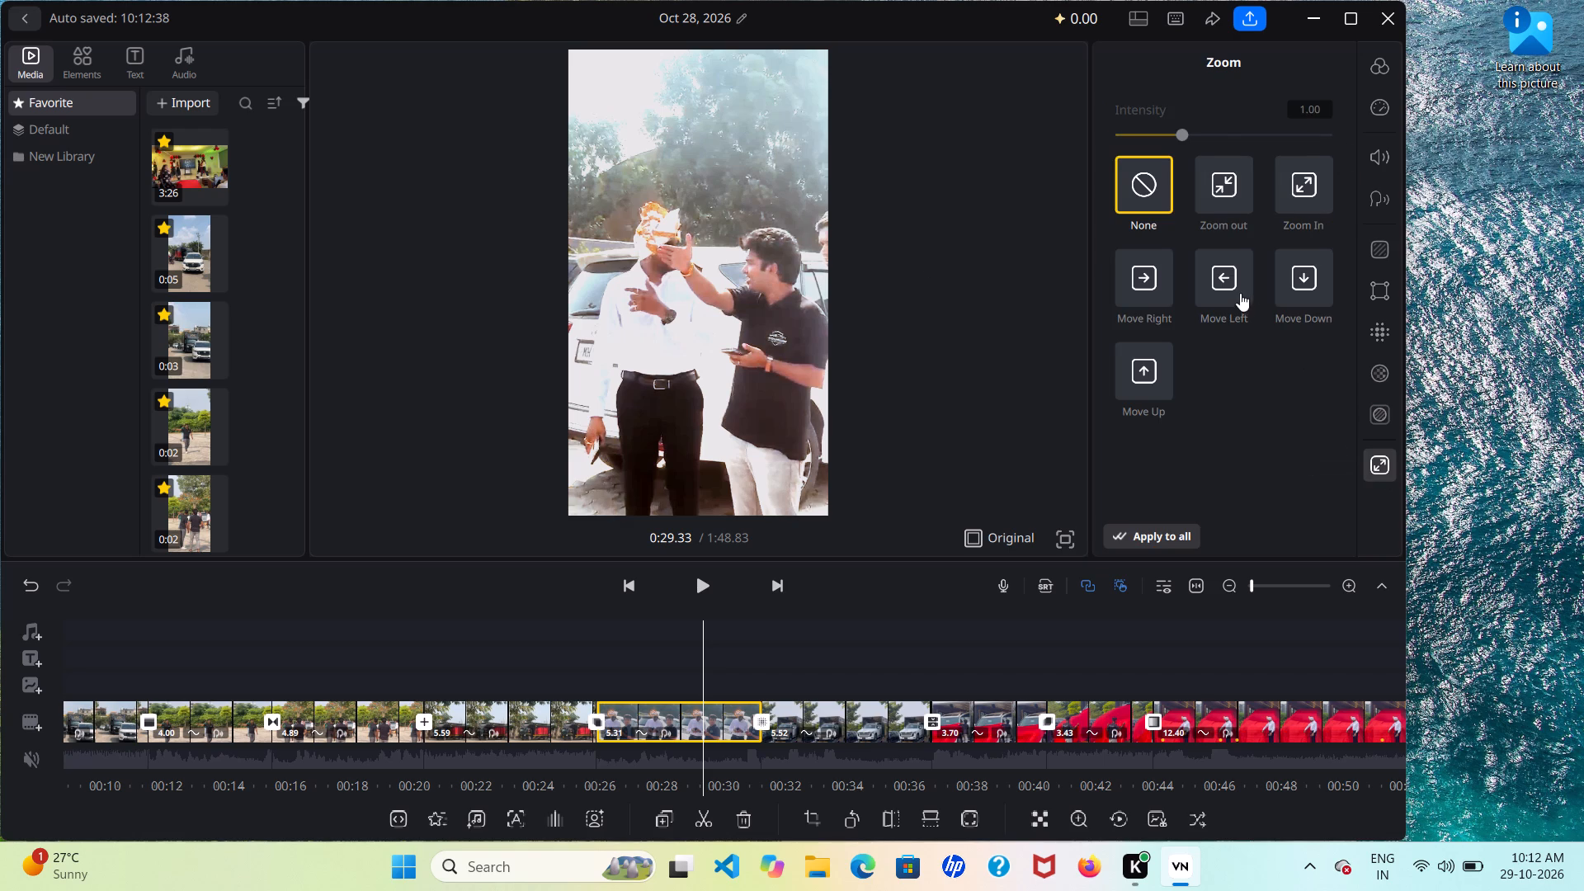
pyautogui.click(1237, 173)
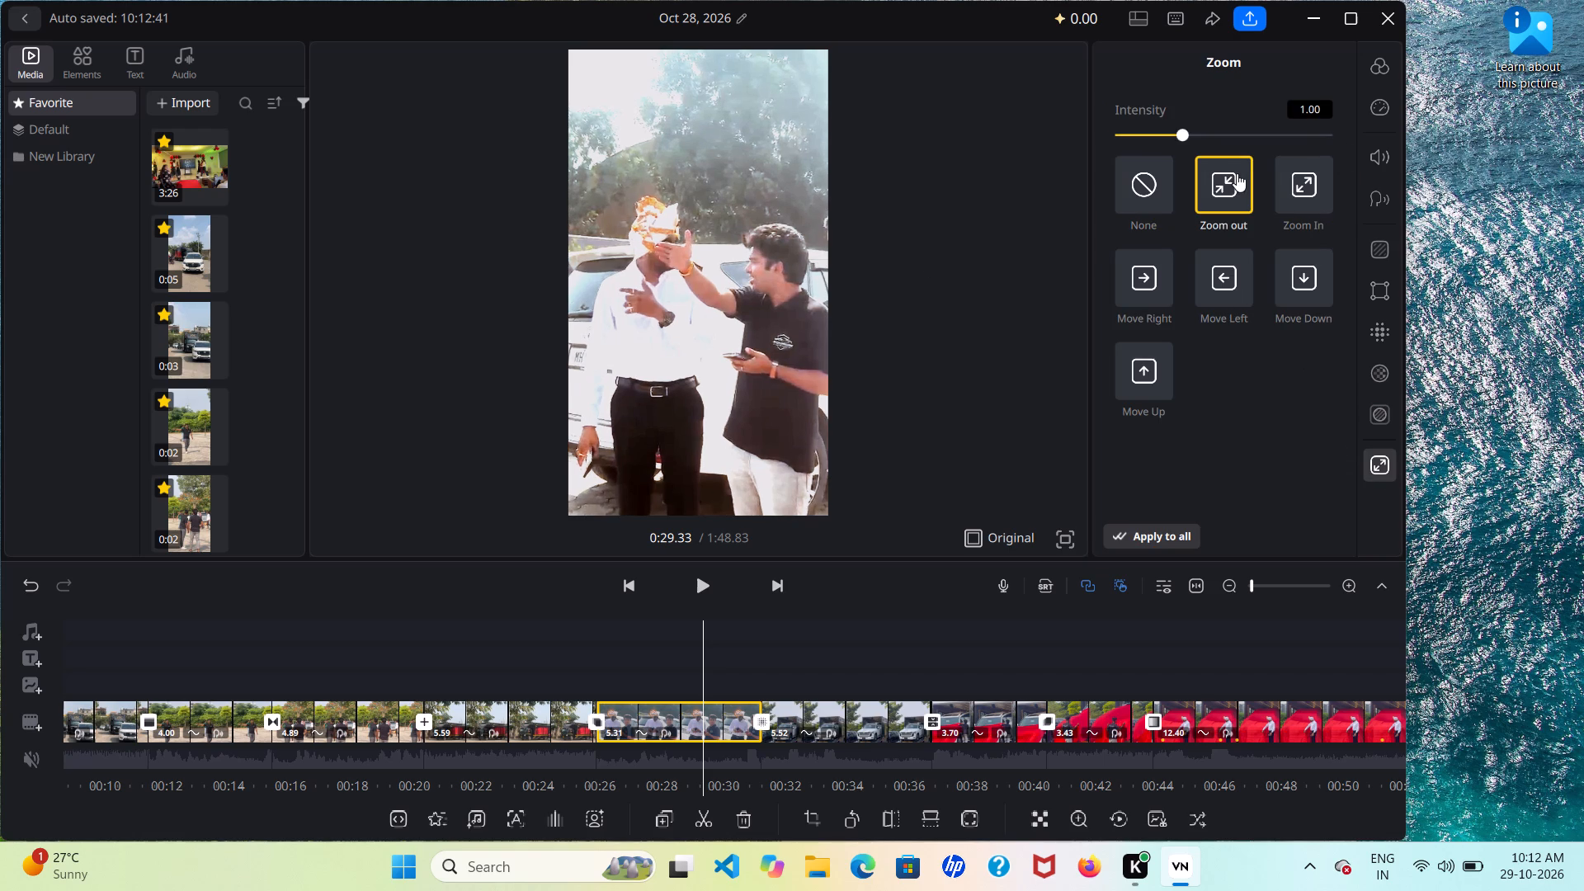
pyautogui.click(1329, 196)
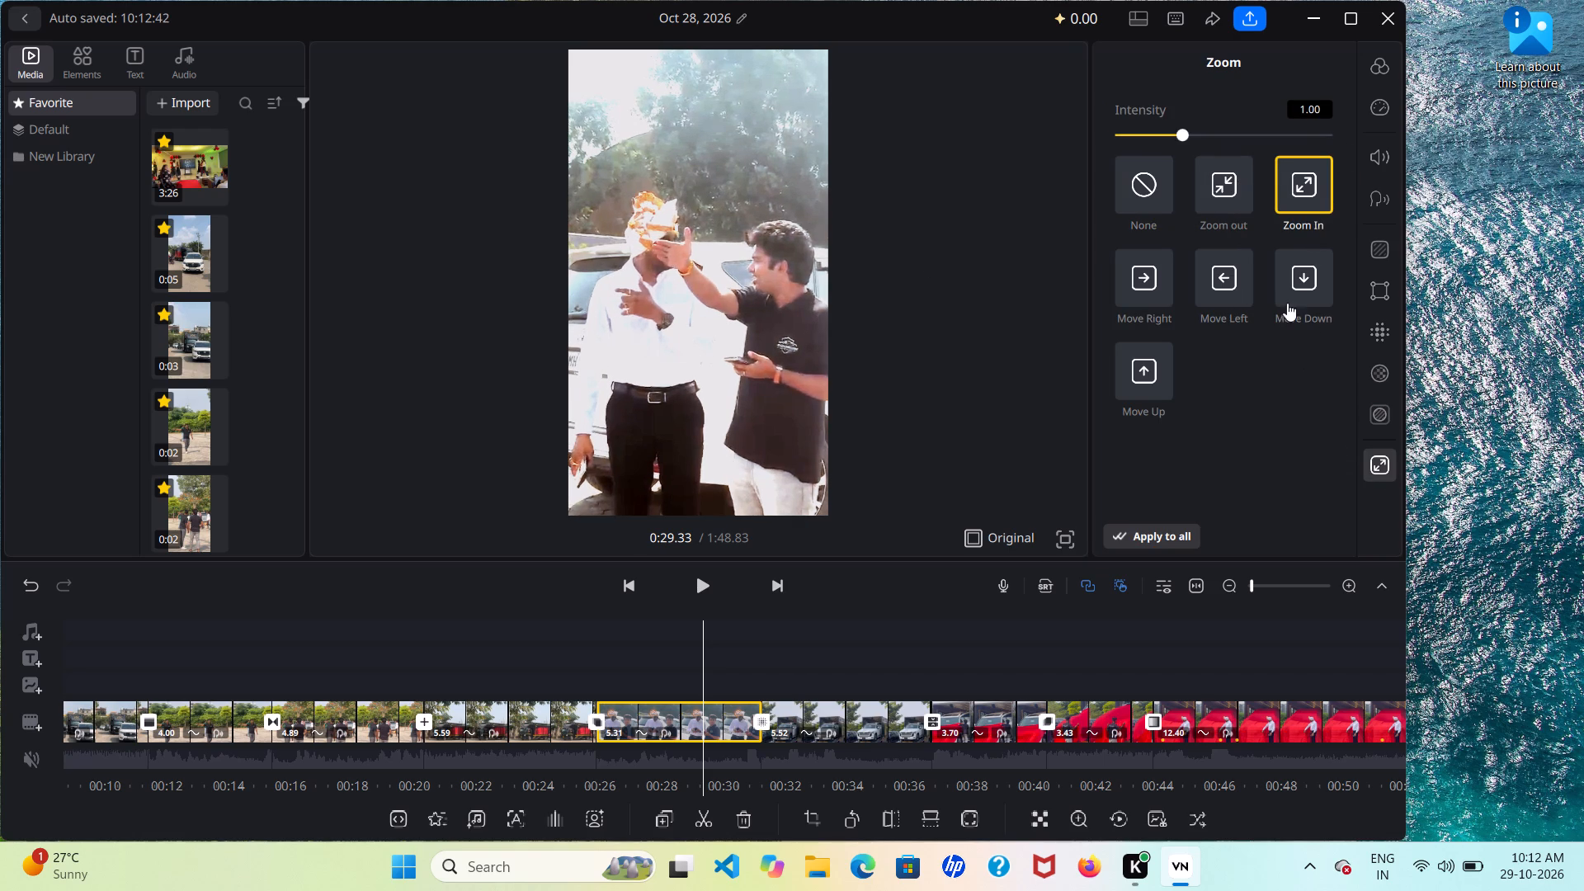
pyautogui.click(1057, 421)
pyautogui.click(1242, 130)
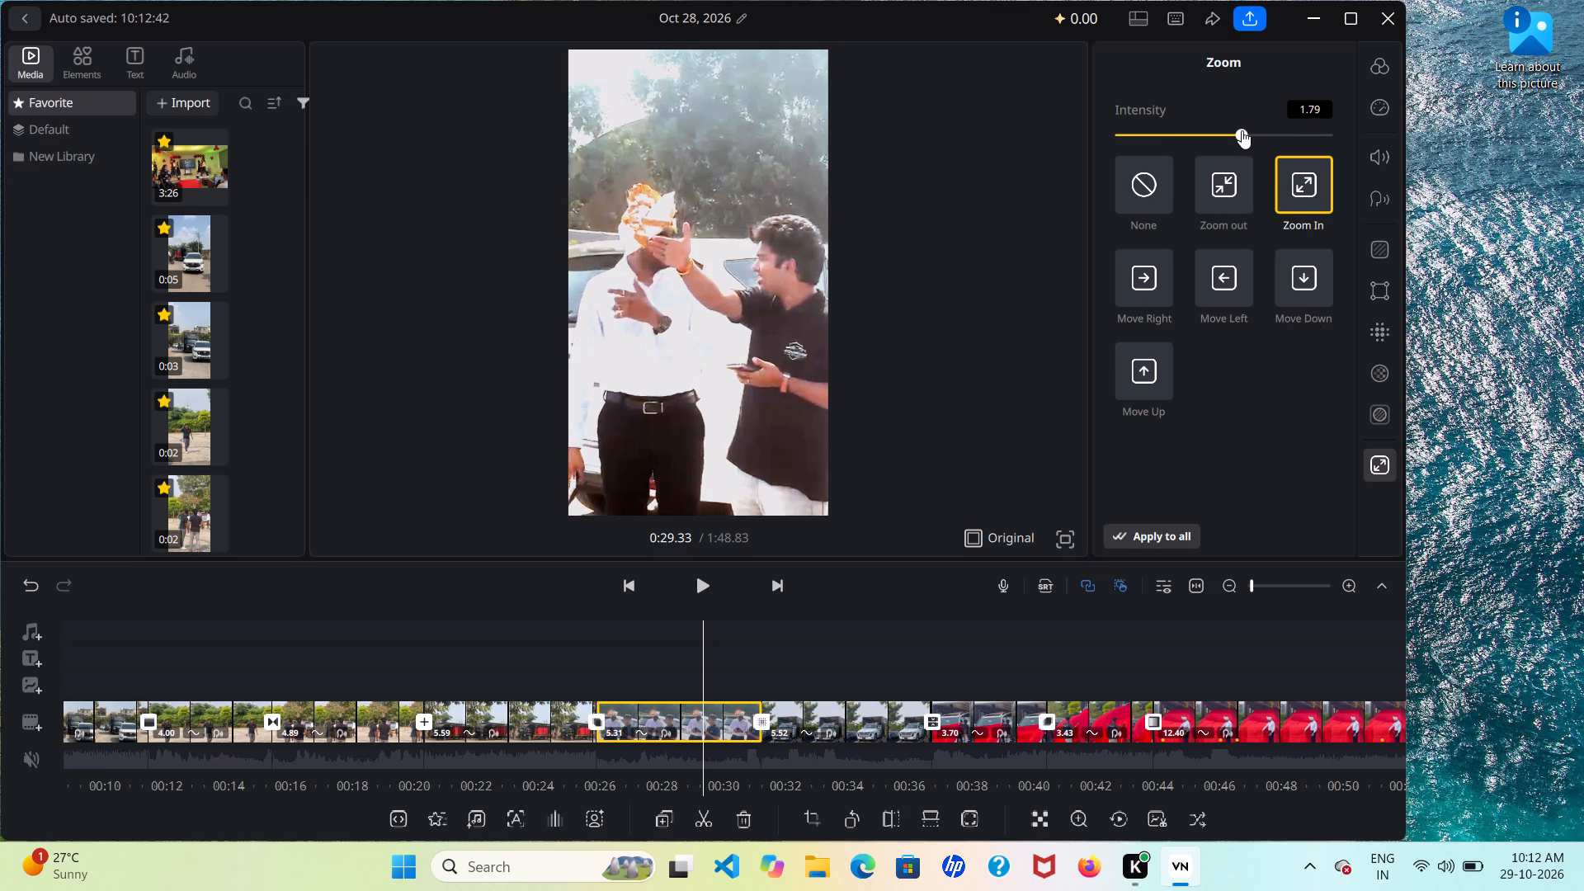
pyautogui.click(1069, 262)
pyautogui.click(1147, 539)
pyautogui.click(1147, 539)
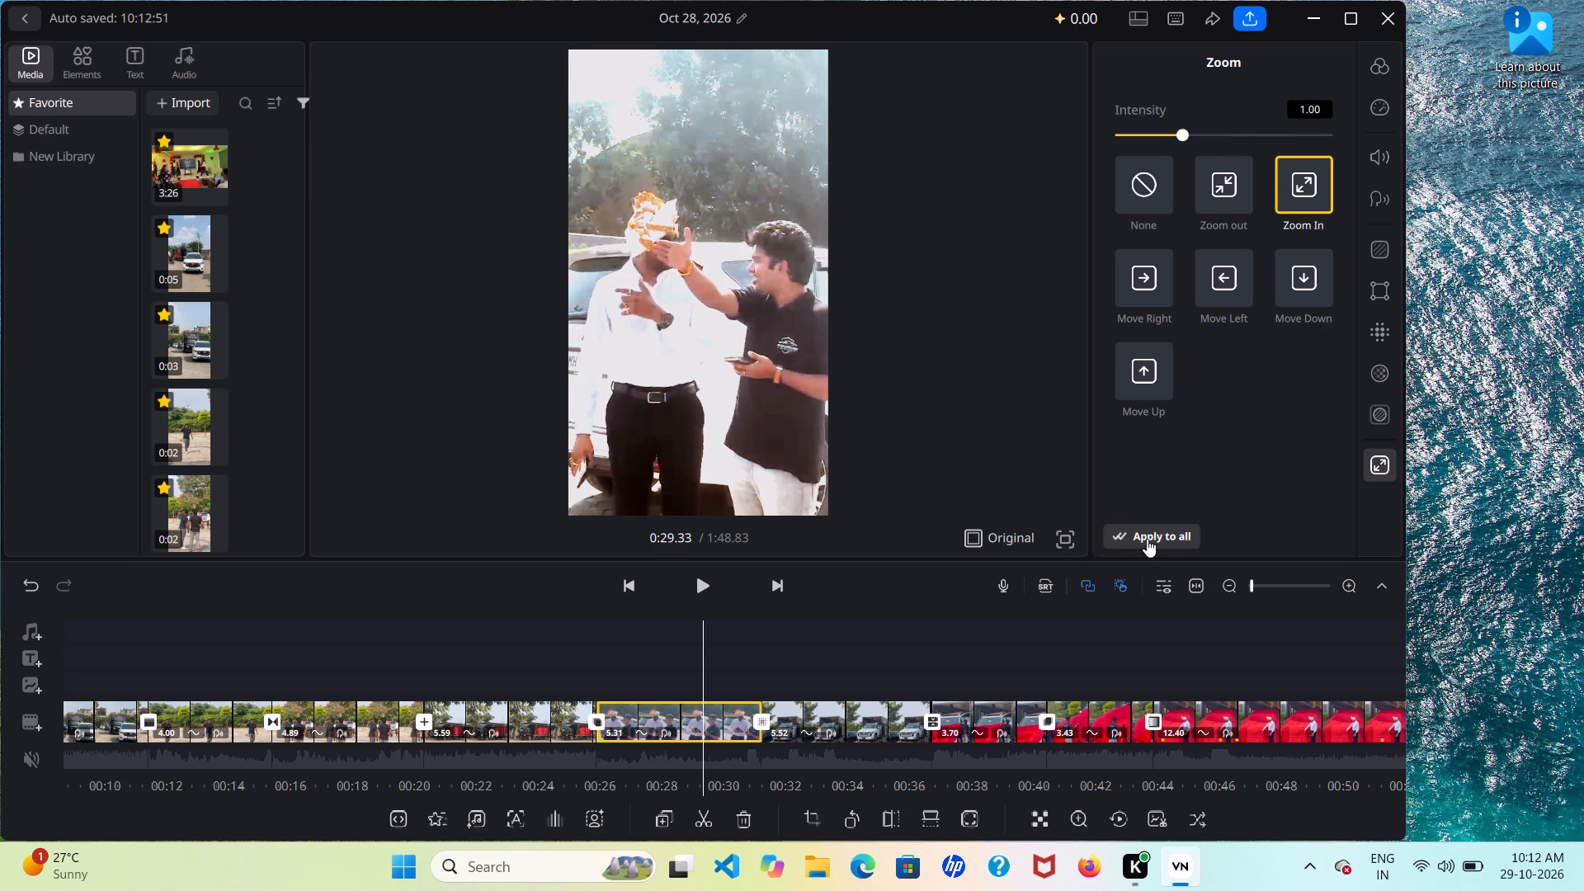
# Play the project from the start and on past the sixth clip to review the zoom across the clips.
pyautogui.hscroll(10, 879, 752)
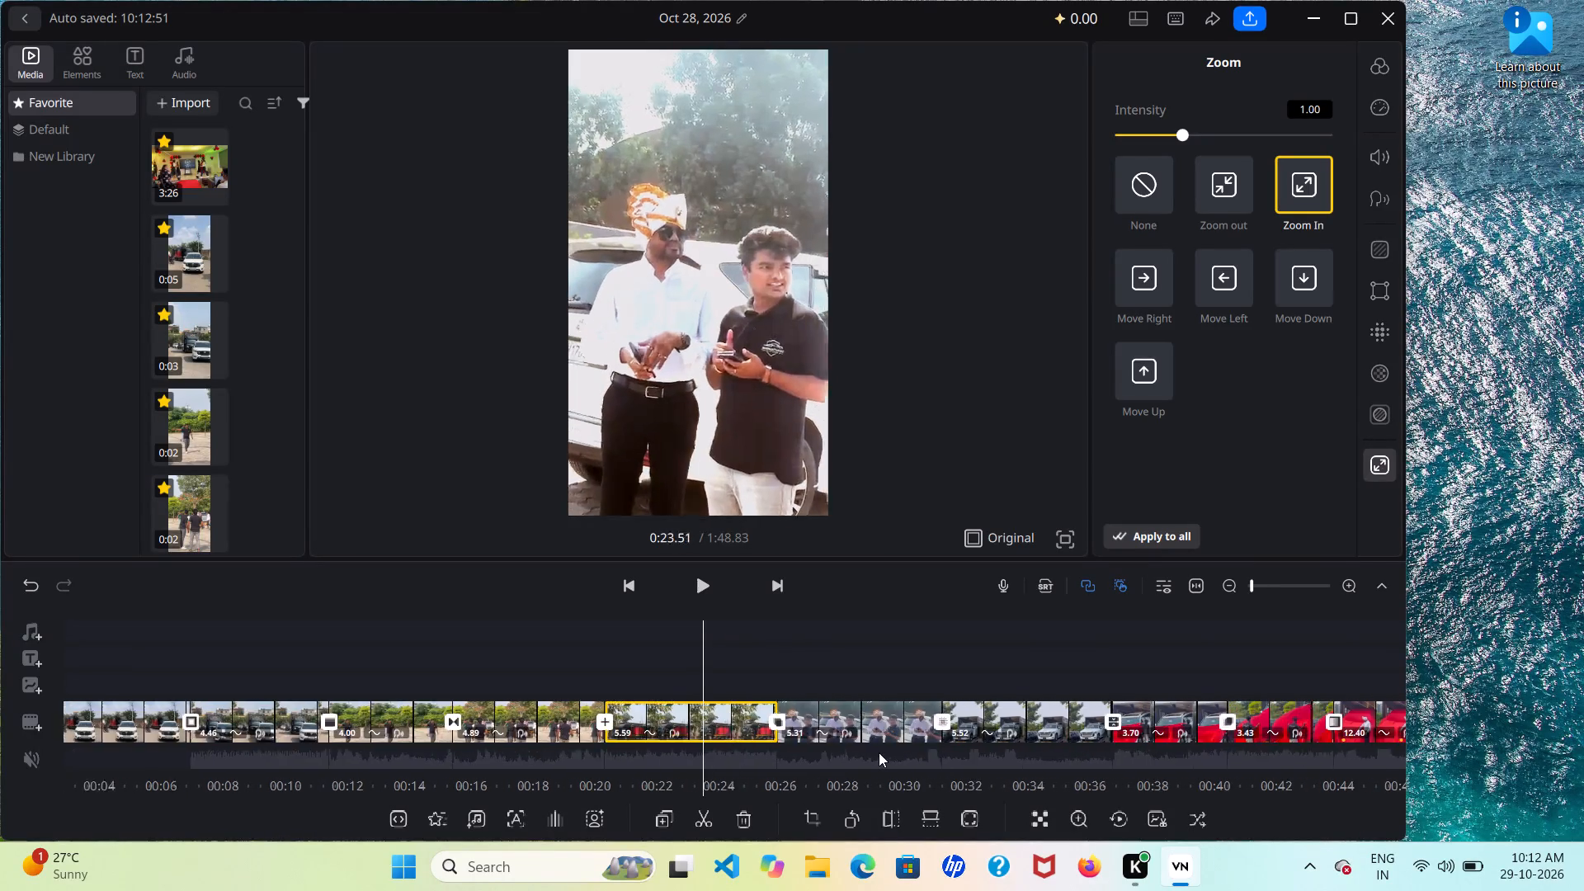
pyautogui.hscroll(11, 879, 752)
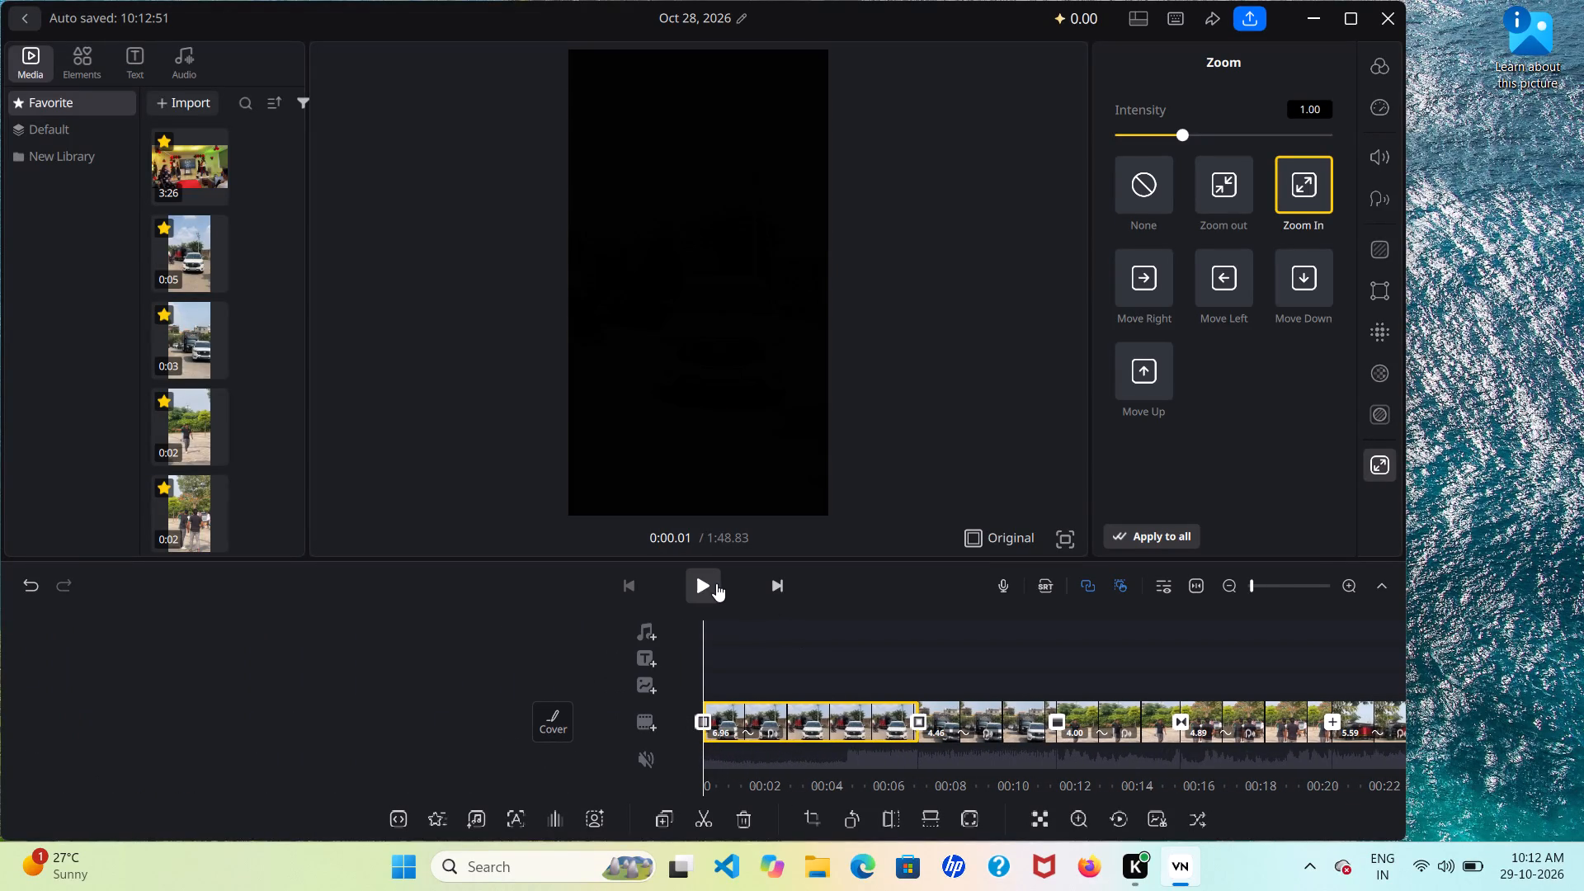
pyautogui.click(716, 583)
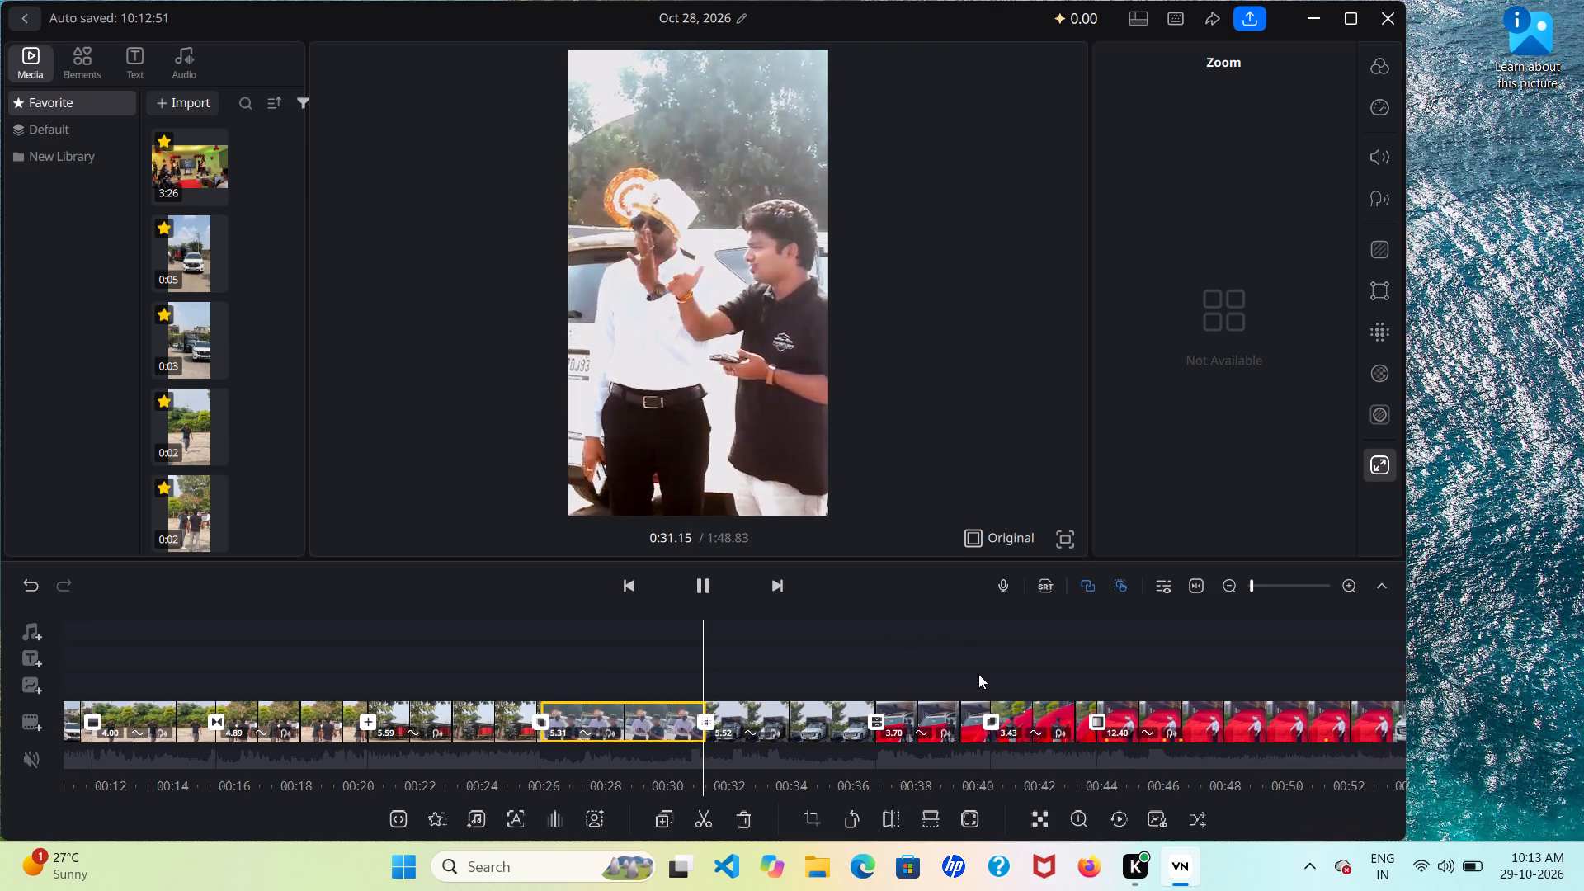
pyautogui.hscroll(-1, 978, 674)
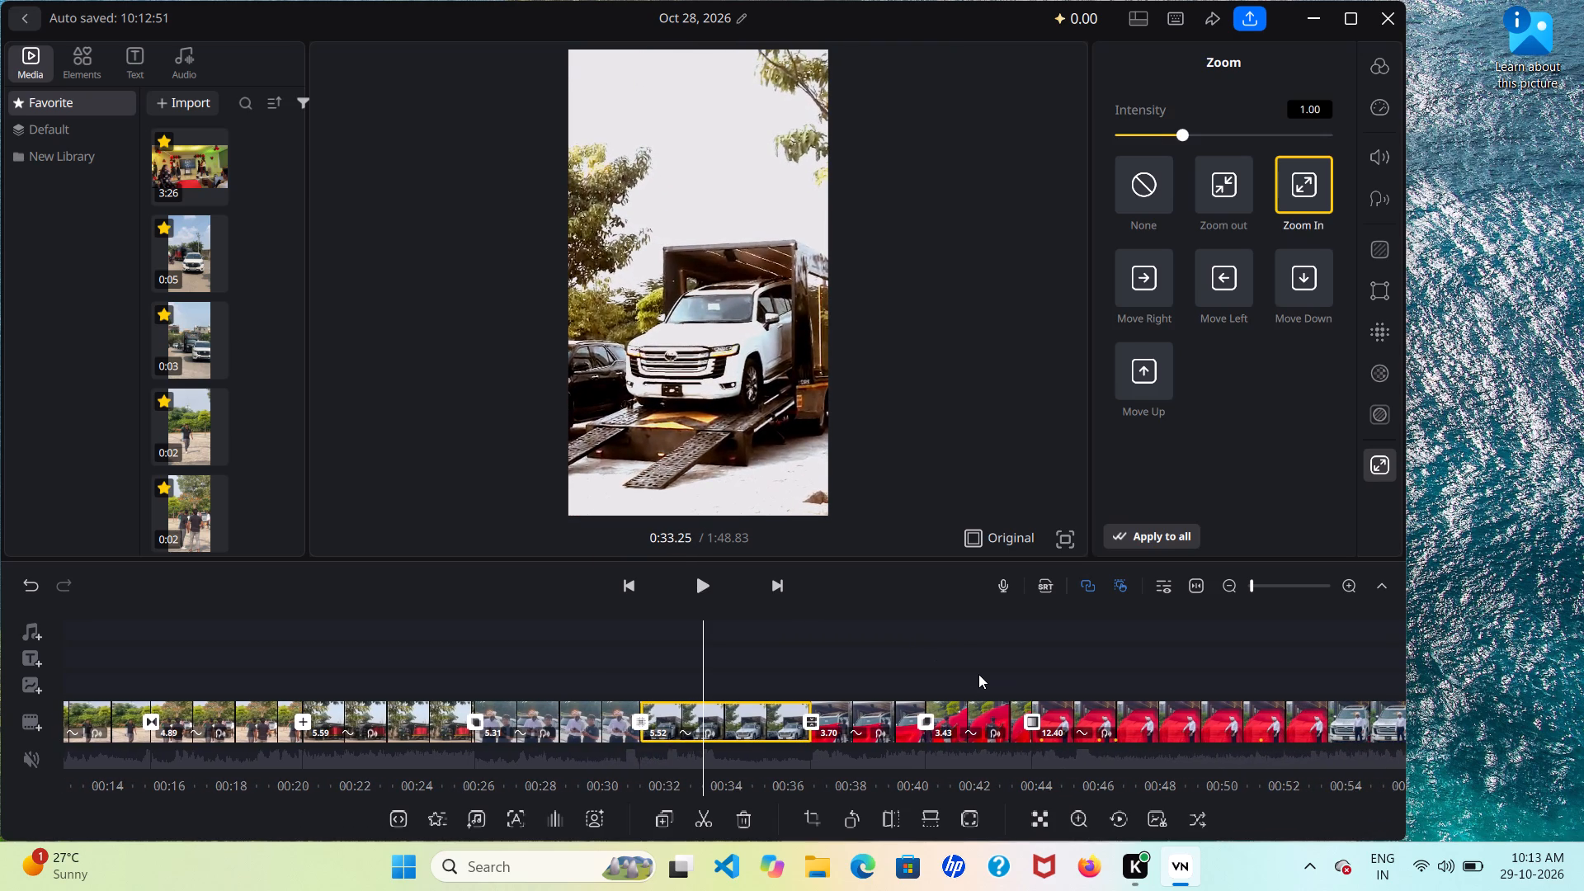
pyautogui.click(709, 573)
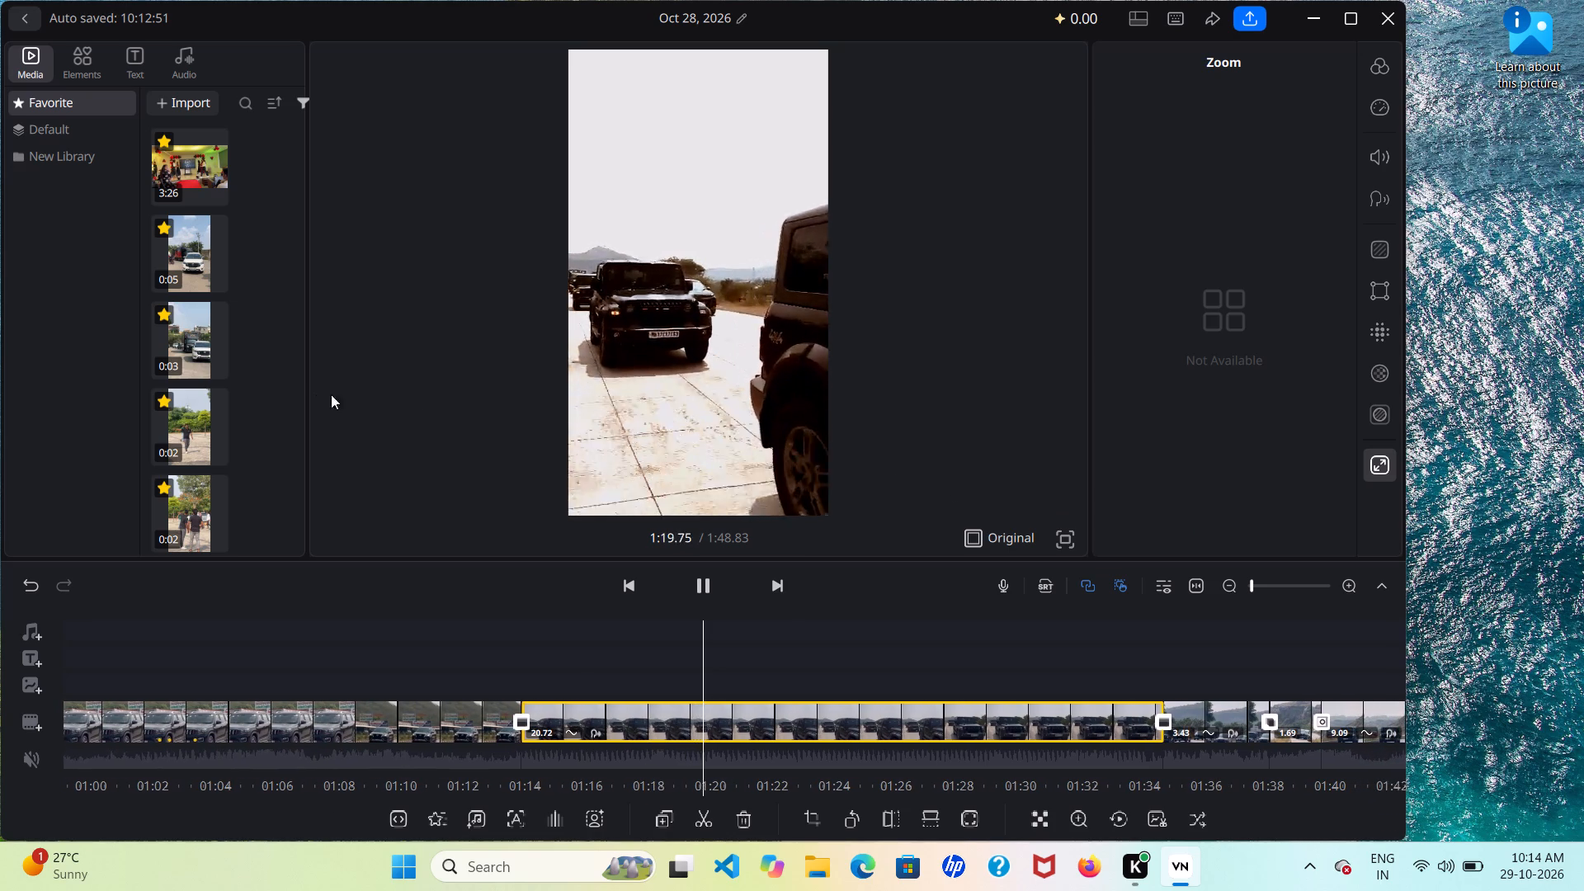
# Browse the favourite media and preview several of the source clips, including the walking shots and the roadside car convoy.
pyautogui.scroll(-2, 130, 483)
pyautogui.scroll(-3, 226, 375)
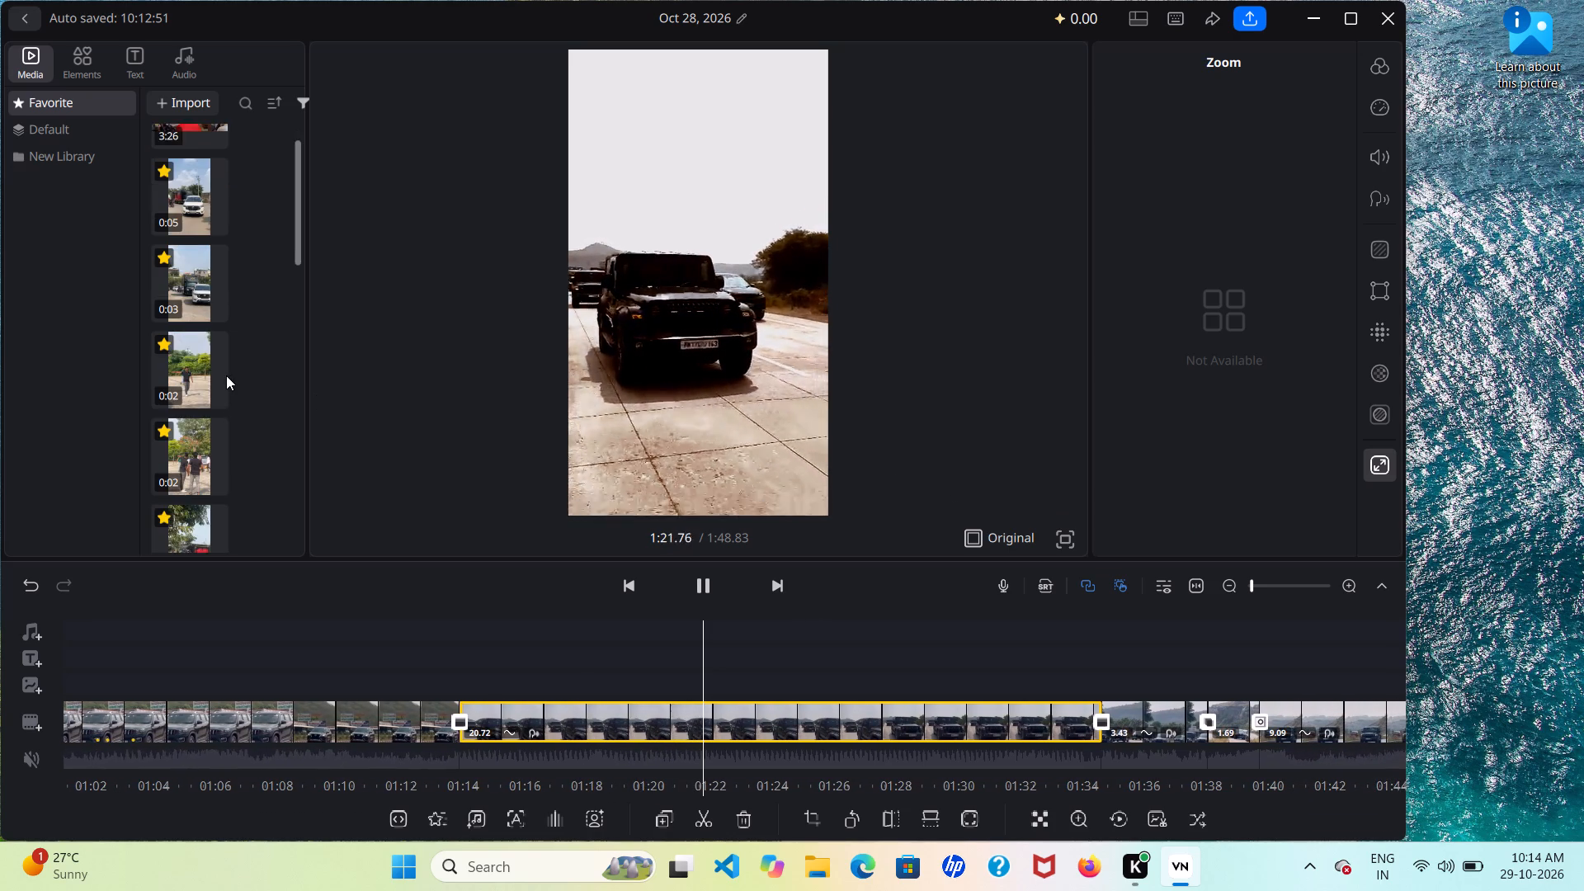
pyautogui.hscroll(1, 226, 375)
pyautogui.click(195, 376)
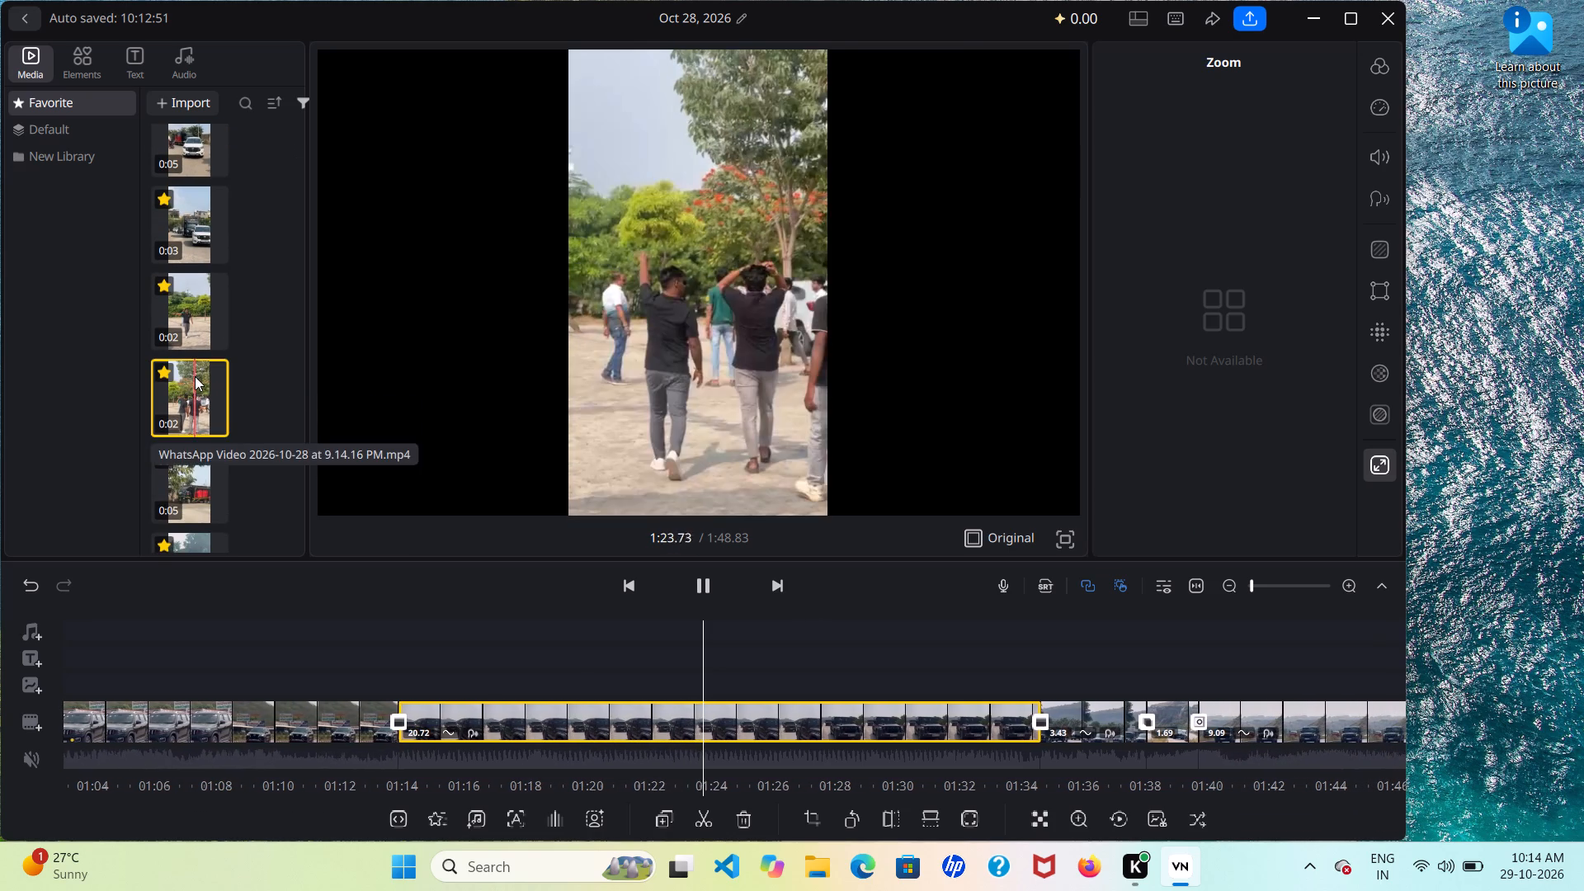
pyautogui.click(185, 302)
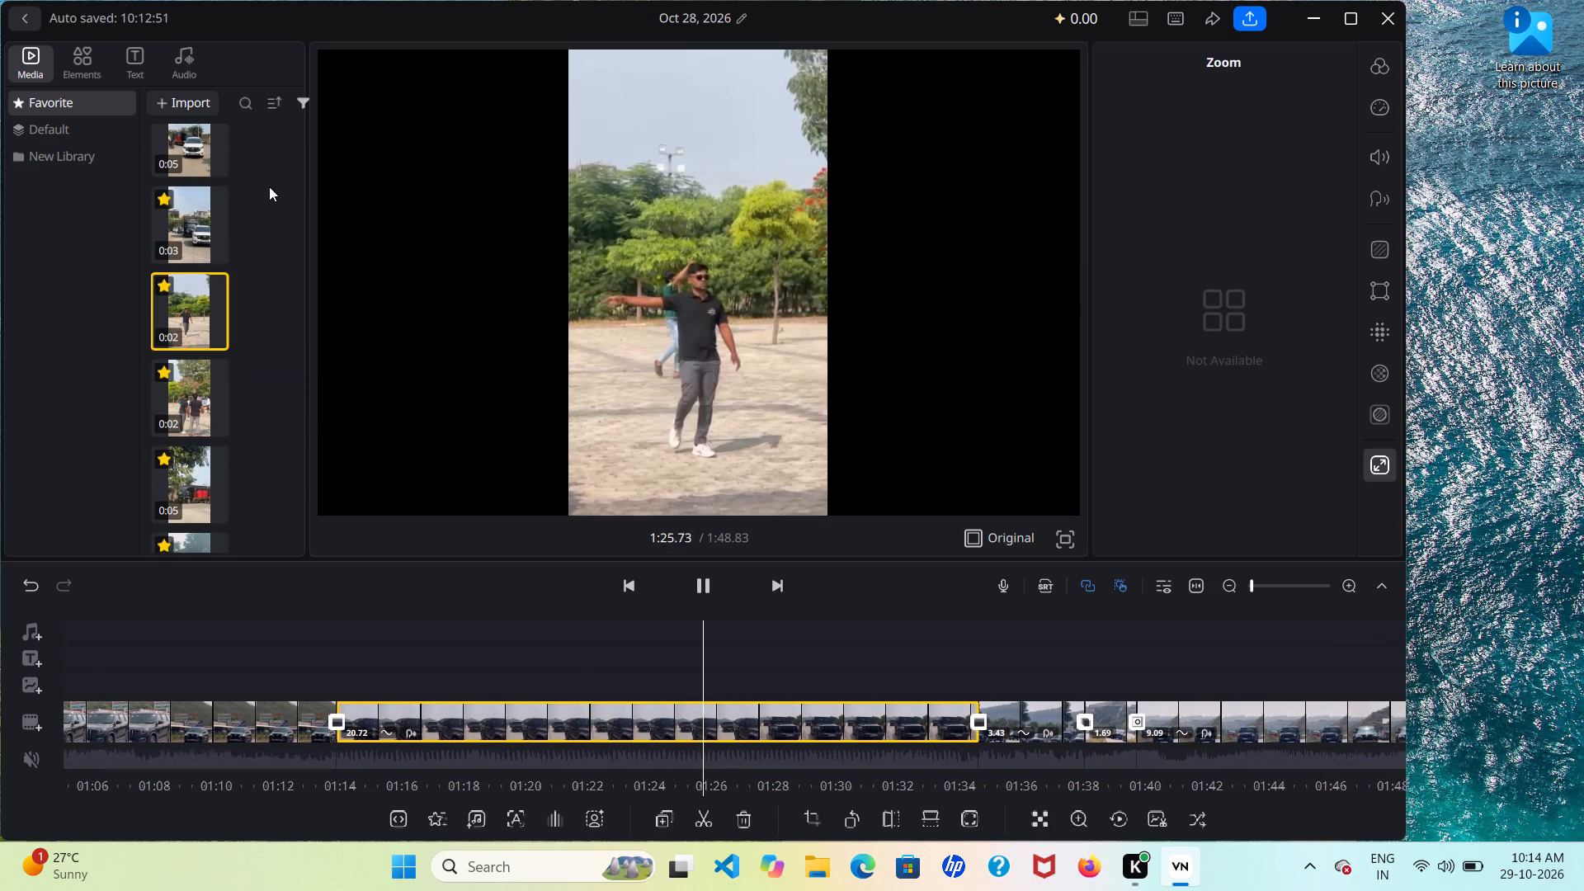
pyautogui.click(141, 233)
pyautogui.click(196, 210)
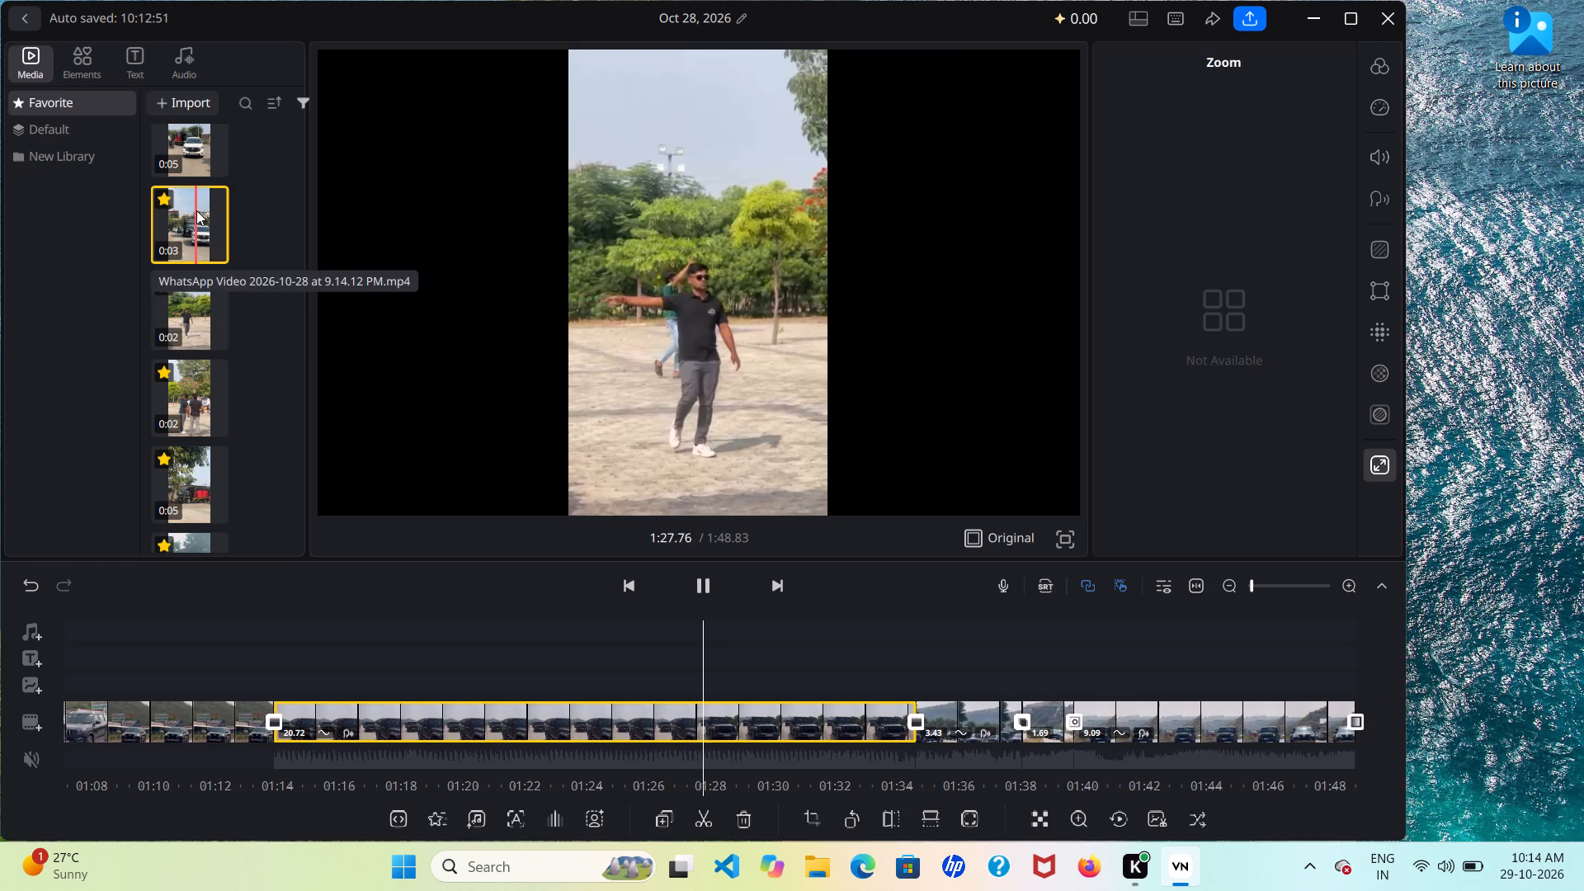
pyautogui.scroll(8, 208, 235)
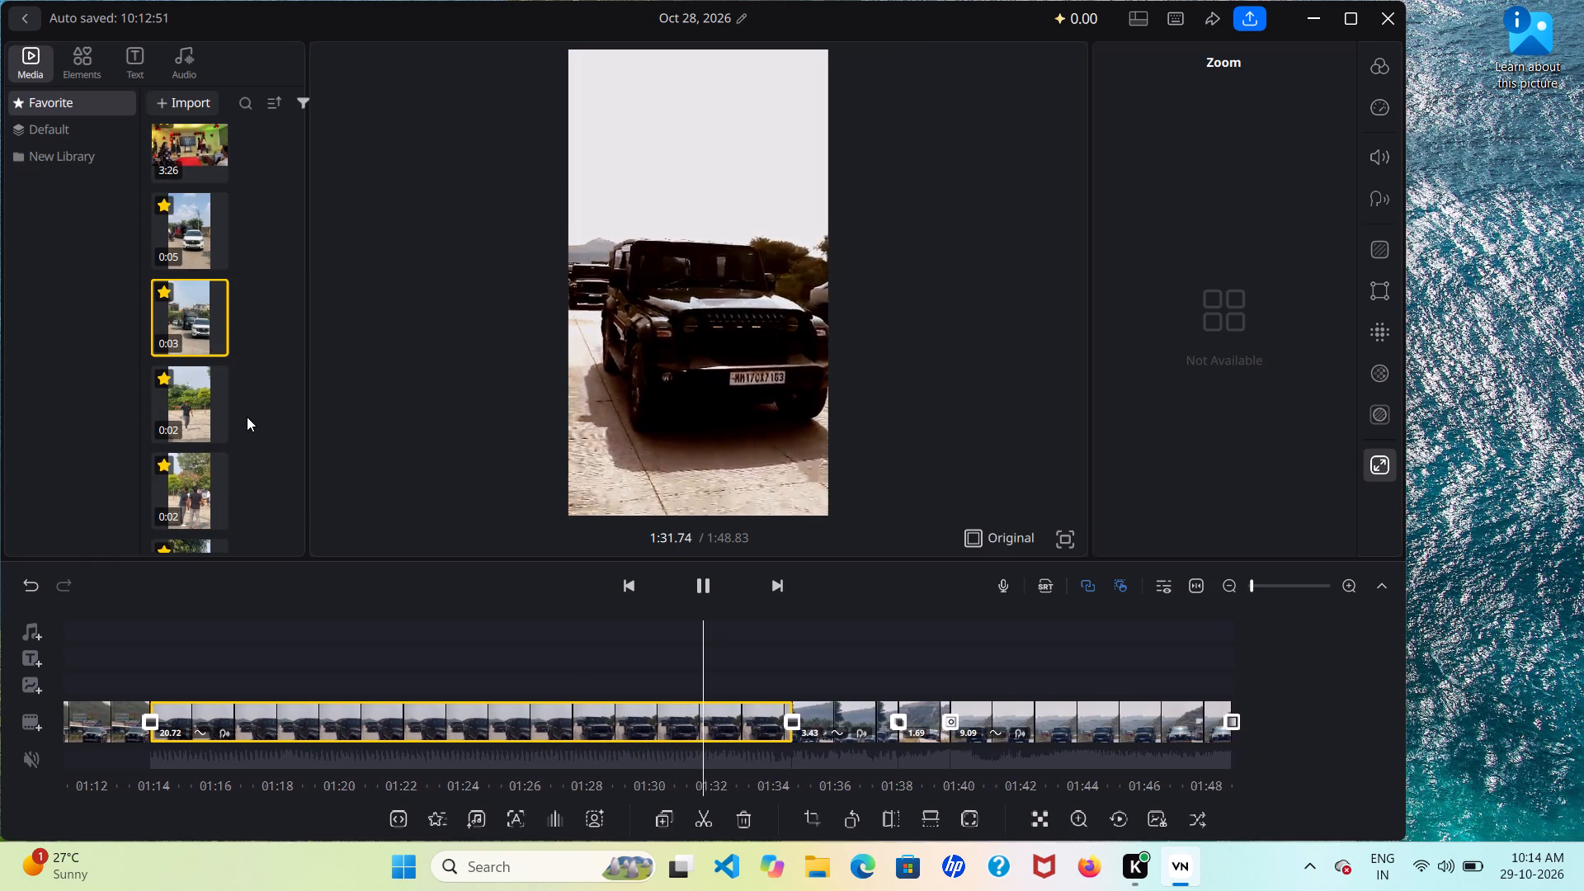
pyautogui.scroll(-10, 246, 417)
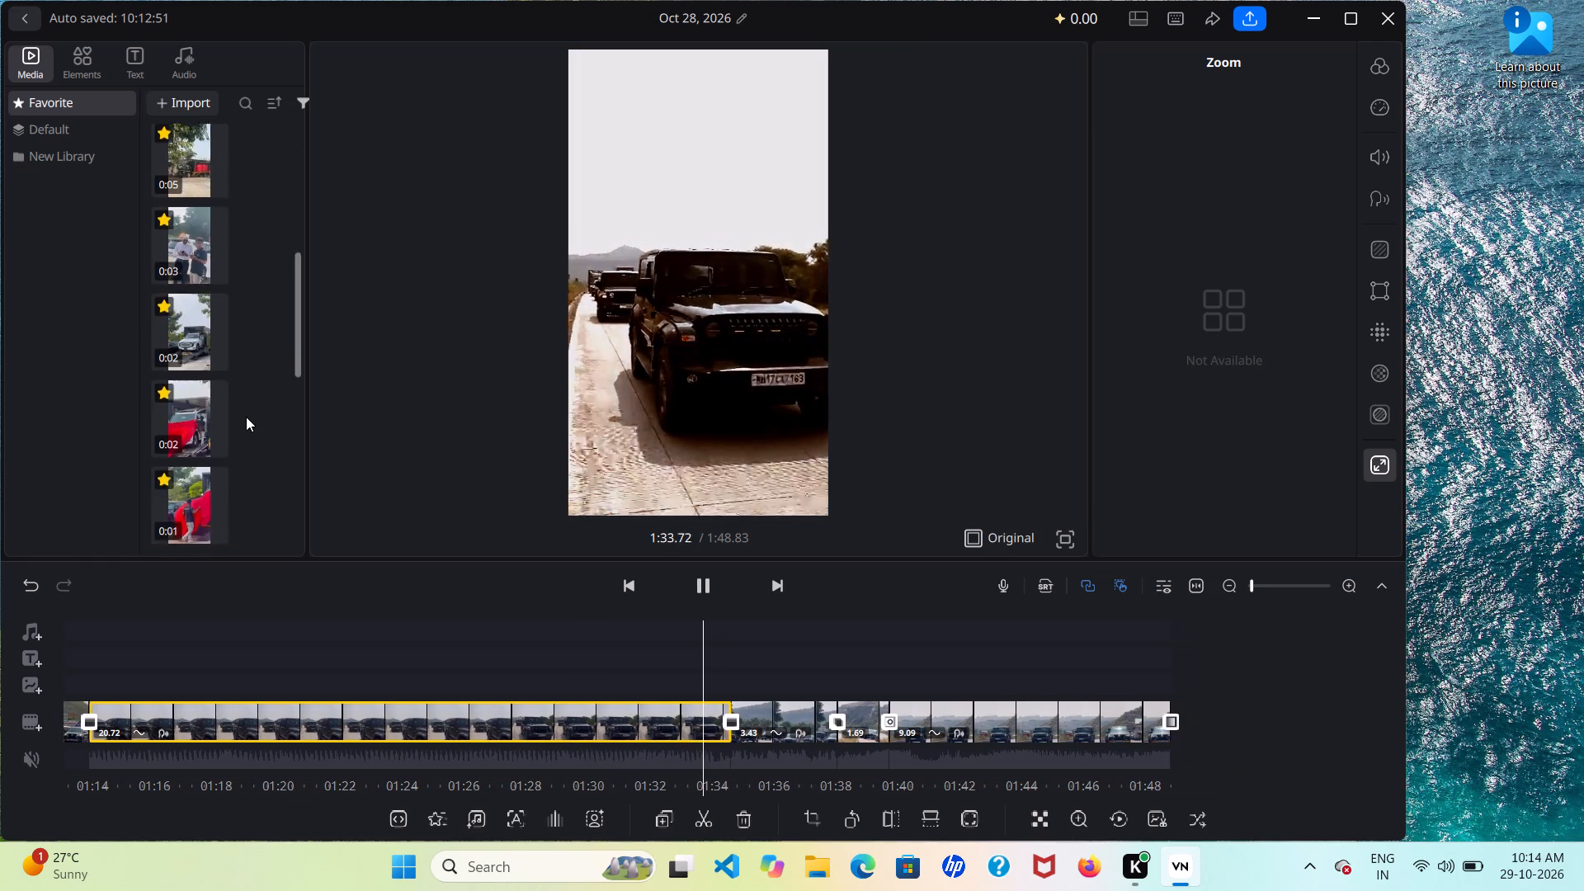
pyautogui.scroll(-5, 246, 417)
pyautogui.click(161, 409)
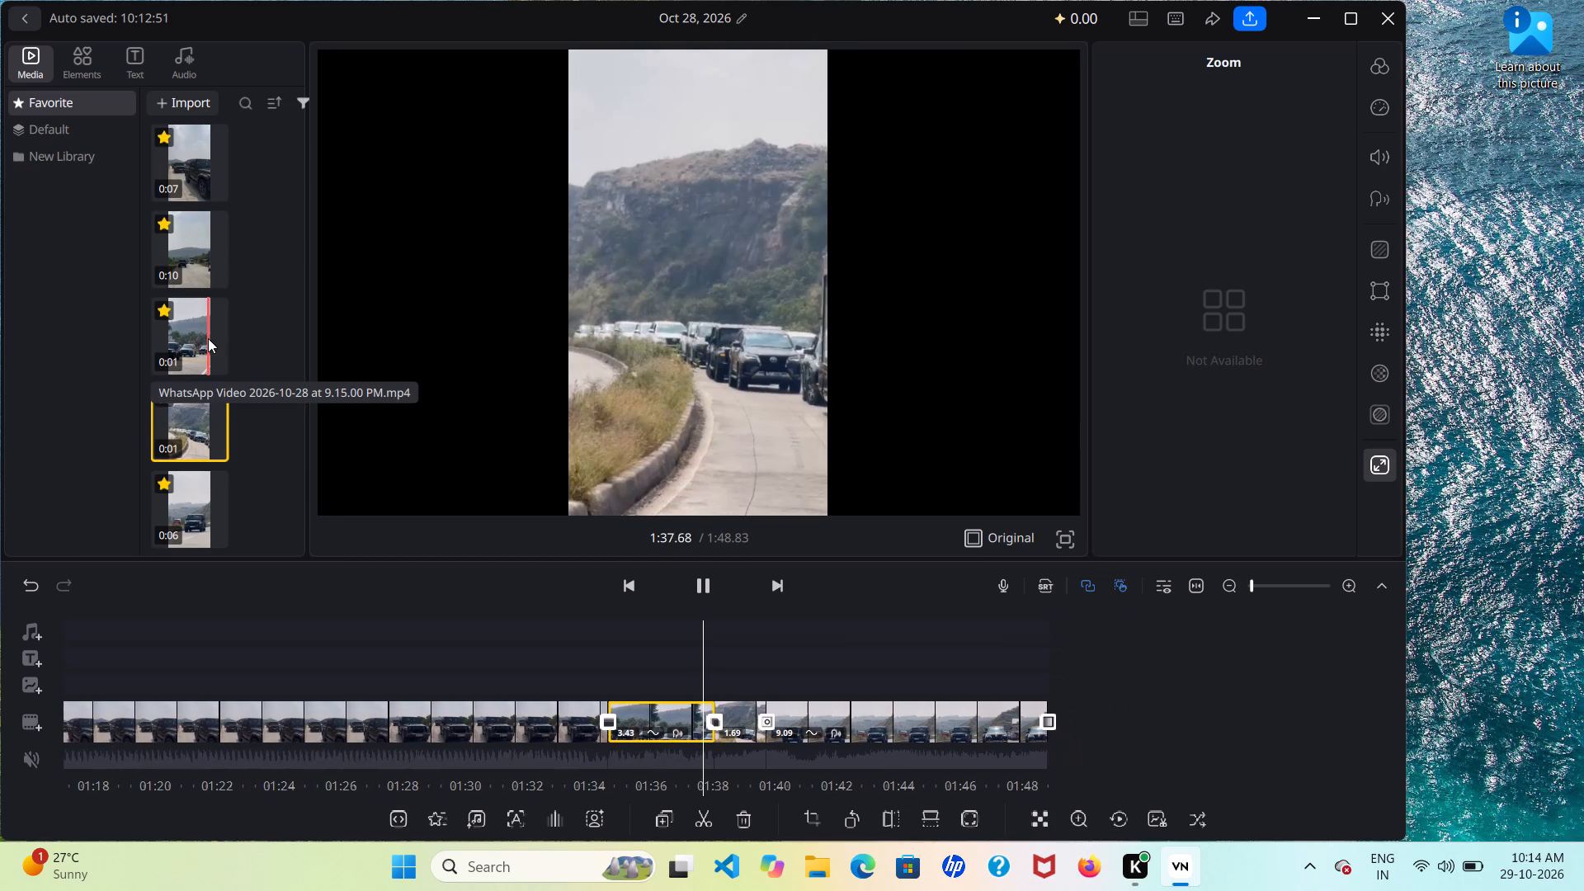
# Scrub back through the timeline to examine the edited clips, returning to the start of the sixth clip.
pyautogui.hscroll(7, 475, 659)
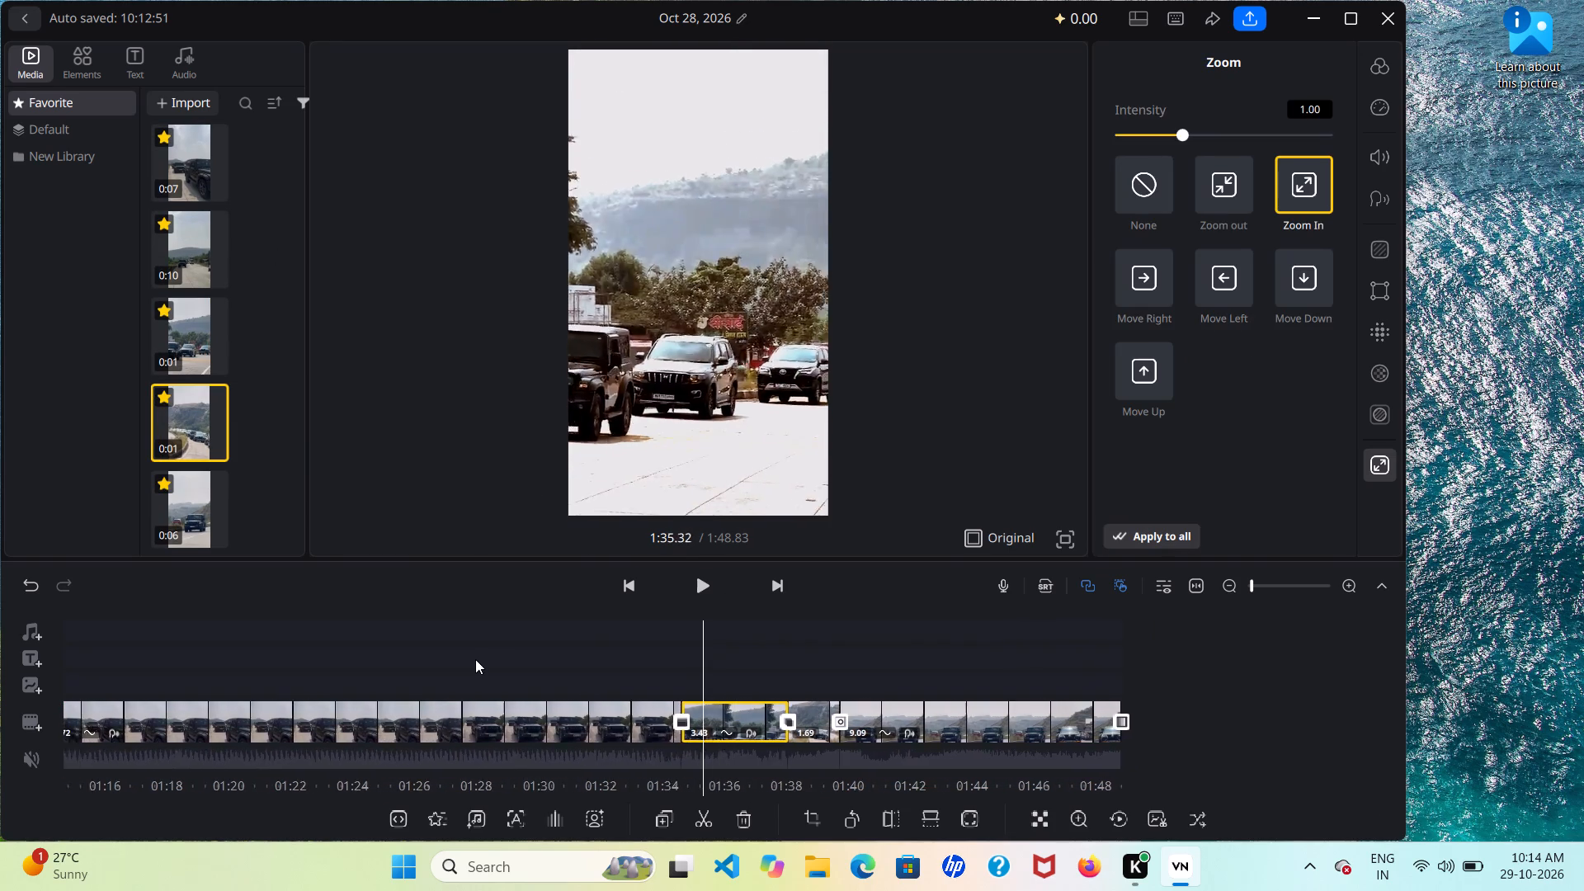
pyautogui.hscroll(8, 475, 659)
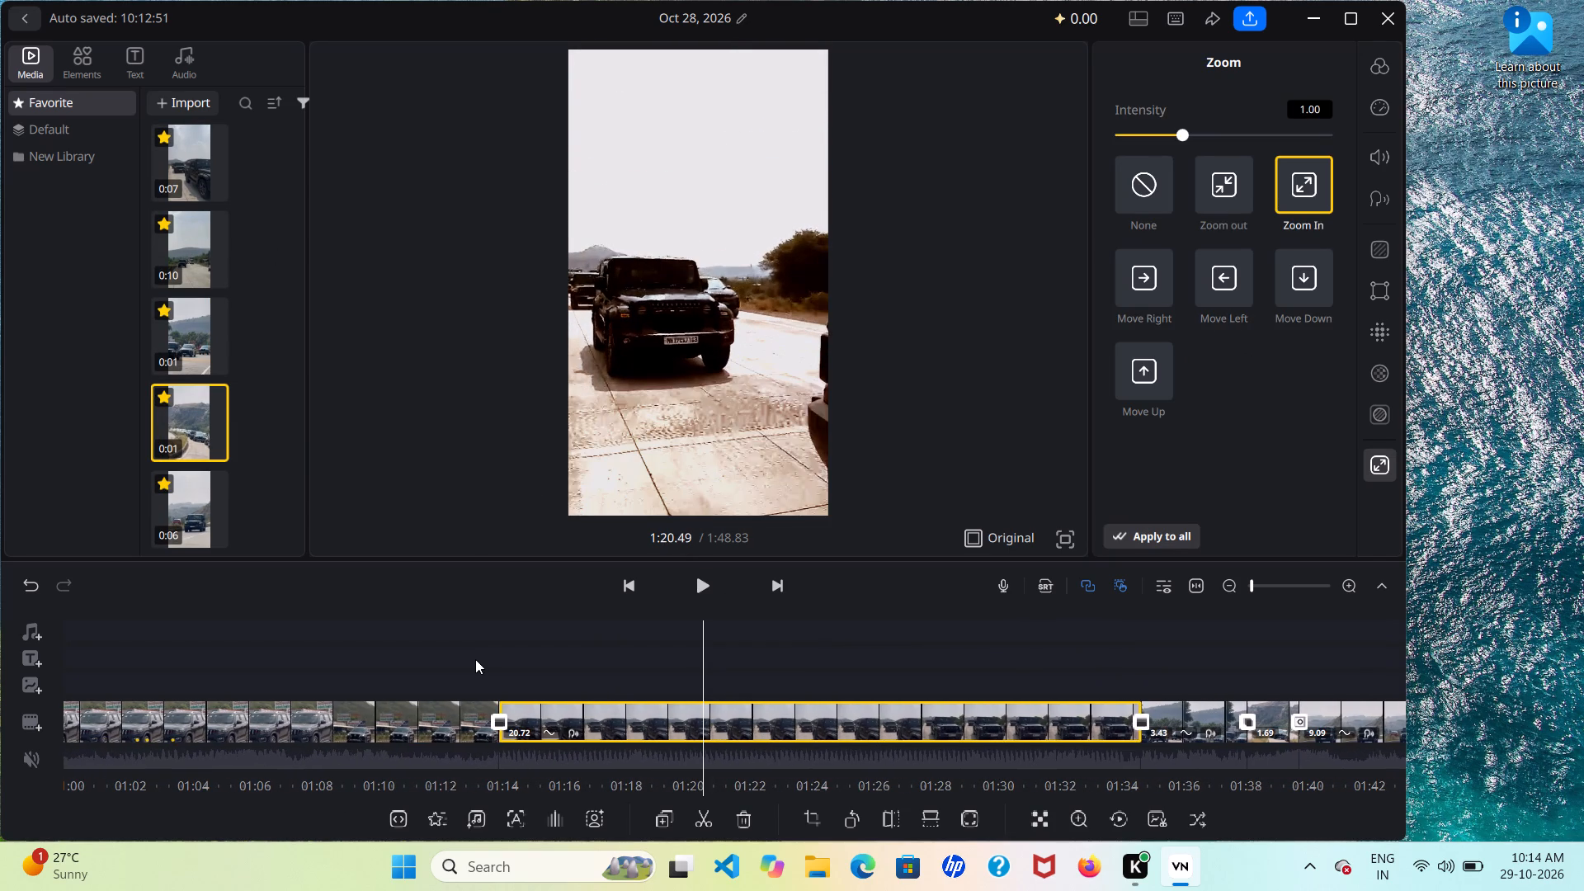
pyautogui.hscroll(3, 475, 659)
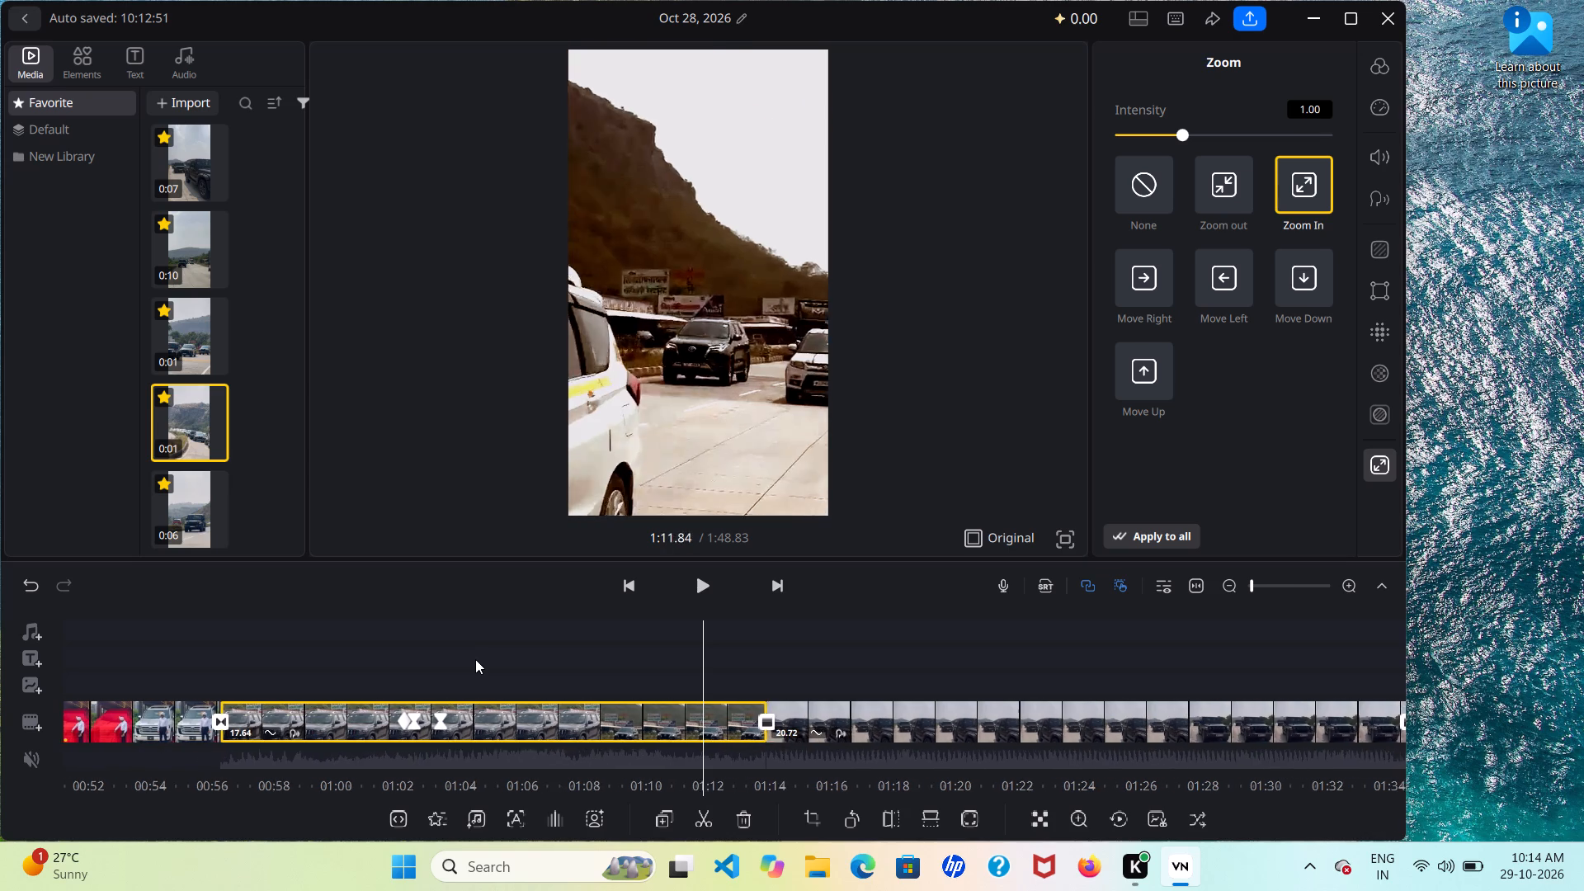
pyautogui.hscroll(1, 475, 659)
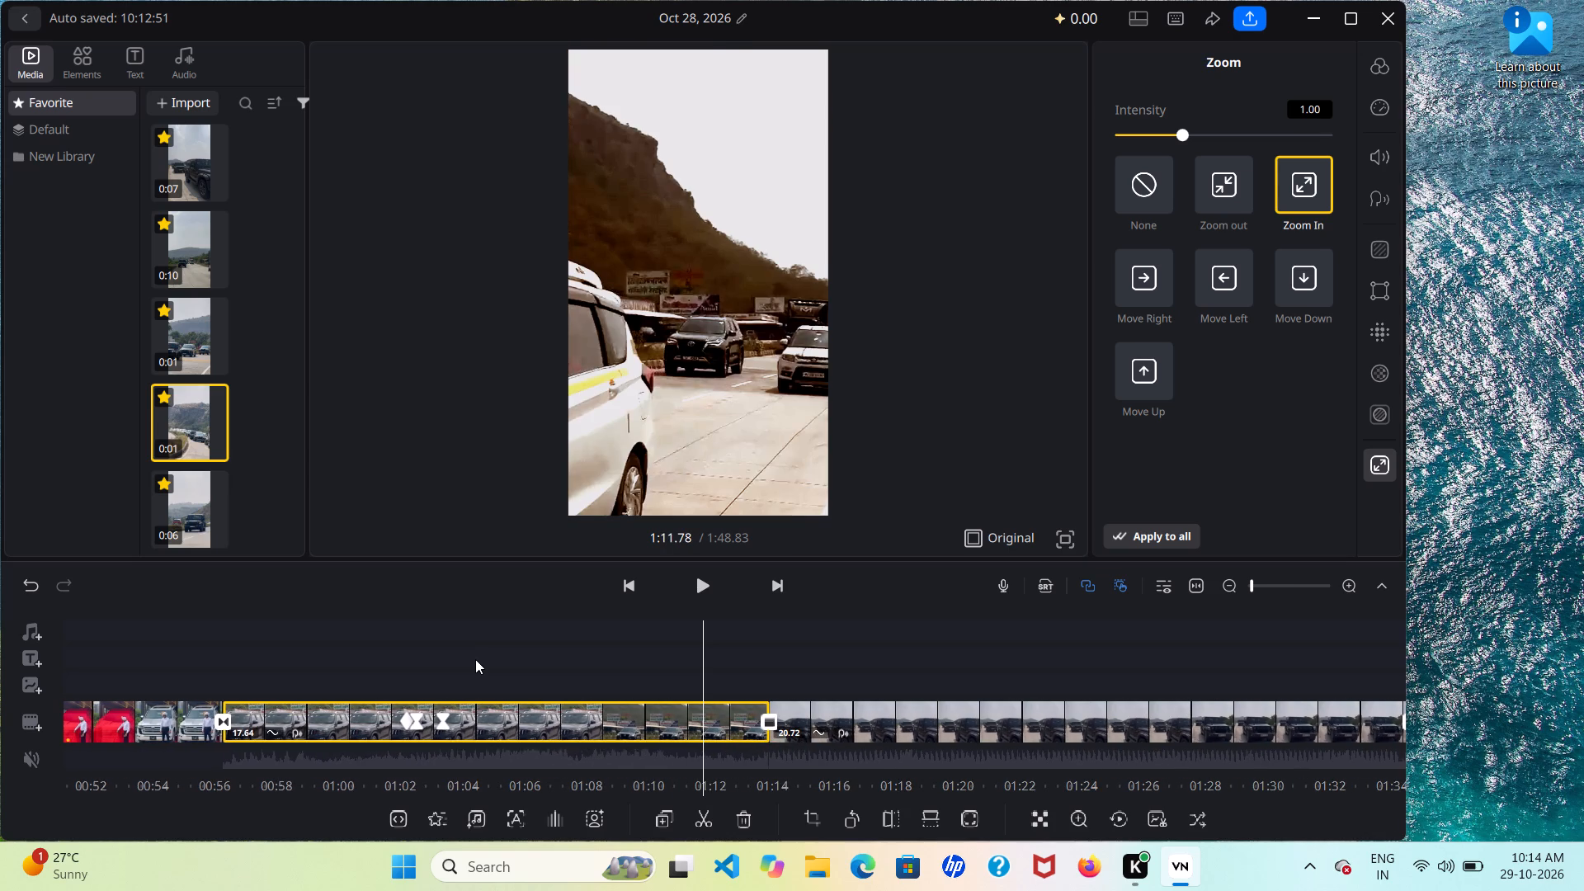
pyautogui.hscroll(10, 475, 659)
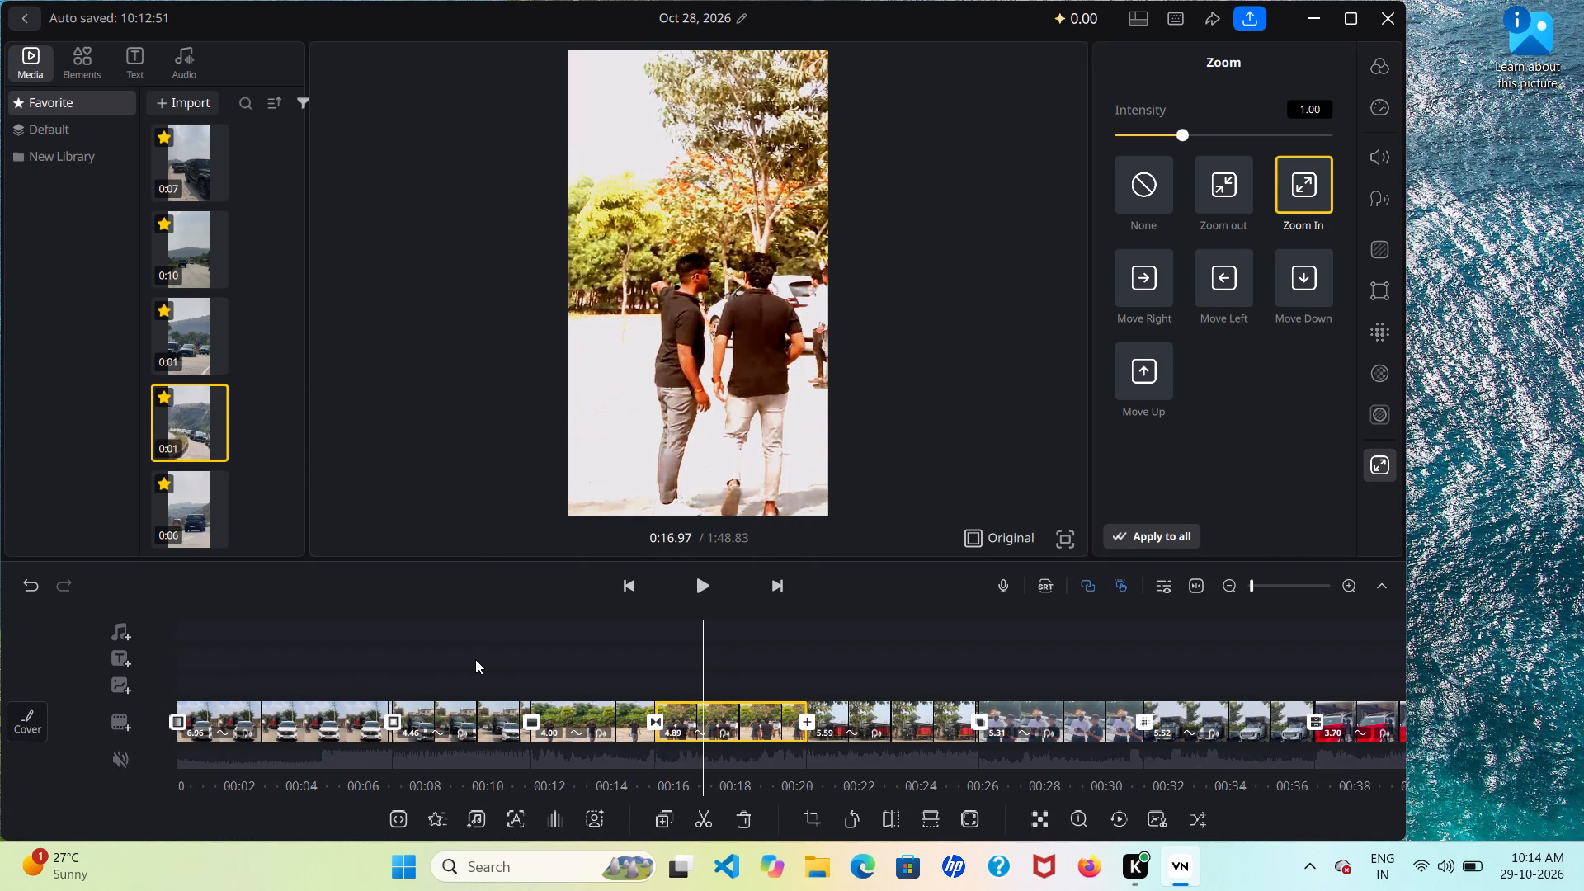
pyautogui.hscroll(-5, 475, 659)
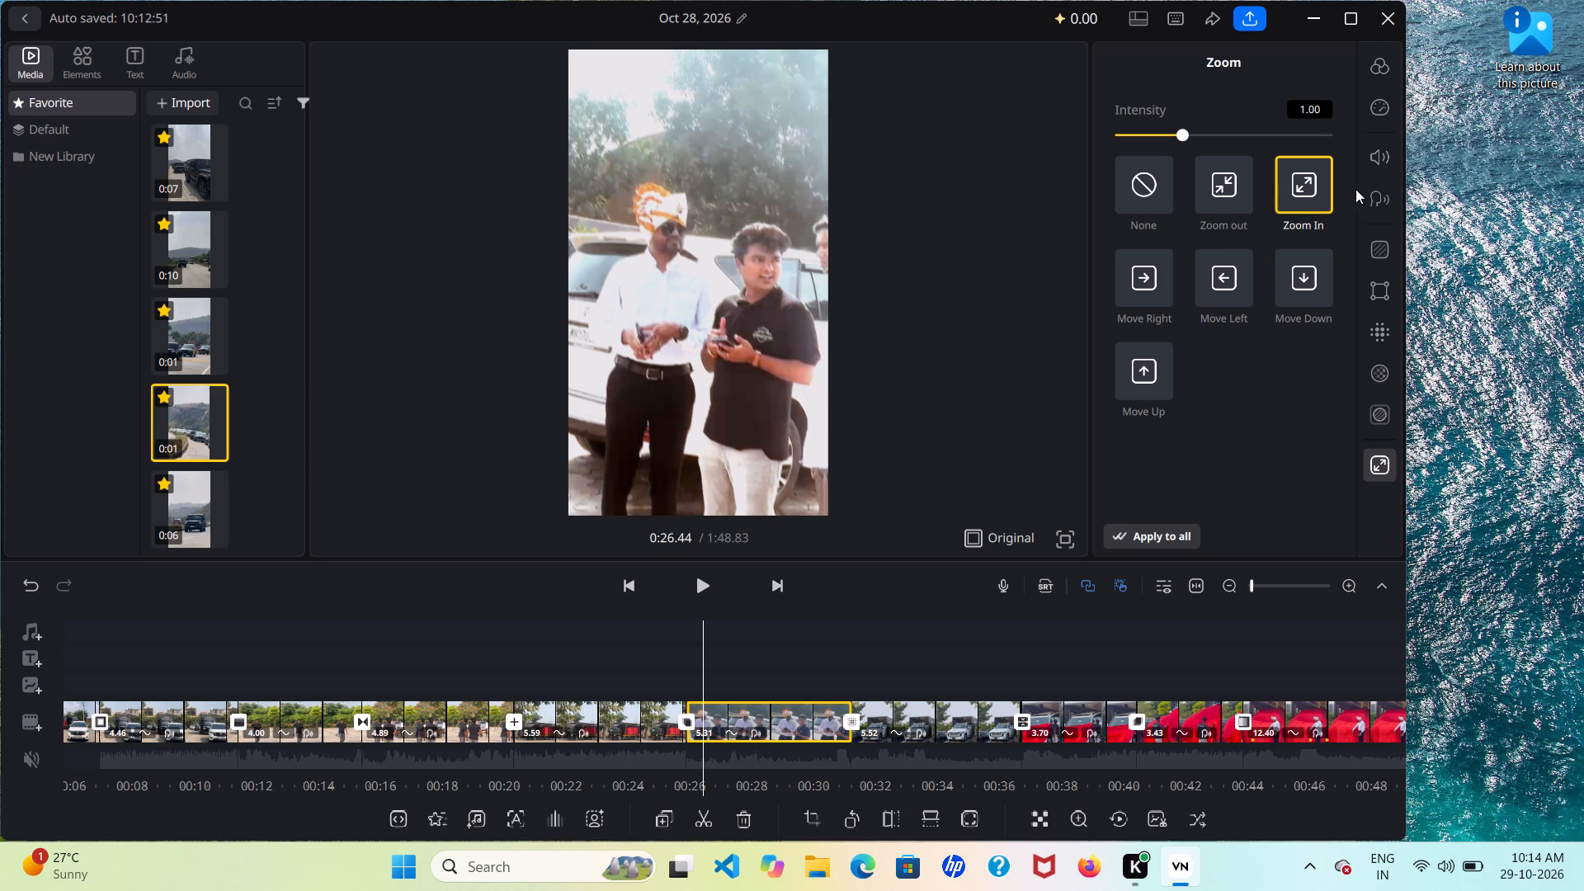
# Examine the sixth clip's voice effect, background, blur, opacity, mask and zoom settings.
pyautogui.click(1384, 197)
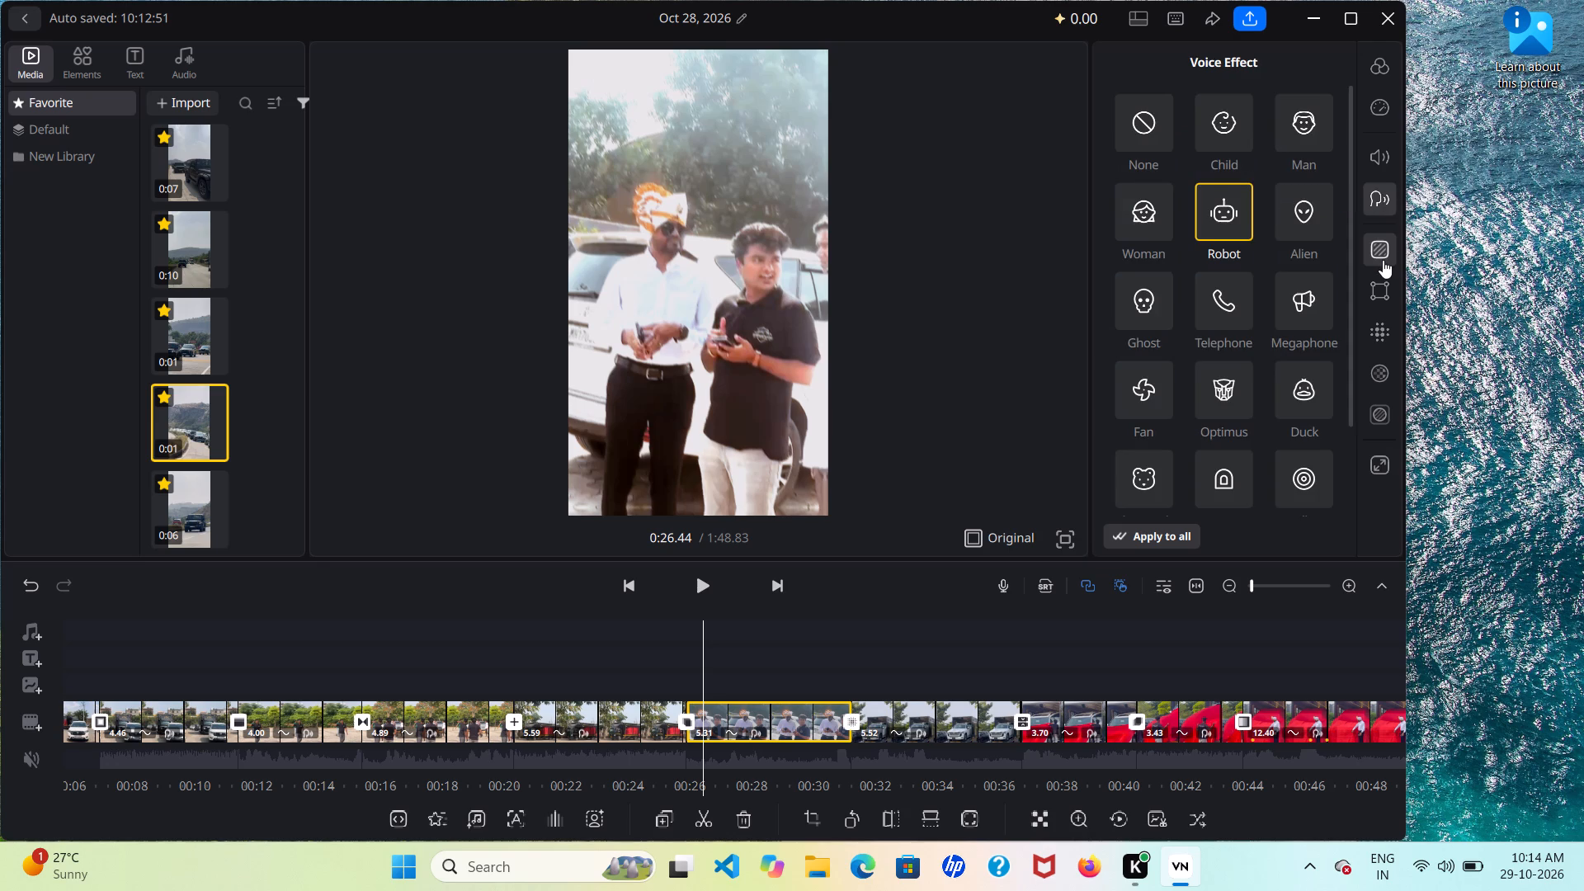
pyautogui.click(1383, 260)
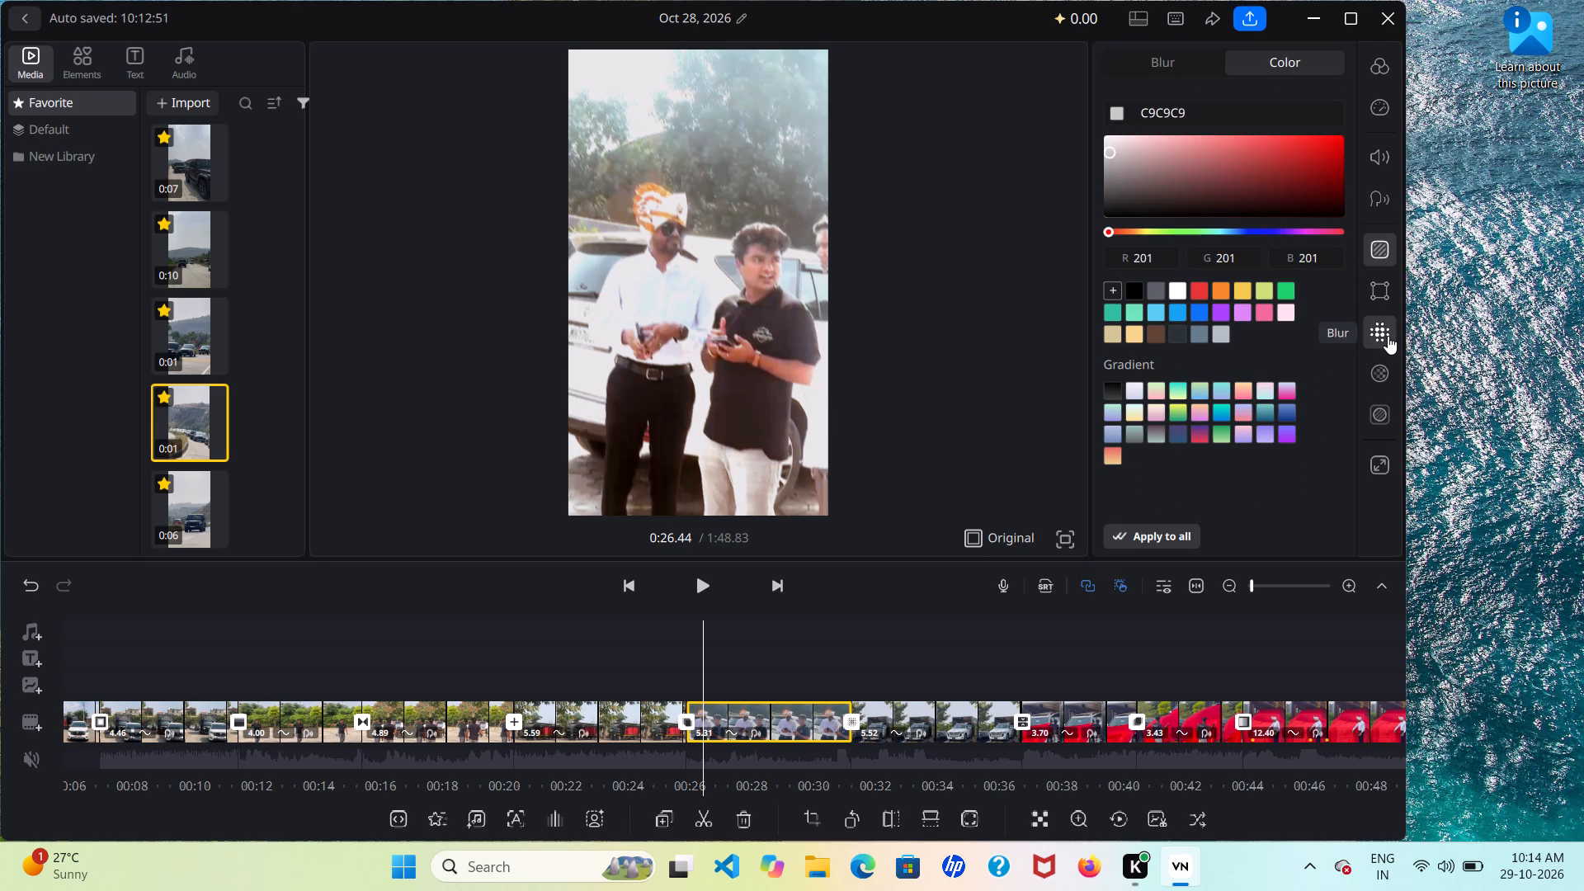
pyautogui.click(1388, 336)
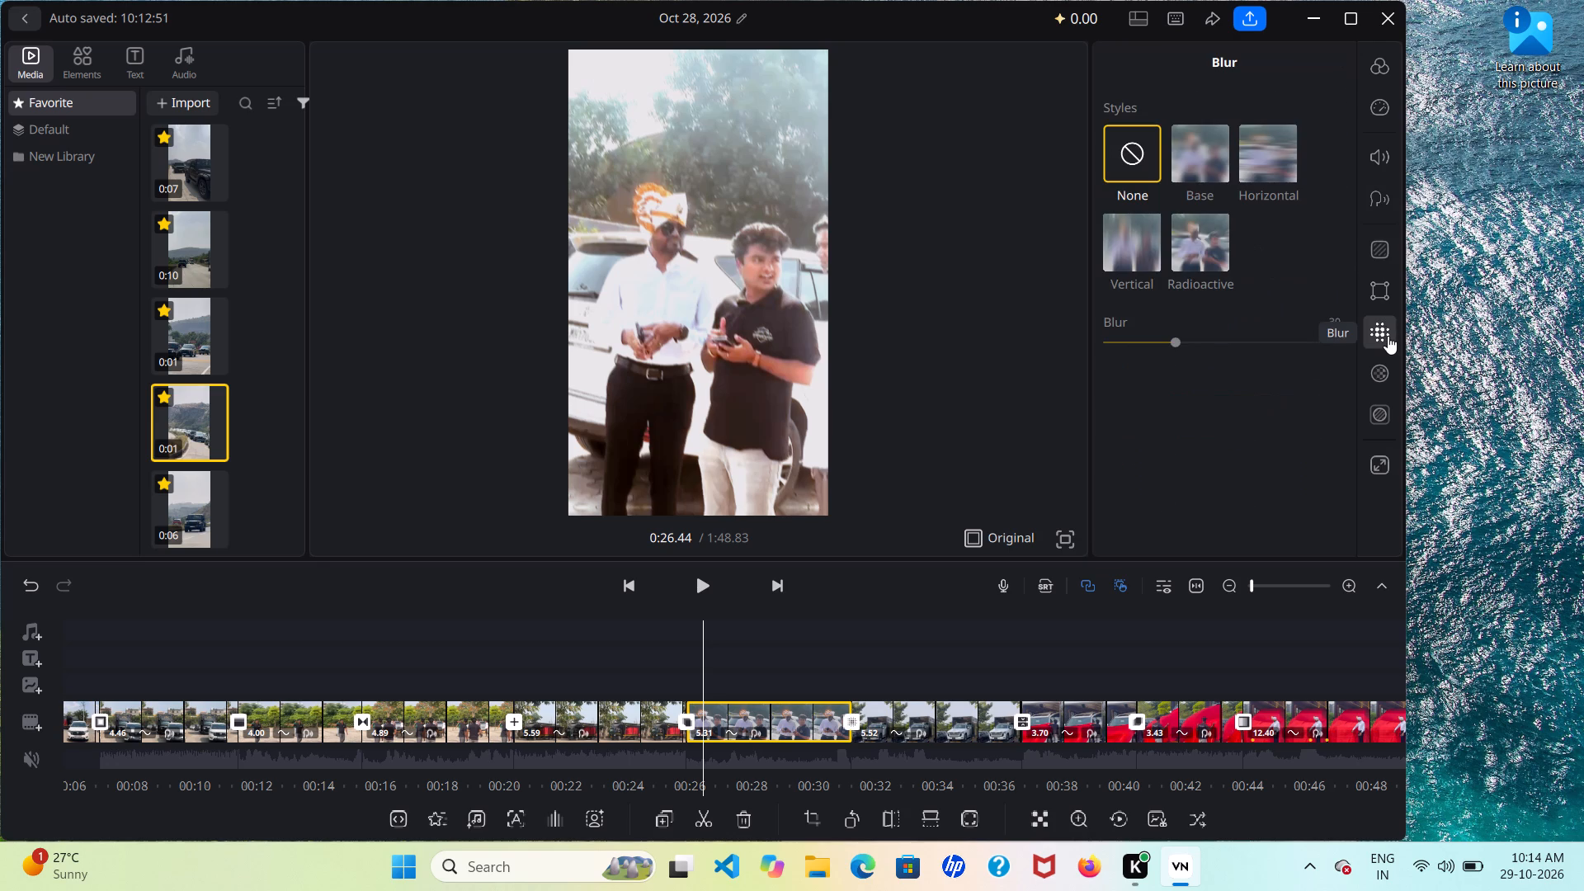
pyautogui.click(1373, 398)
pyautogui.click(1376, 383)
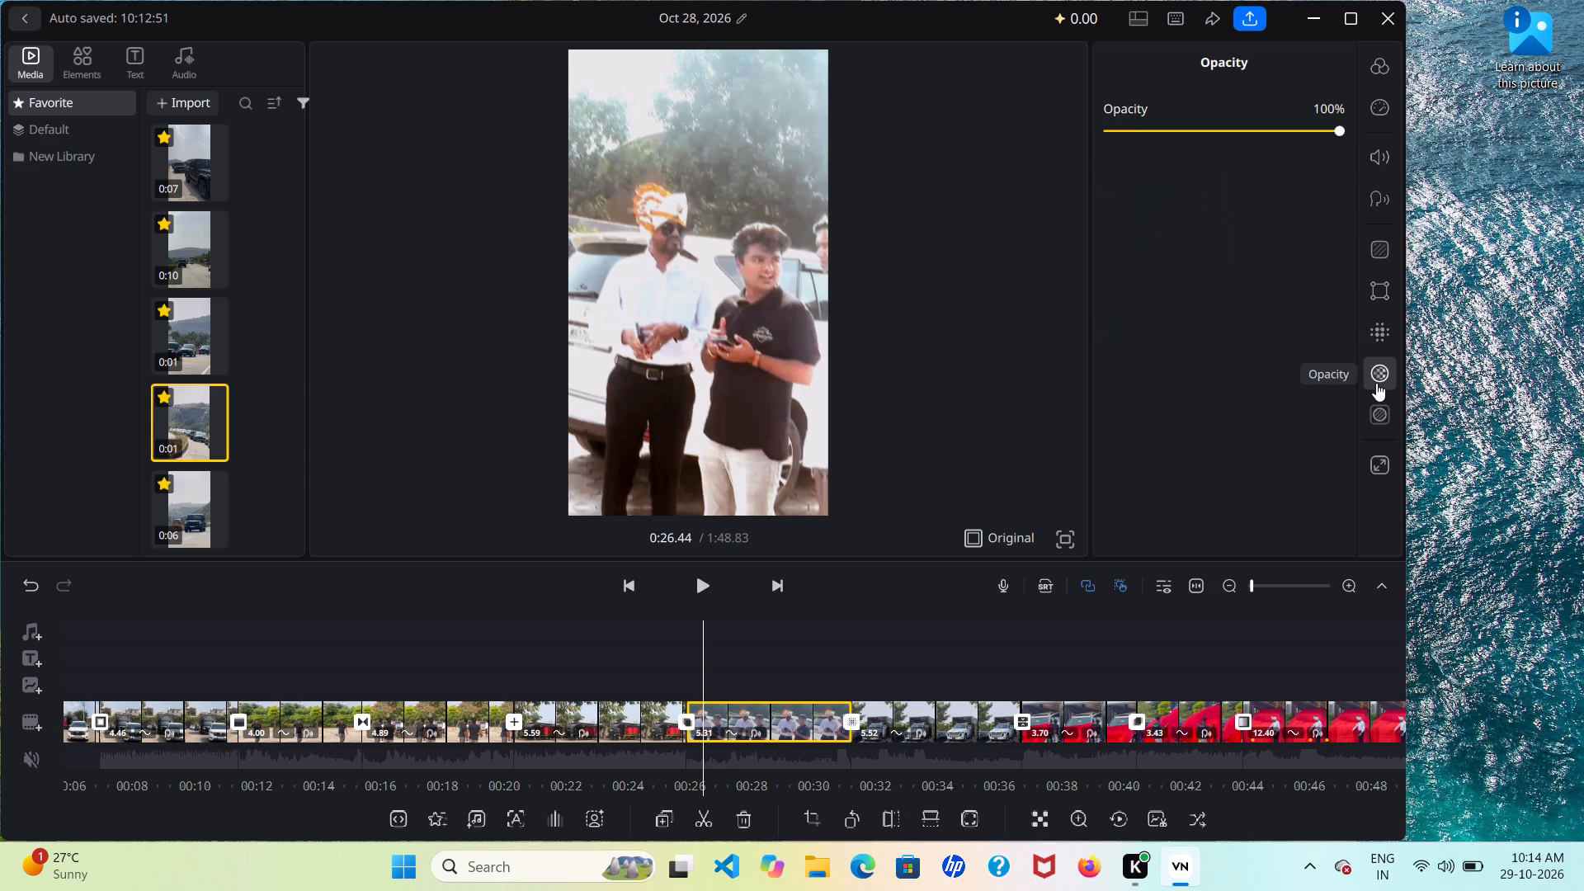
pyautogui.click(1379, 431)
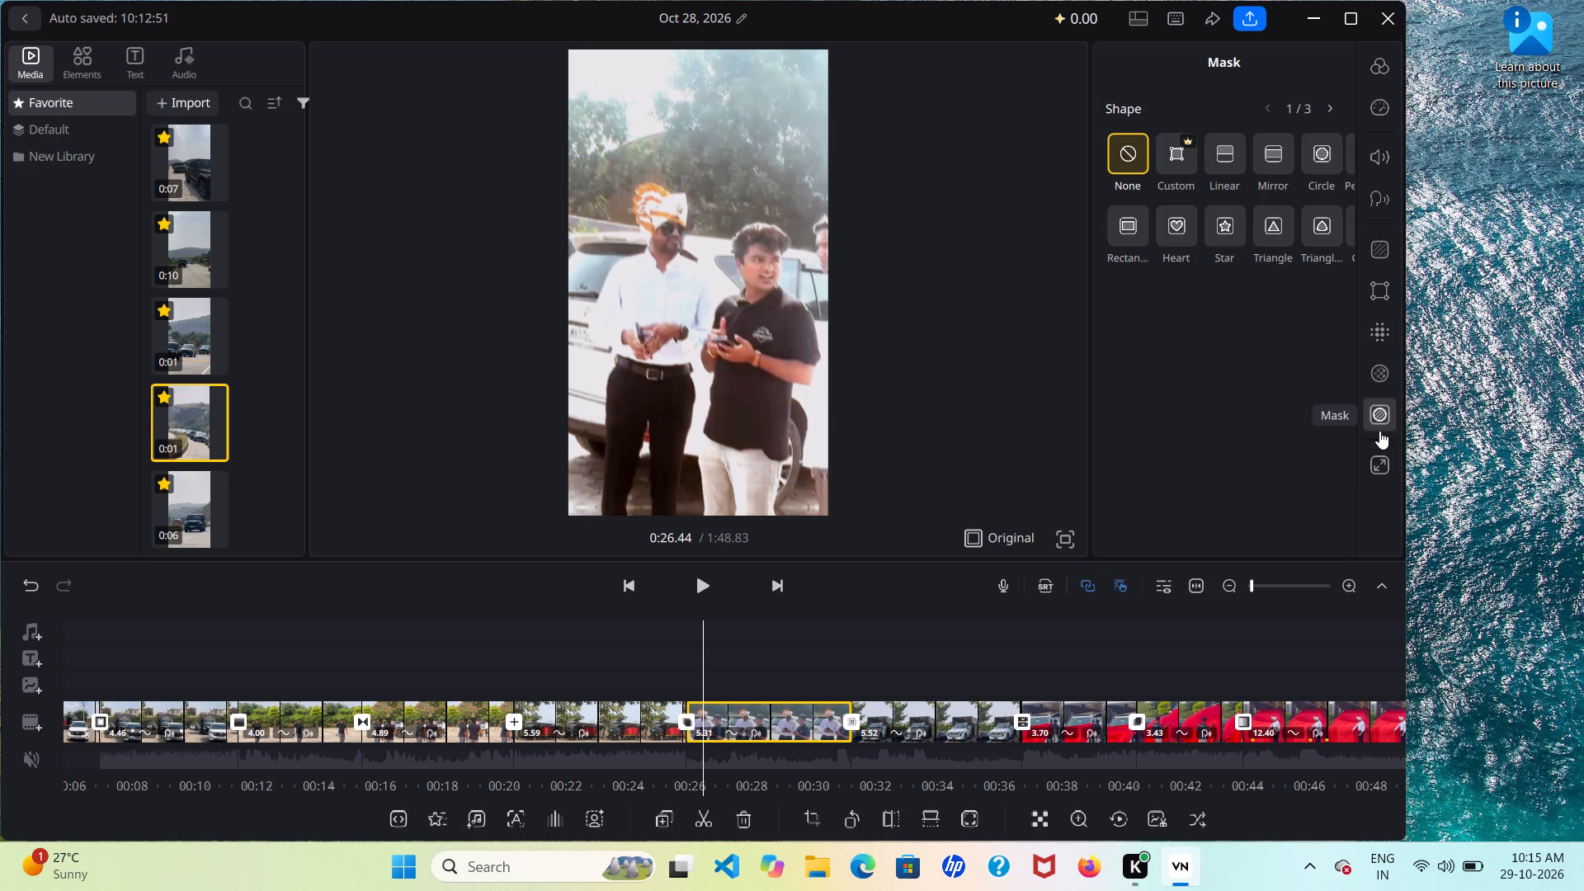
pyautogui.click(1341, 475)
pyautogui.click(1377, 460)
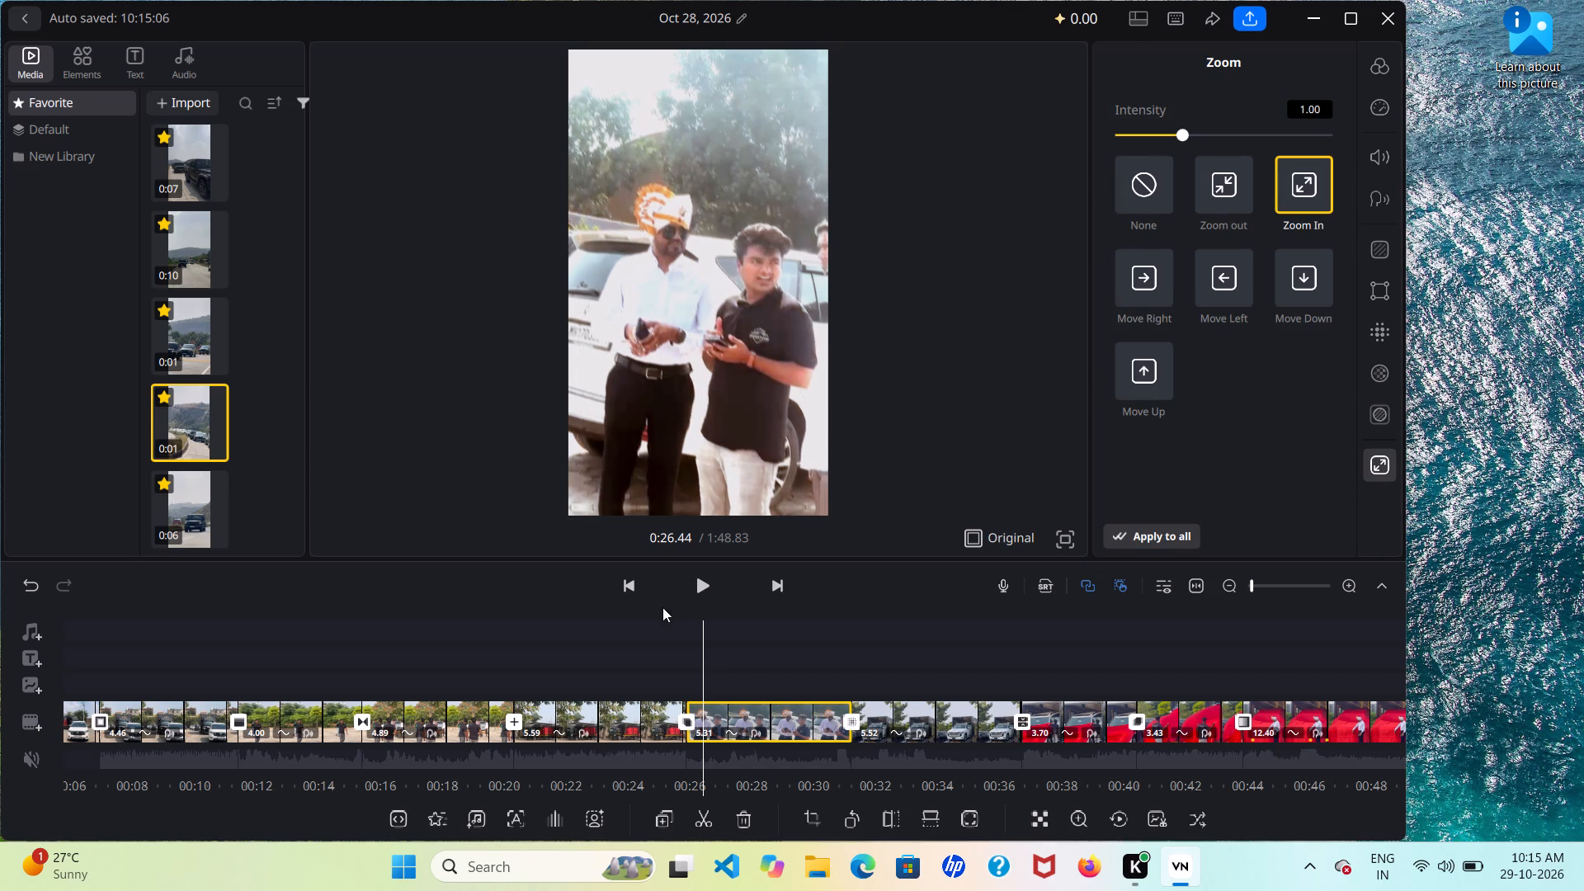
# Play the project's opening, scrub through to the last clips and check the transition at the end of the video.
pyautogui.hscroll(20, 672, 689)
pyautogui.hscroll(9, 672, 689)
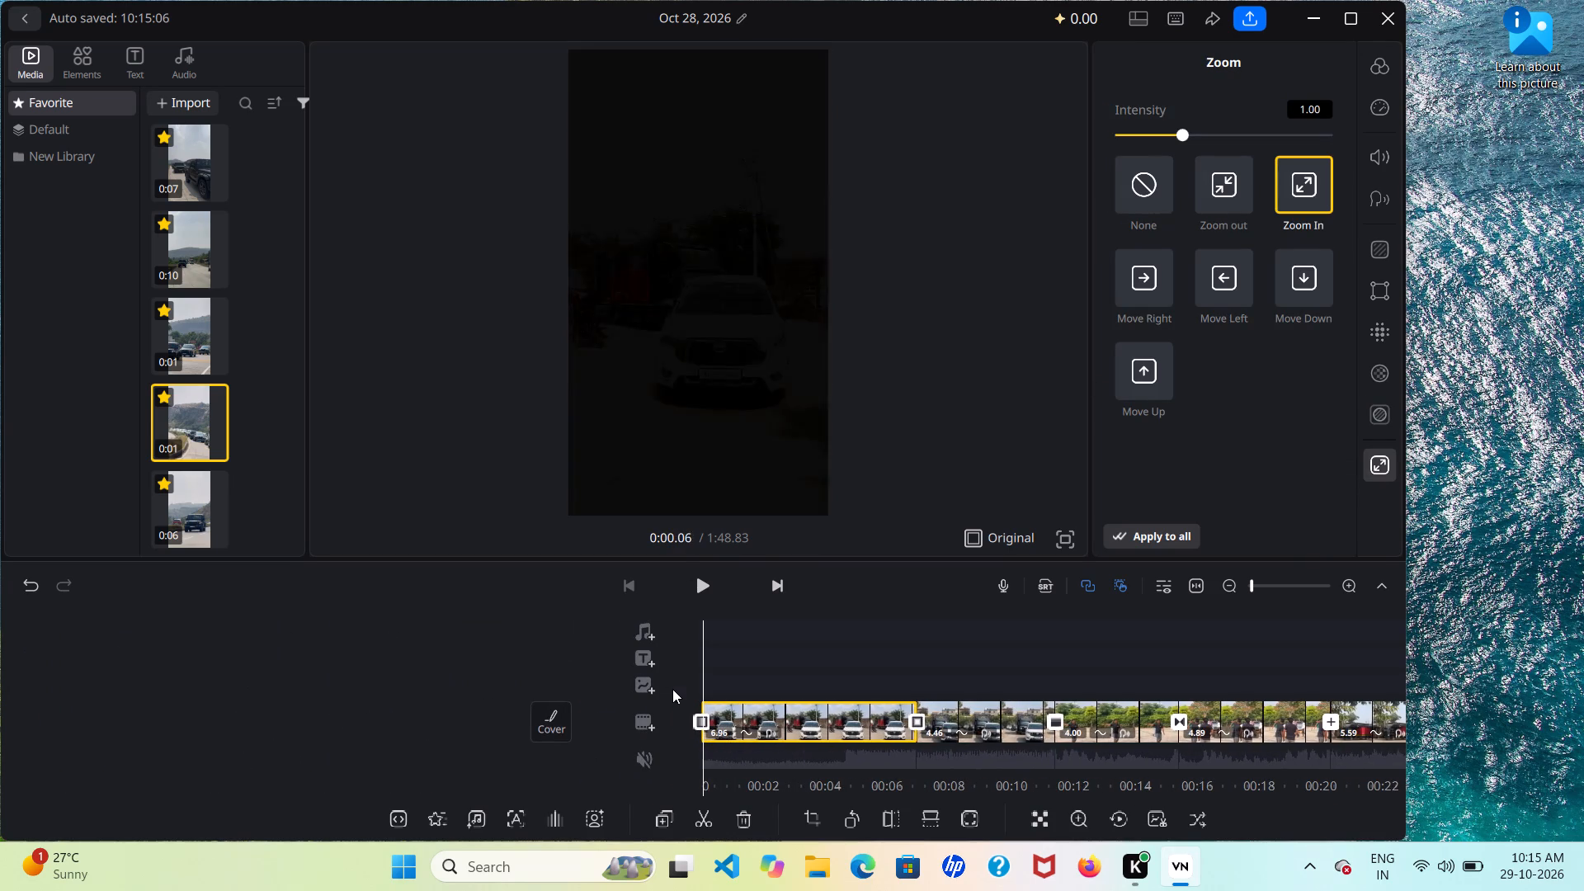
pyautogui.click(699, 595)
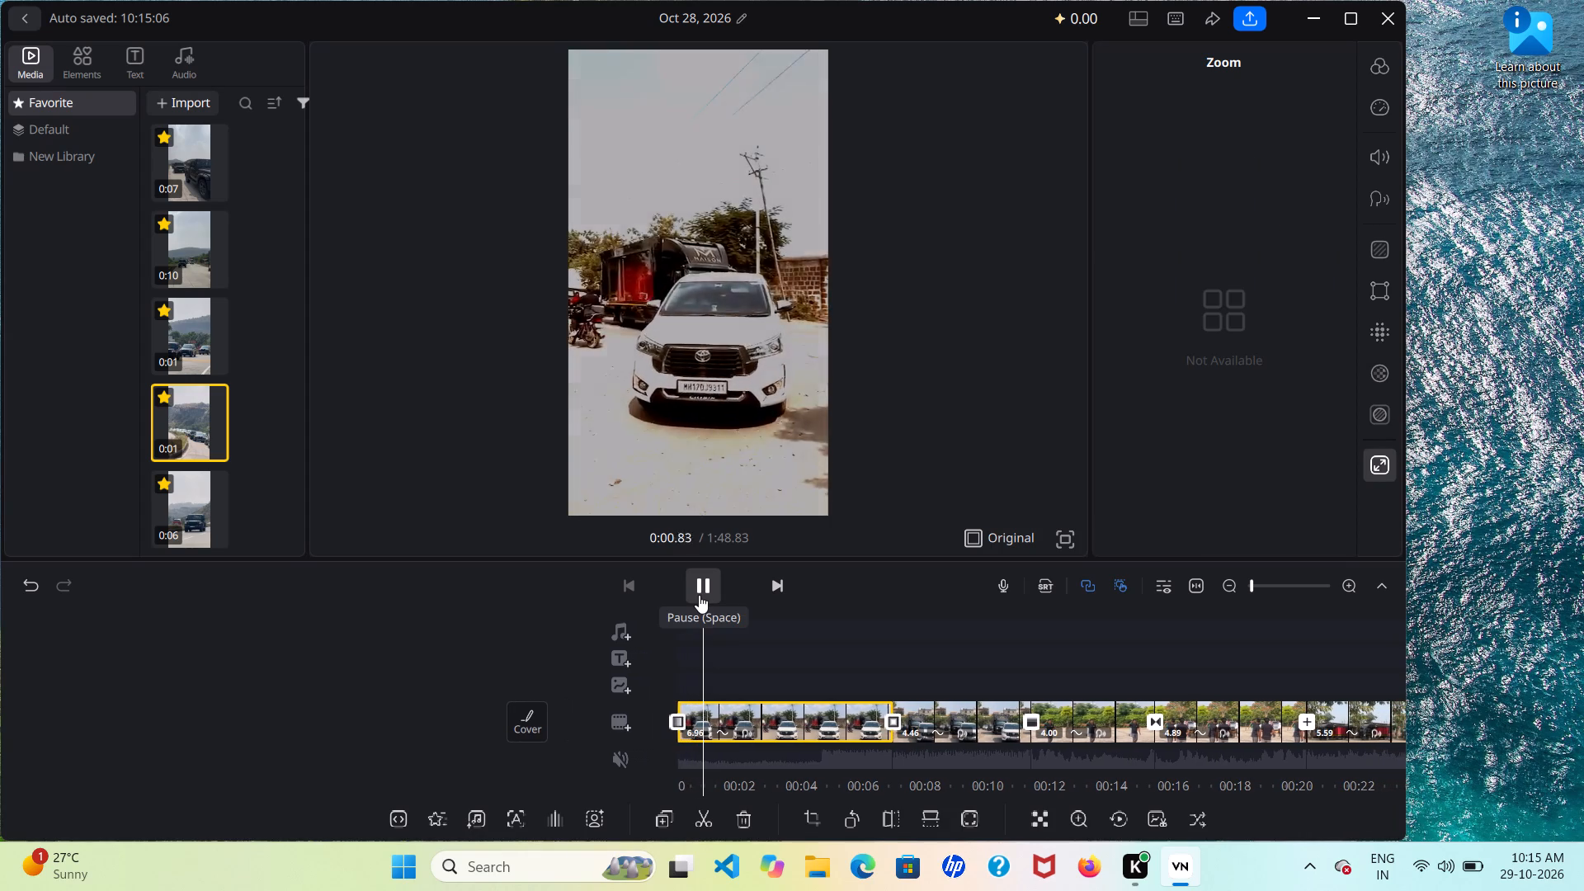
pyautogui.hscroll(-3, 1168, 706)
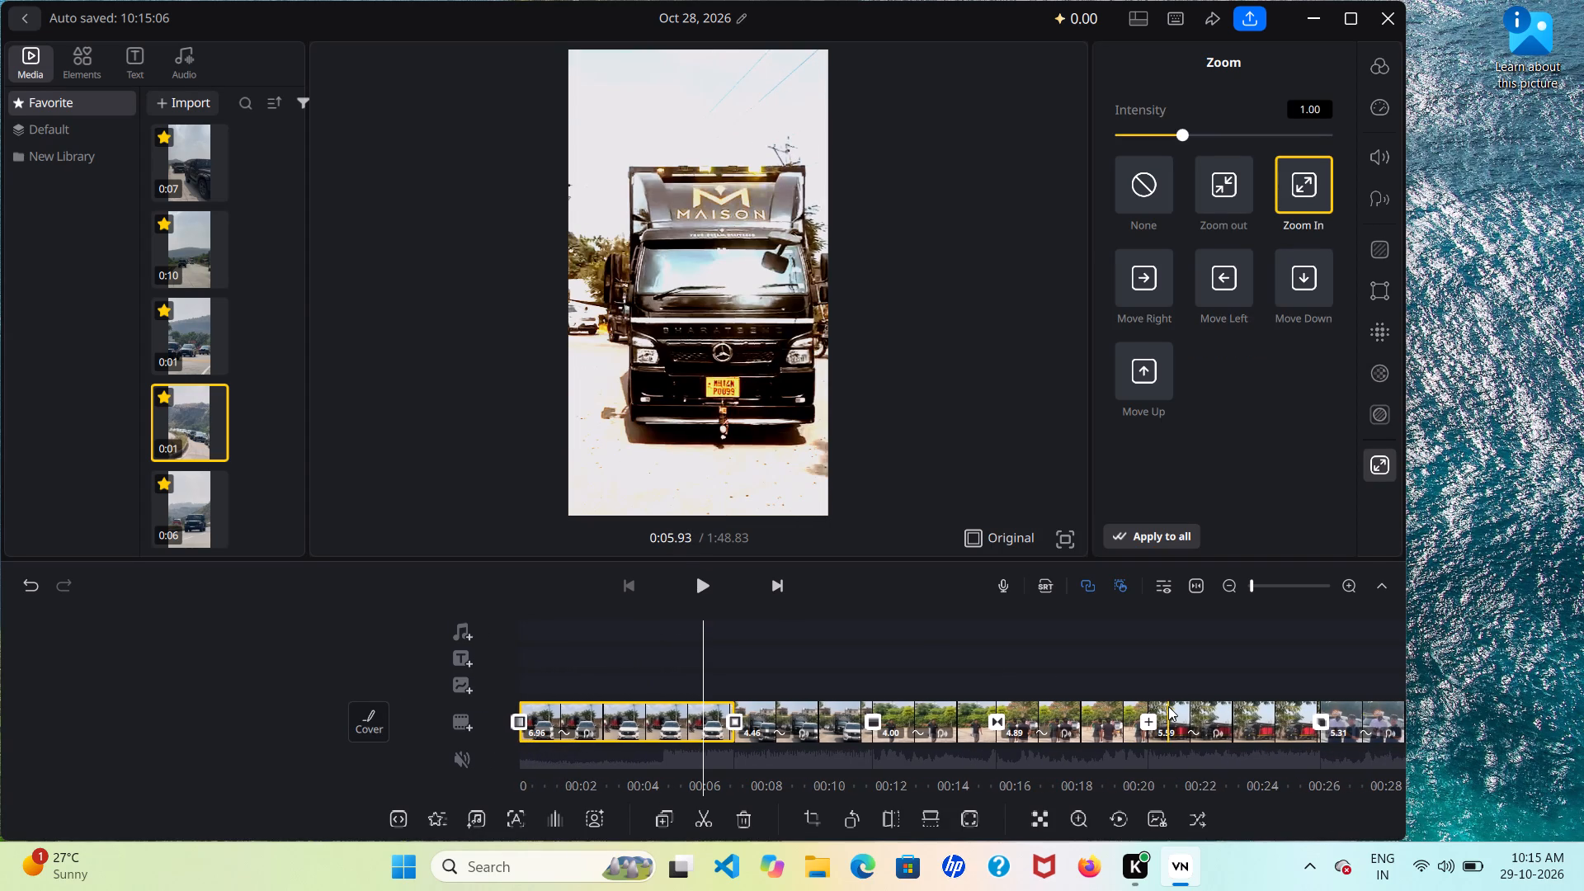
pyautogui.hscroll(-11, 1168, 706)
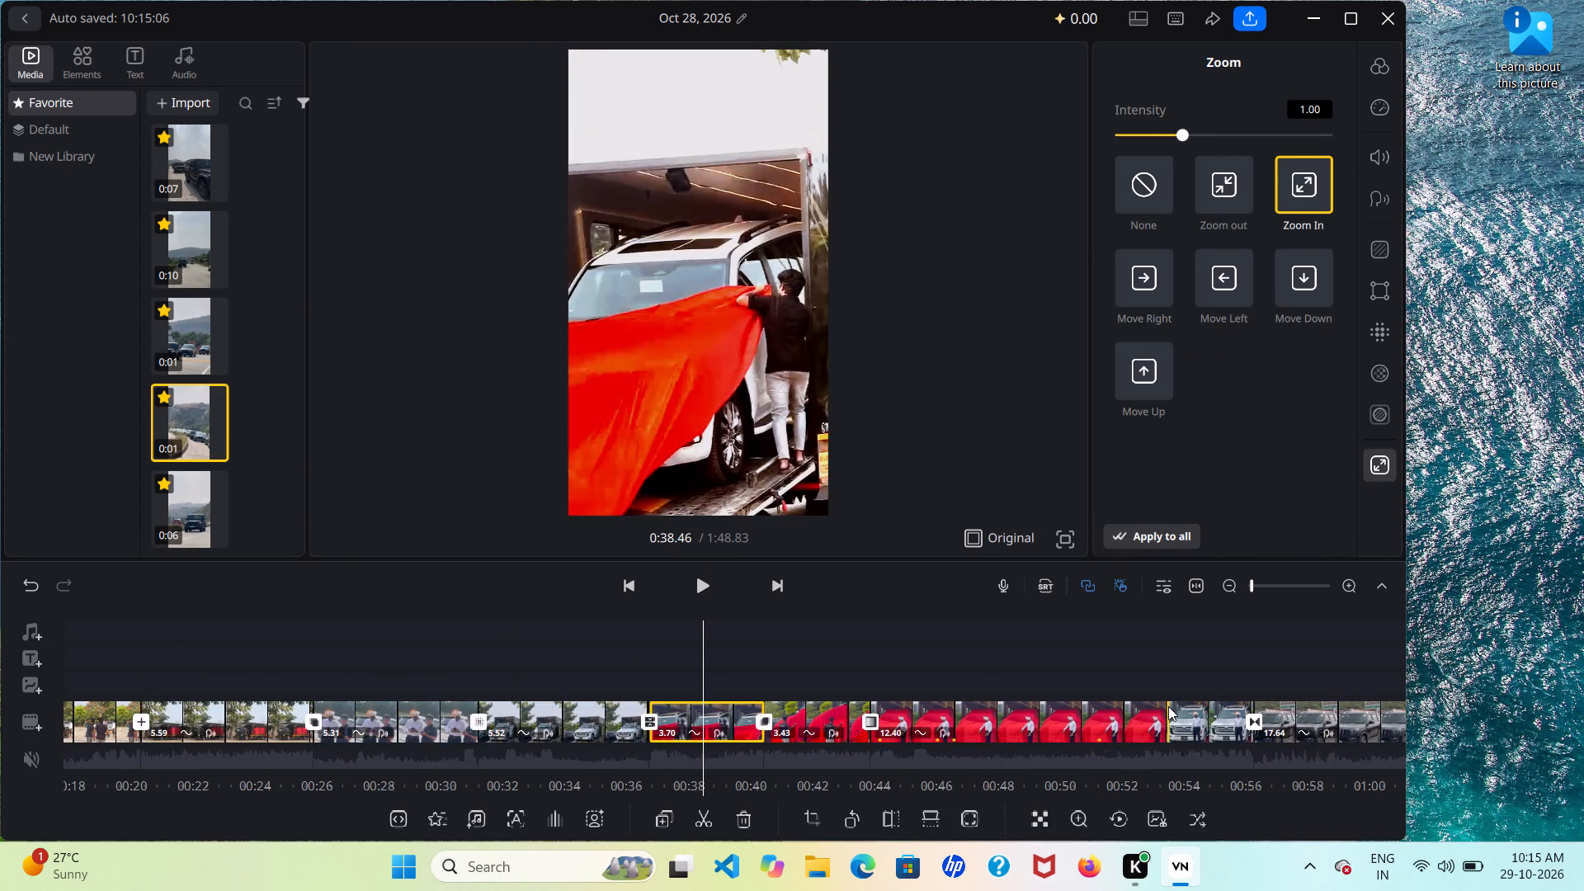
pyautogui.hscroll(-8, 1168, 706)
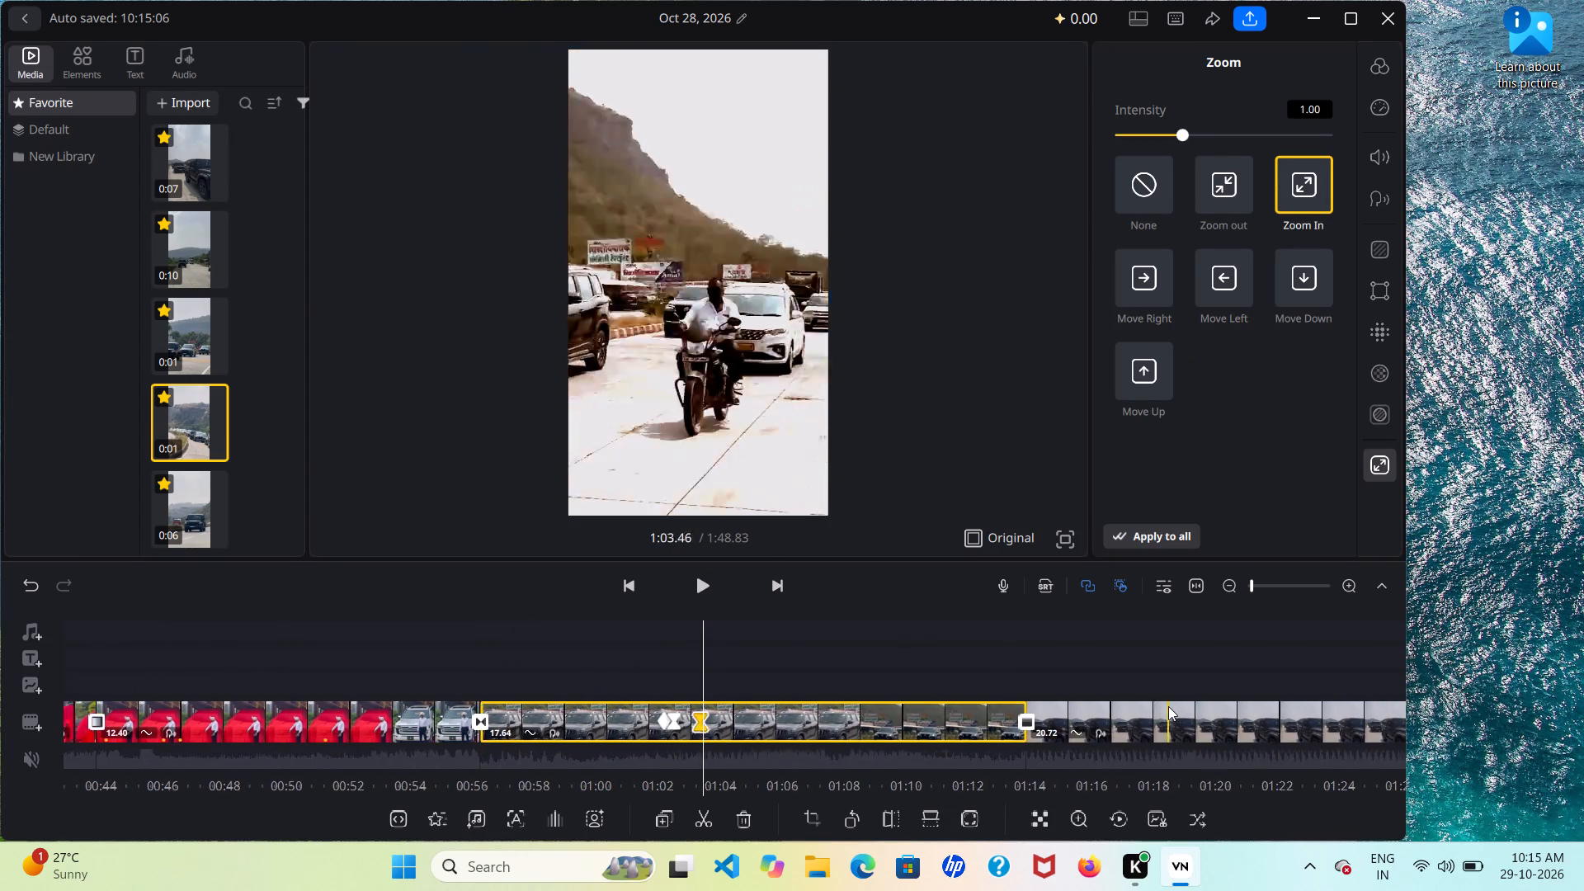
pyautogui.hscroll(-3, 1168, 706)
pyautogui.hscroll(-2, 1104, 731)
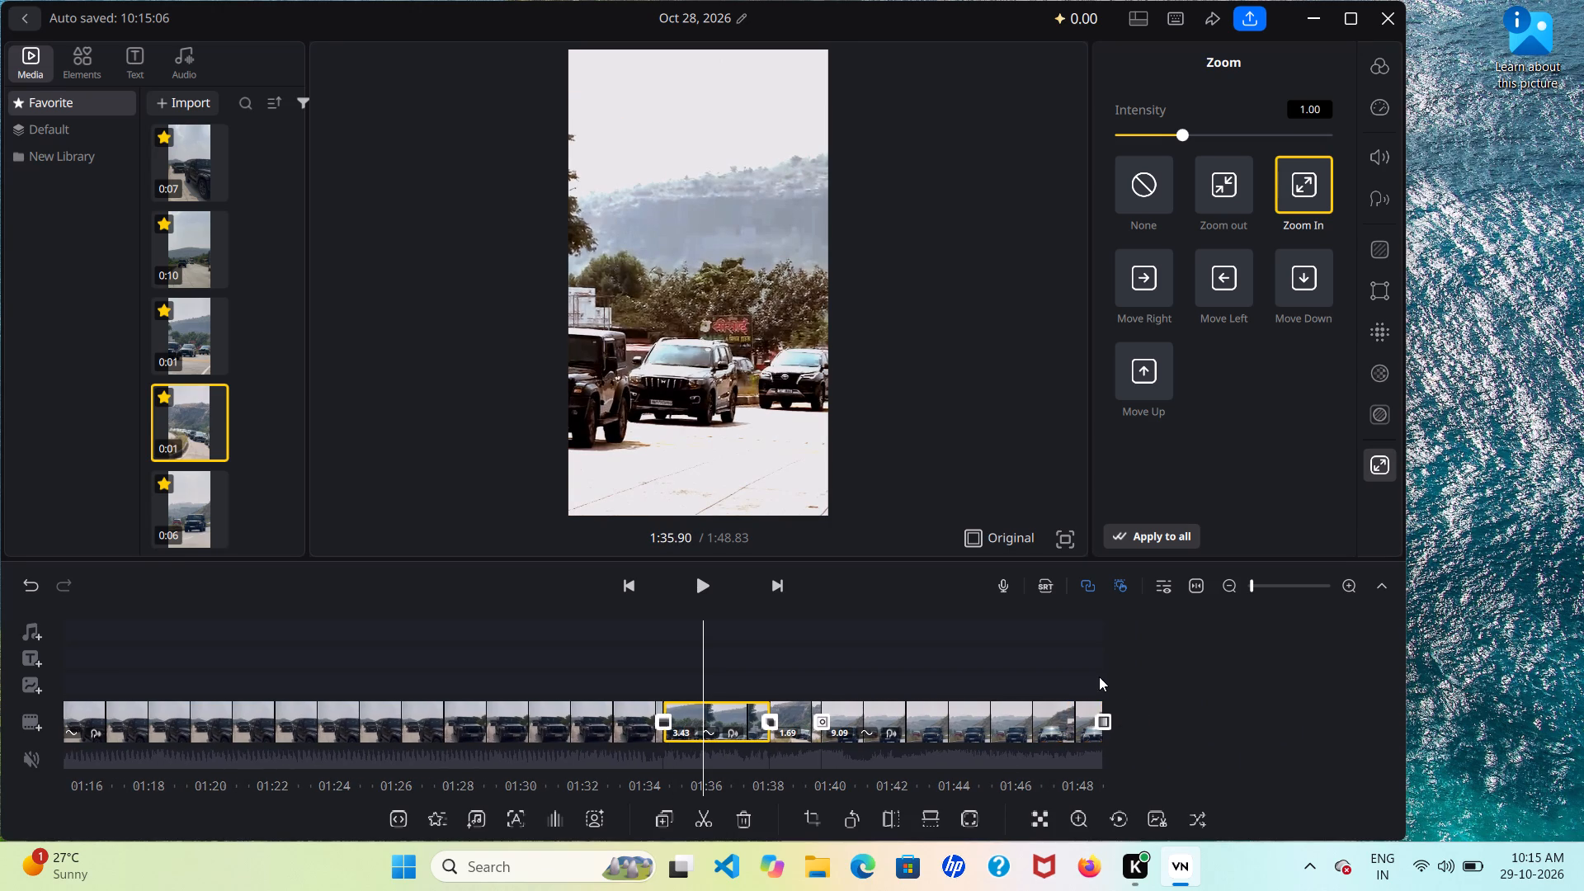
pyautogui.click(1105, 711)
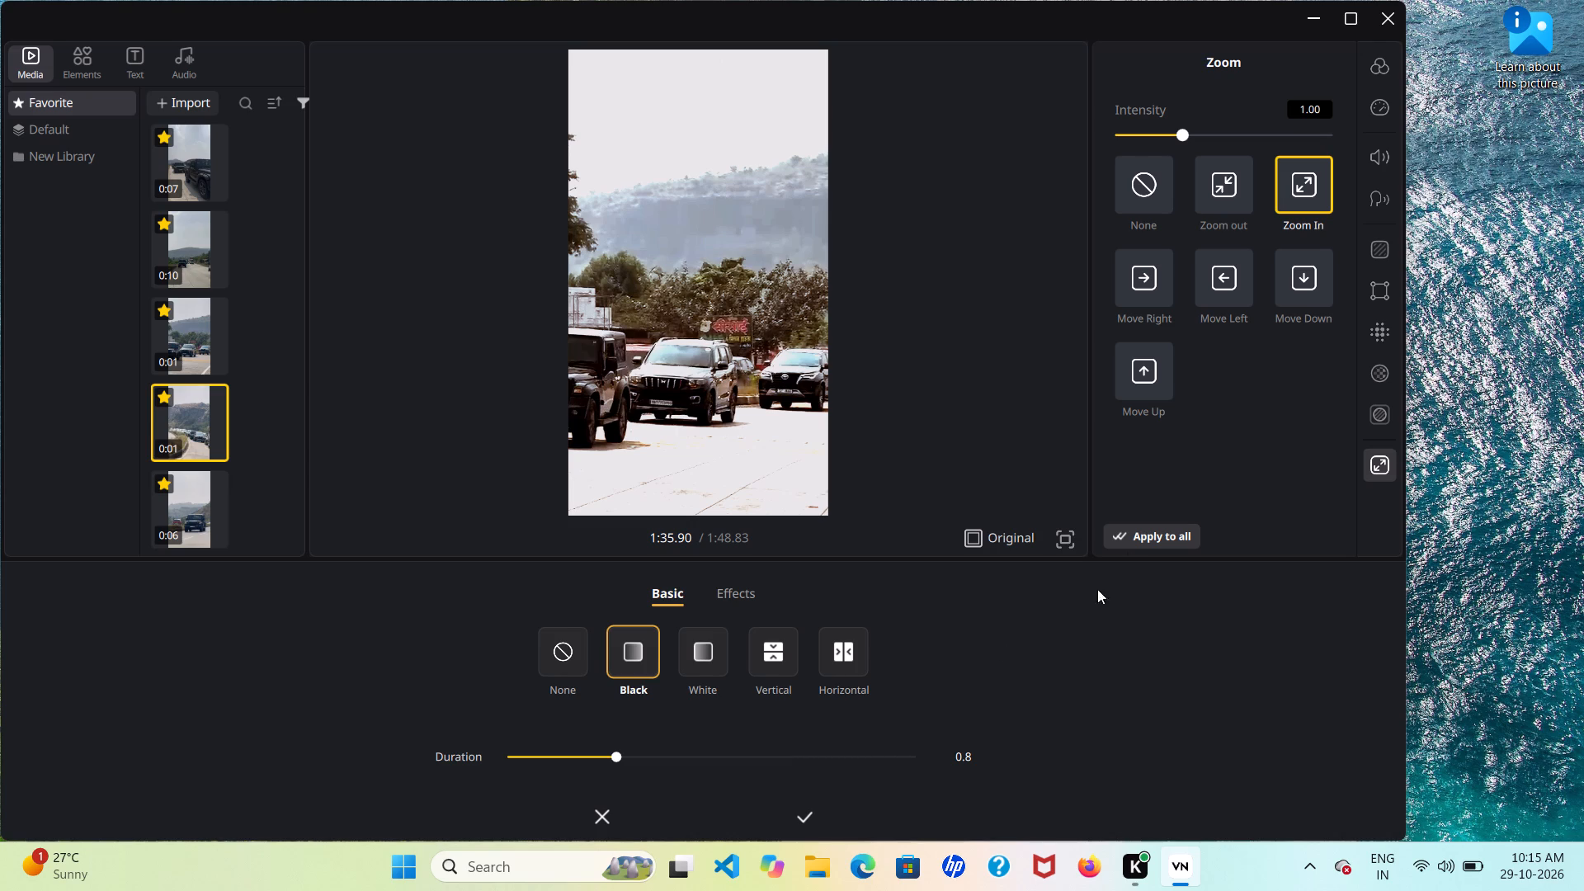
pyautogui.click(907, 506)
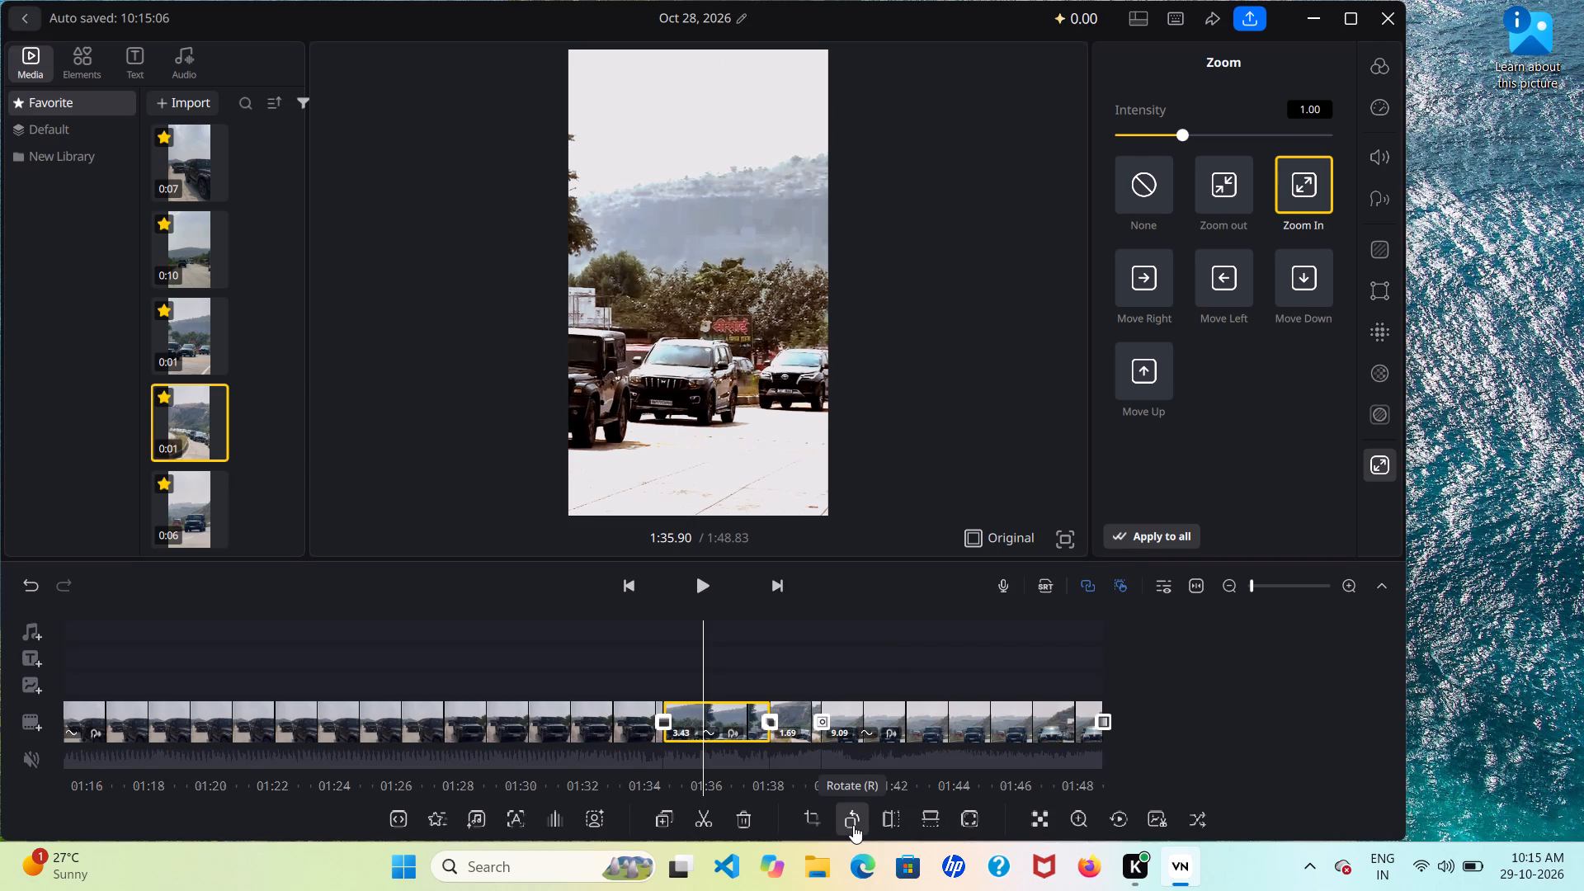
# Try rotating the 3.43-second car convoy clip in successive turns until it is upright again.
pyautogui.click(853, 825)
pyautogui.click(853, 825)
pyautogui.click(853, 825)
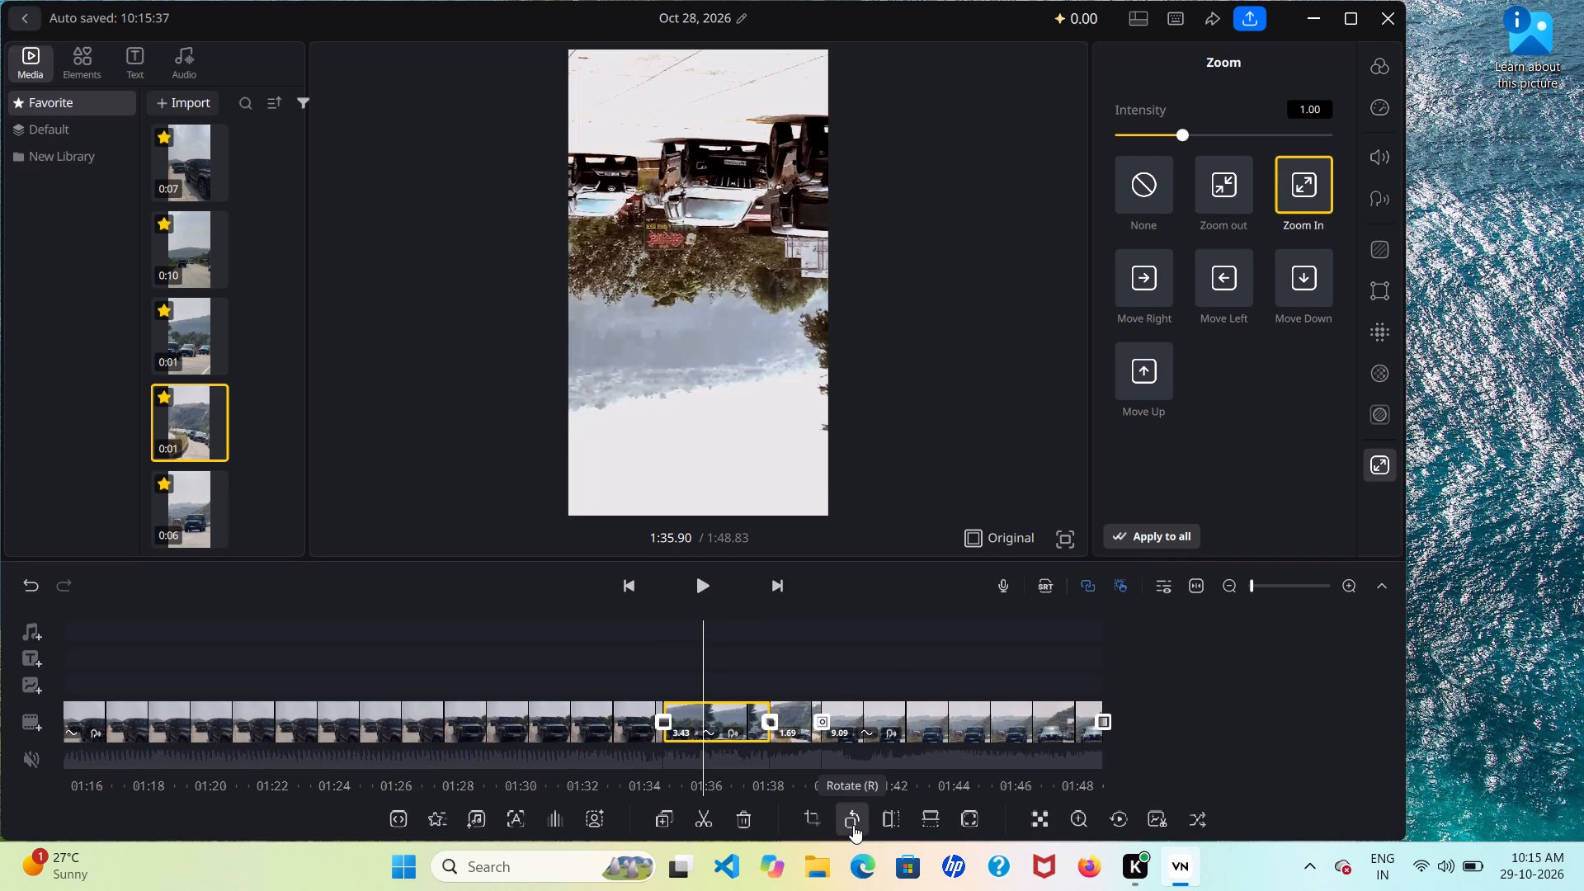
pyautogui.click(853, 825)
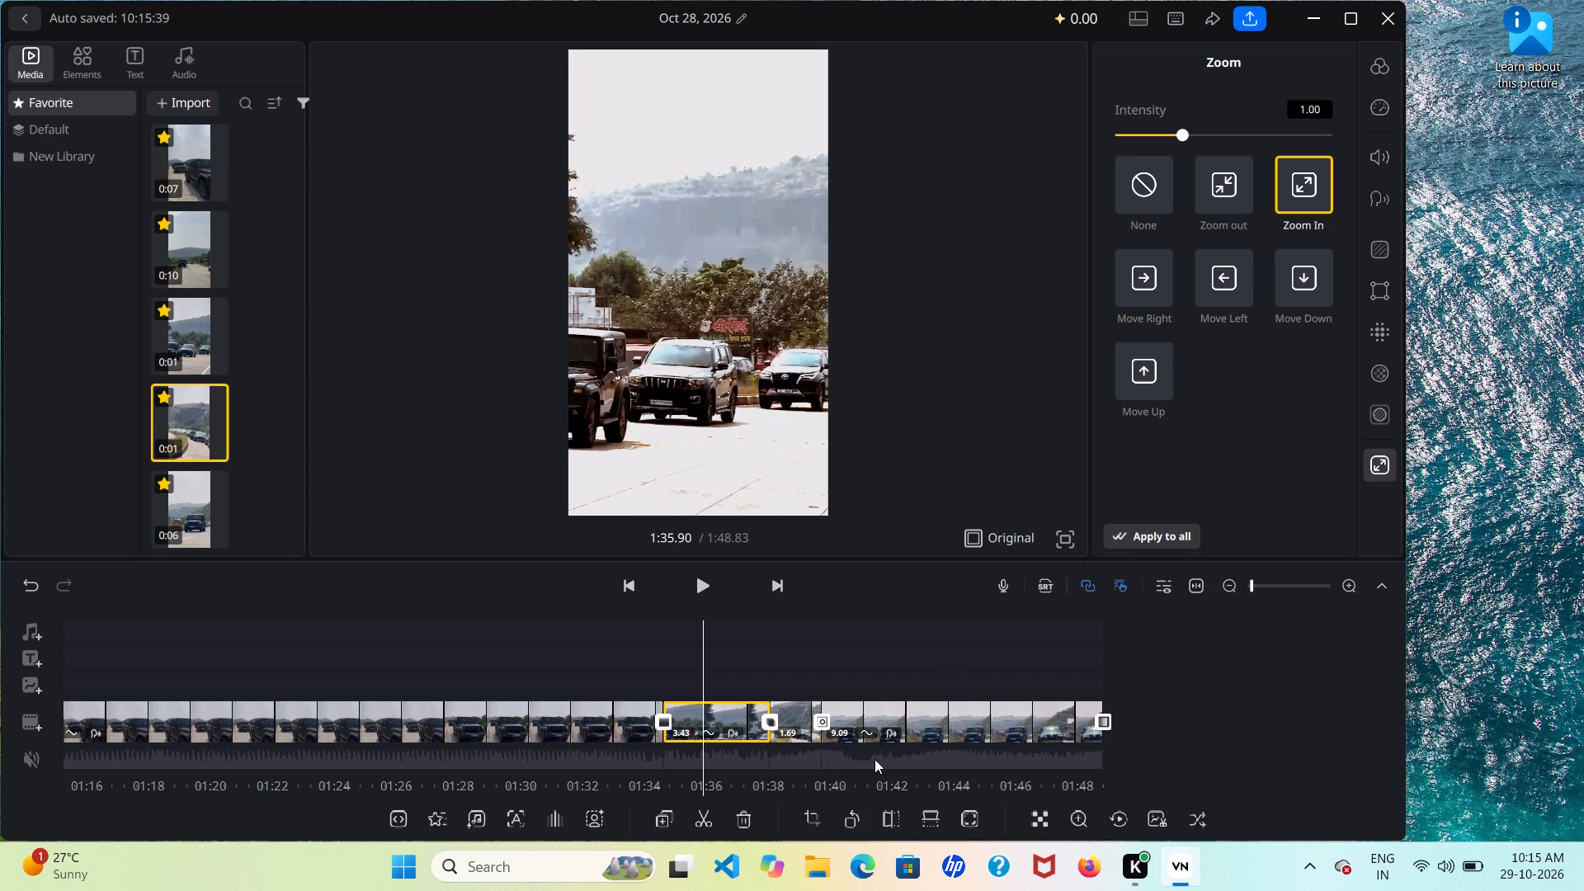
# Give the 3.43-second car convoy clip an audio fade-in of 0.1 with the fade-out at 0.0.
pyautogui.click(548, 816)
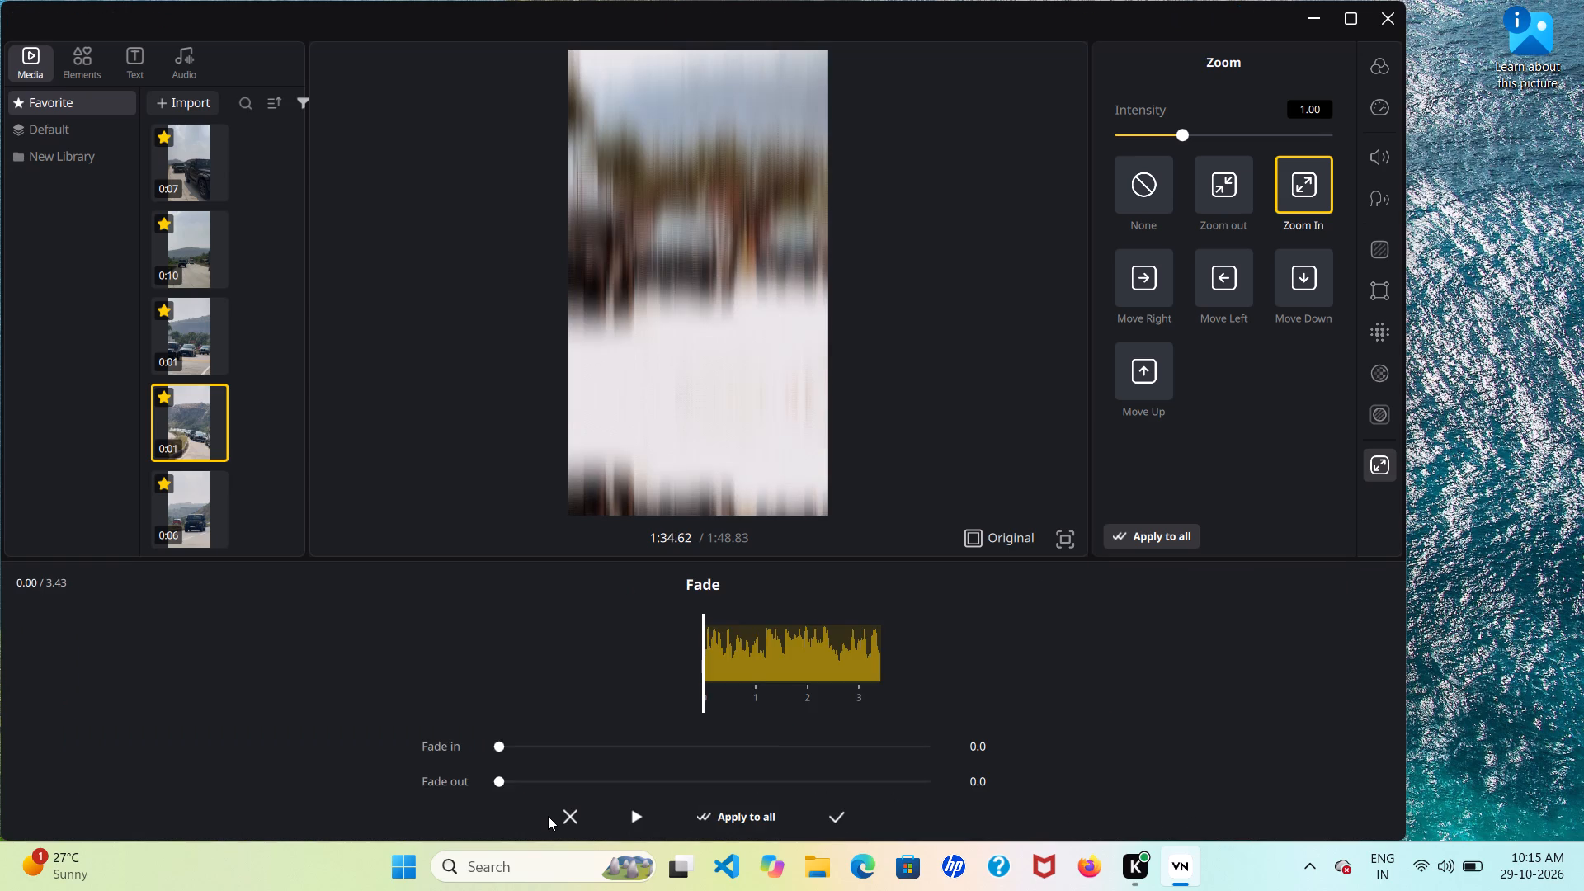
pyautogui.click(742, 685)
pyautogui.click(514, 748)
pyautogui.click(532, 747)
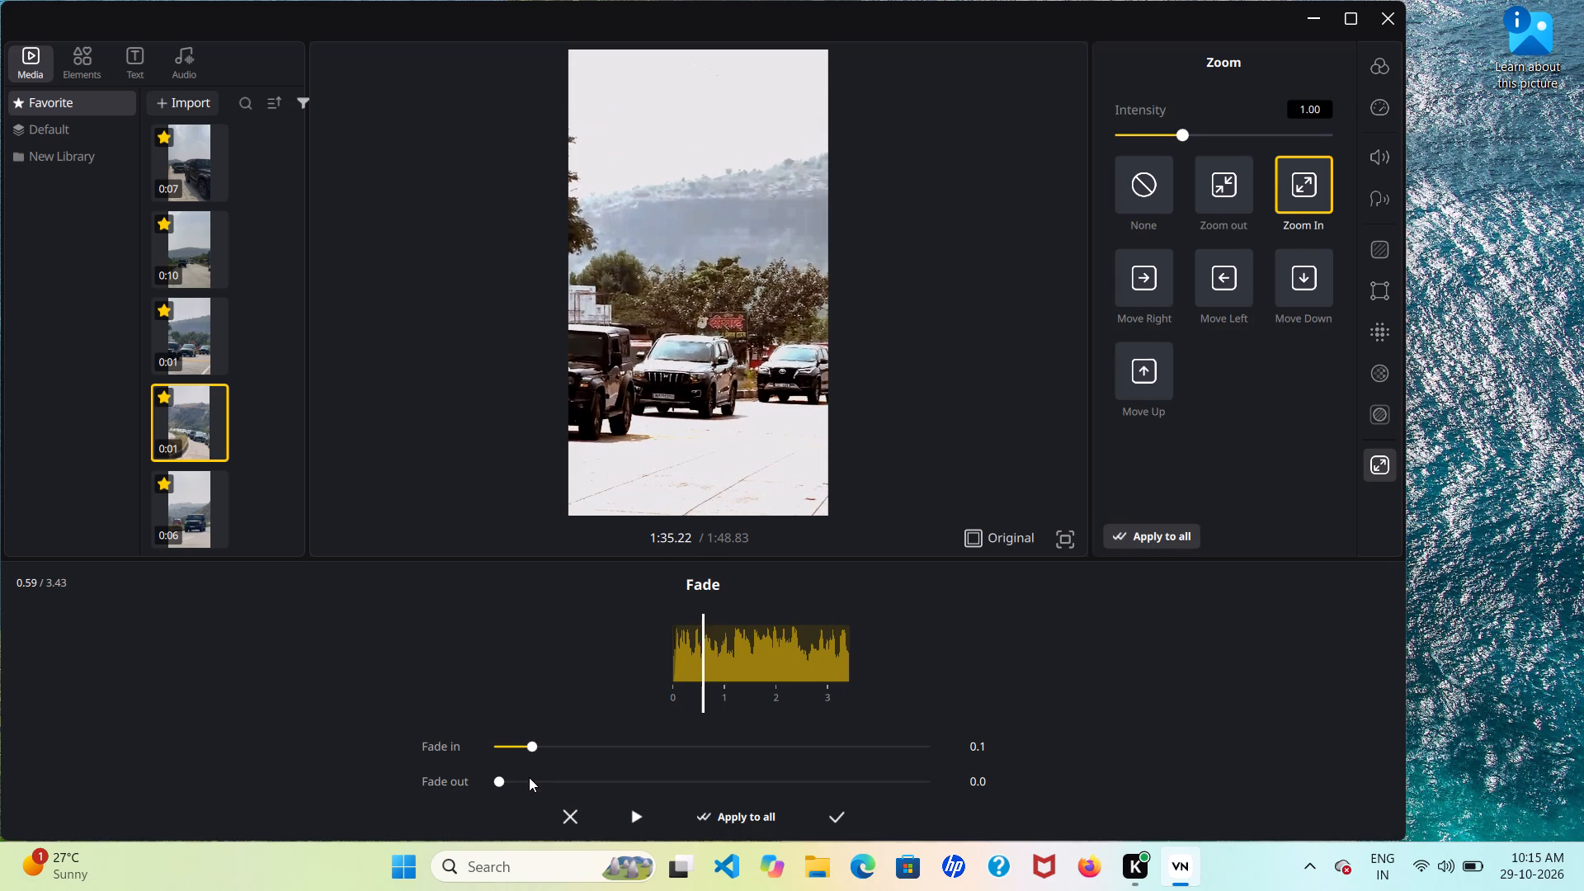
pyautogui.click(533, 779)
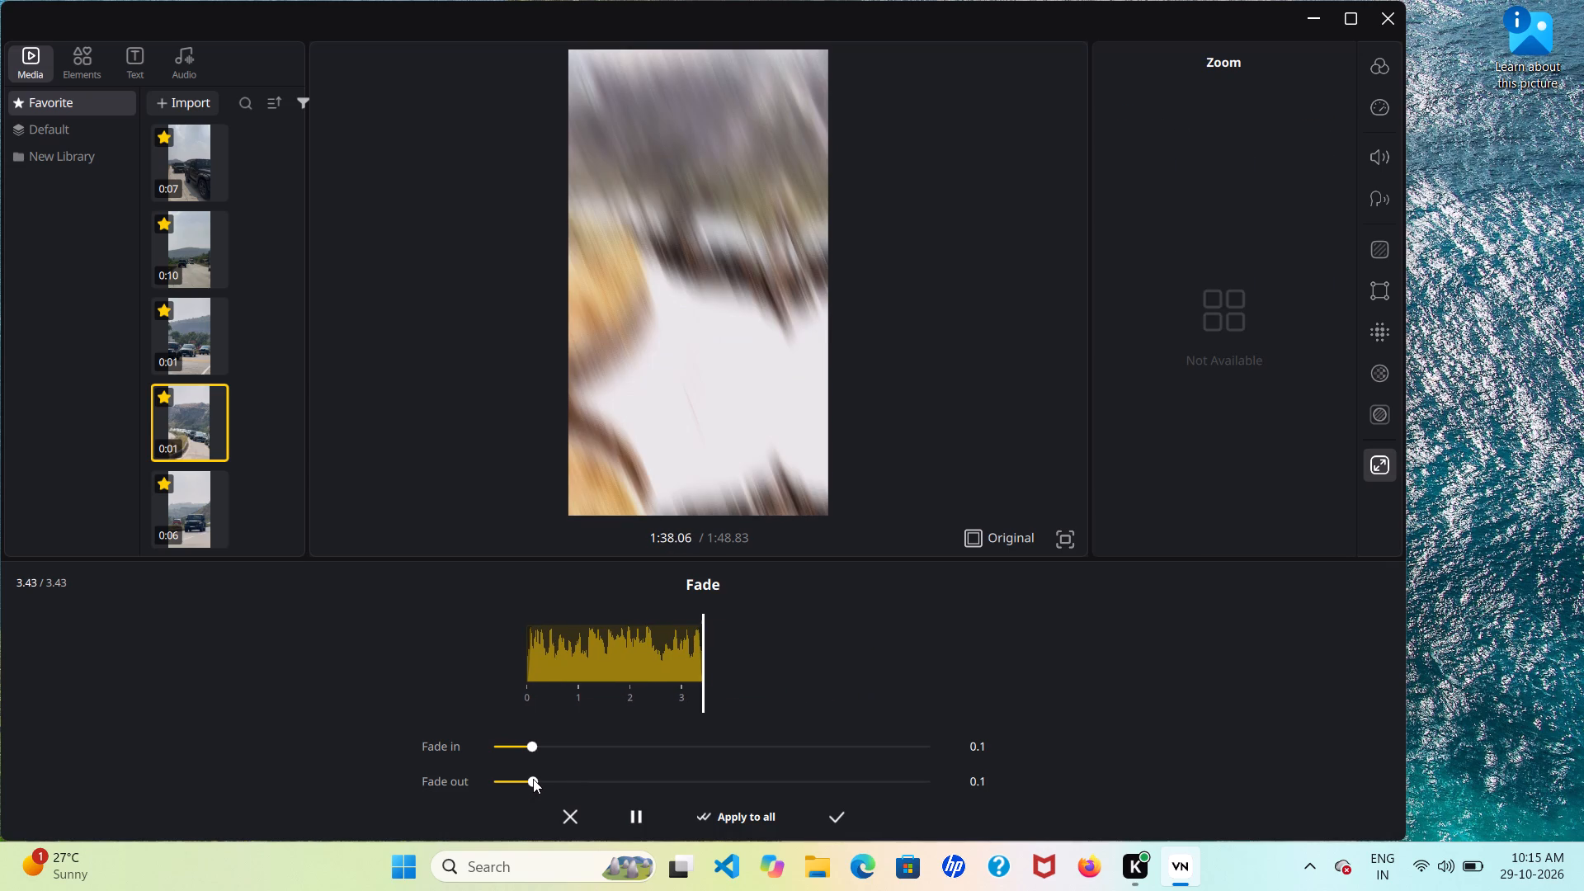
pyautogui.click(507, 781)
pyautogui.click(845, 821)
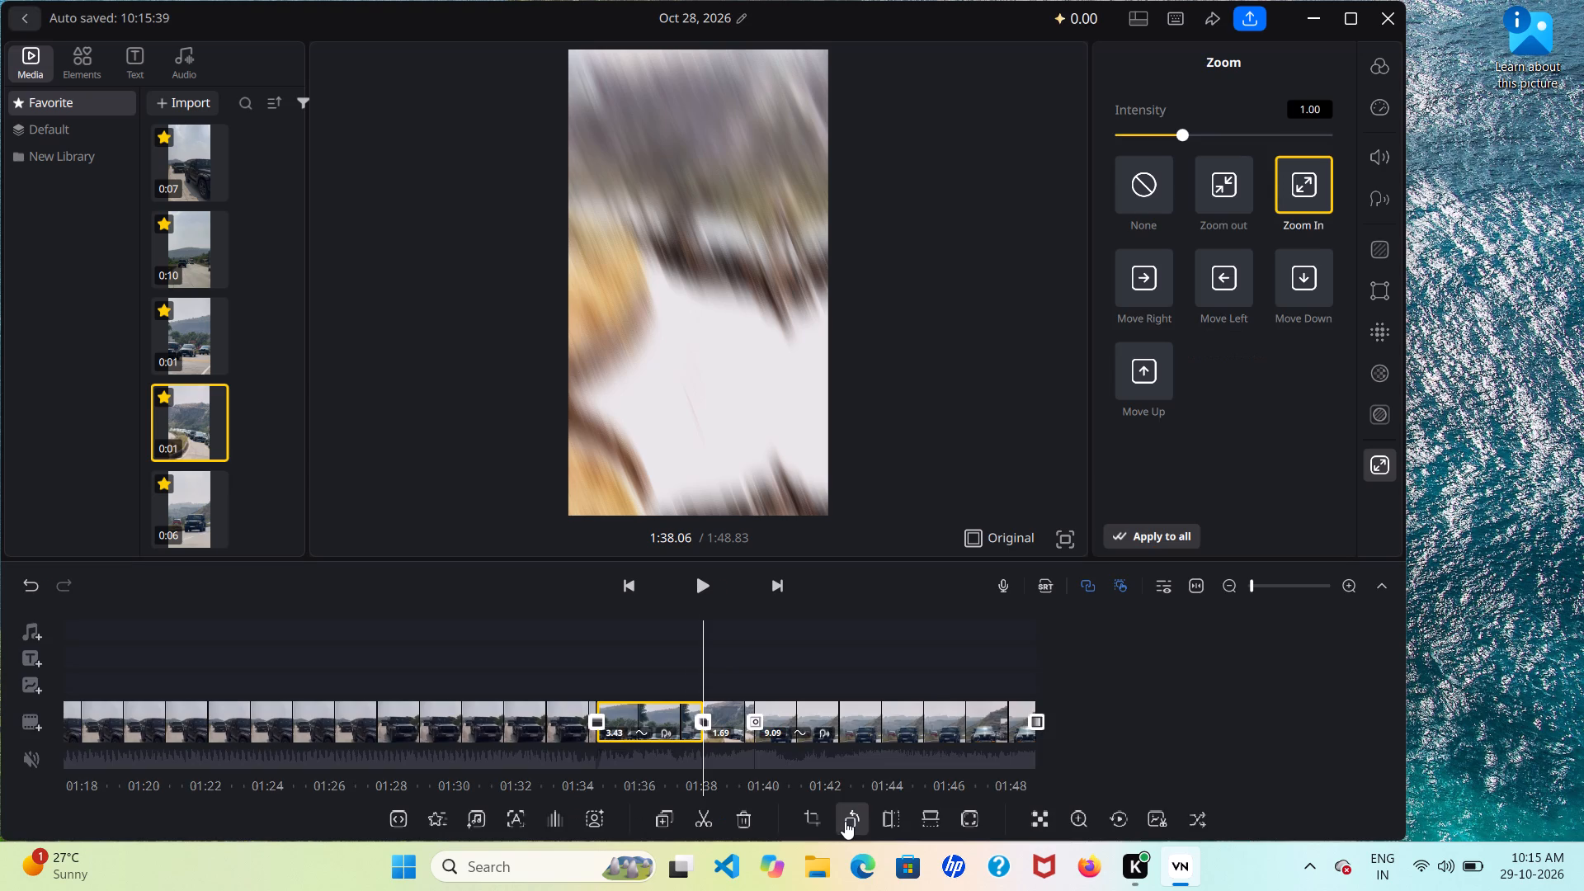
# Play the closing clips from the start of the 3.43-second convoy clip, and replay the project's opening seconds for review.
pyautogui.hscroll(1, 1006, 693)
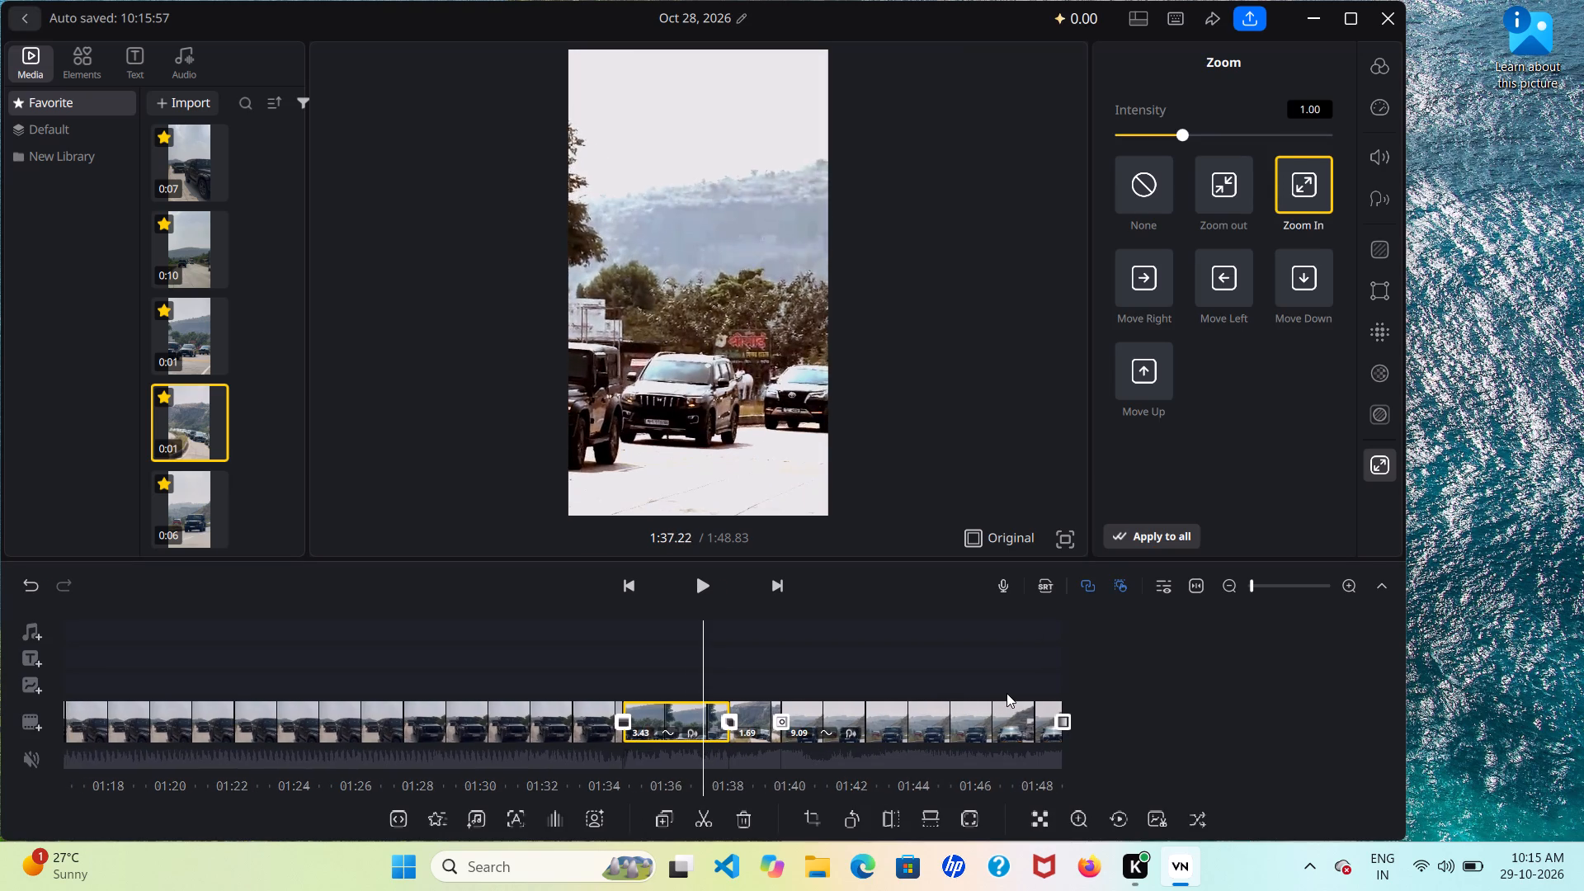
pyautogui.hscroll(3, 1006, 693)
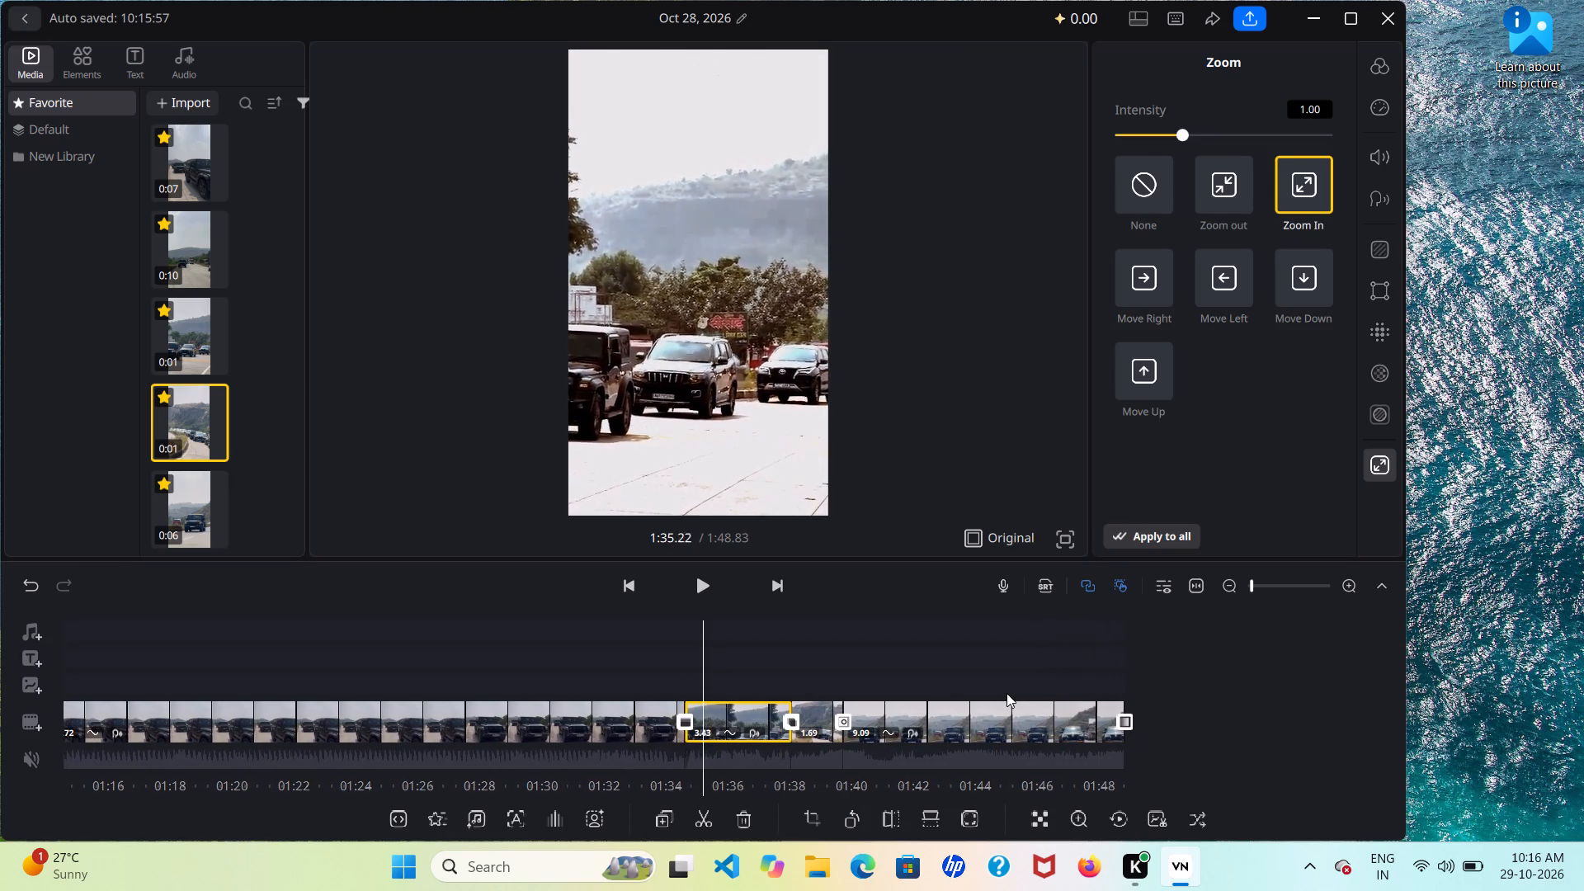
pyautogui.hscroll(2, 1006, 693)
pyautogui.click(722, 581)
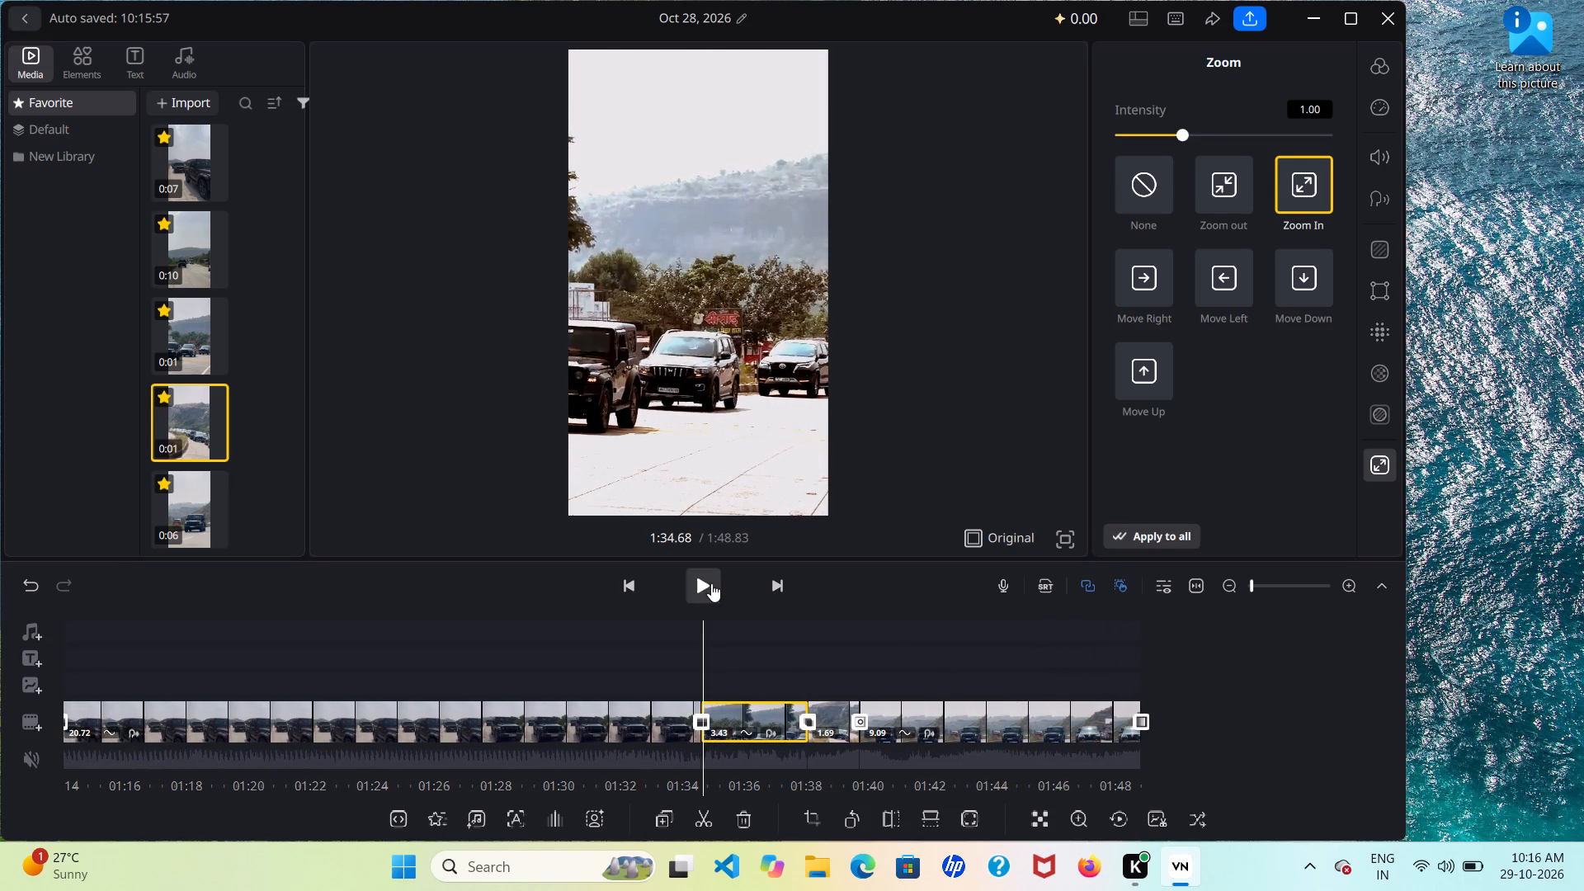
pyautogui.click(709, 583)
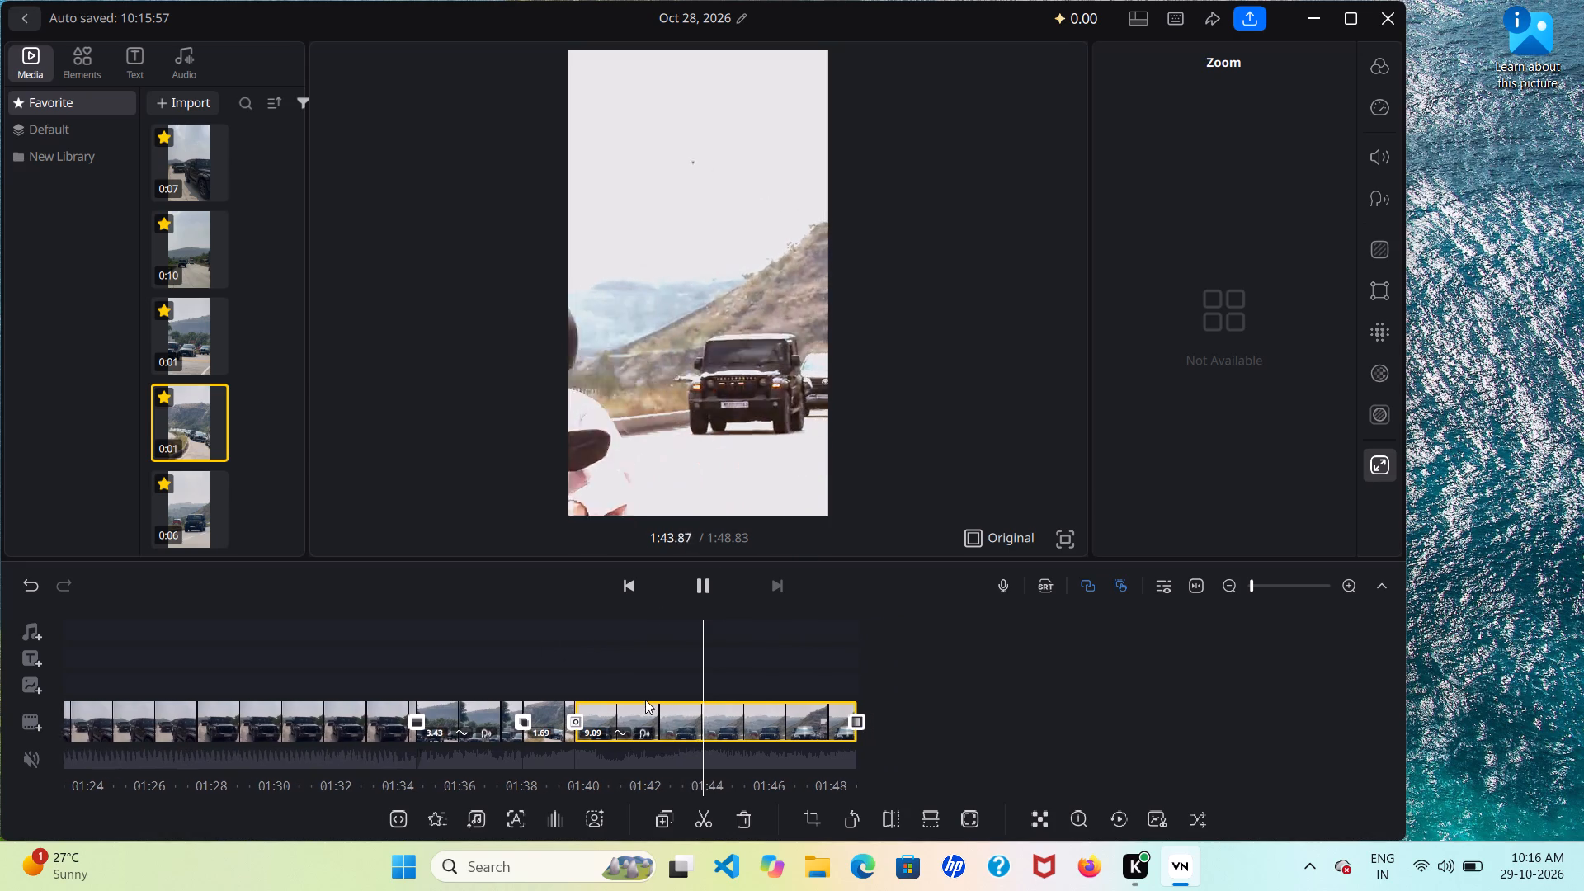
pyautogui.hscroll(12, 747, 681)
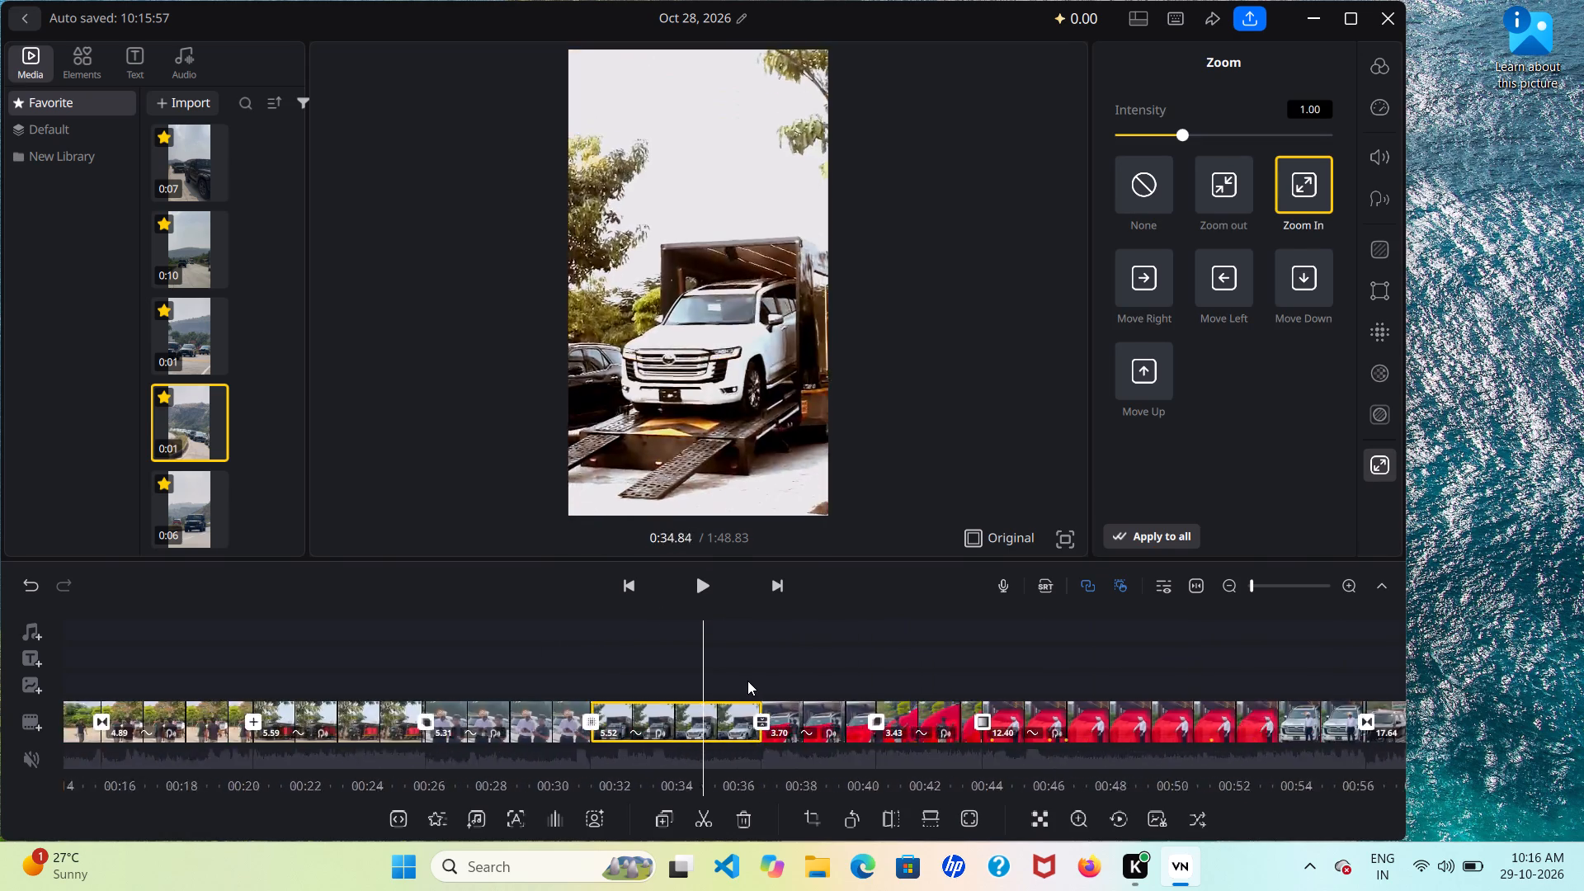
pyautogui.hscroll(13, 747, 681)
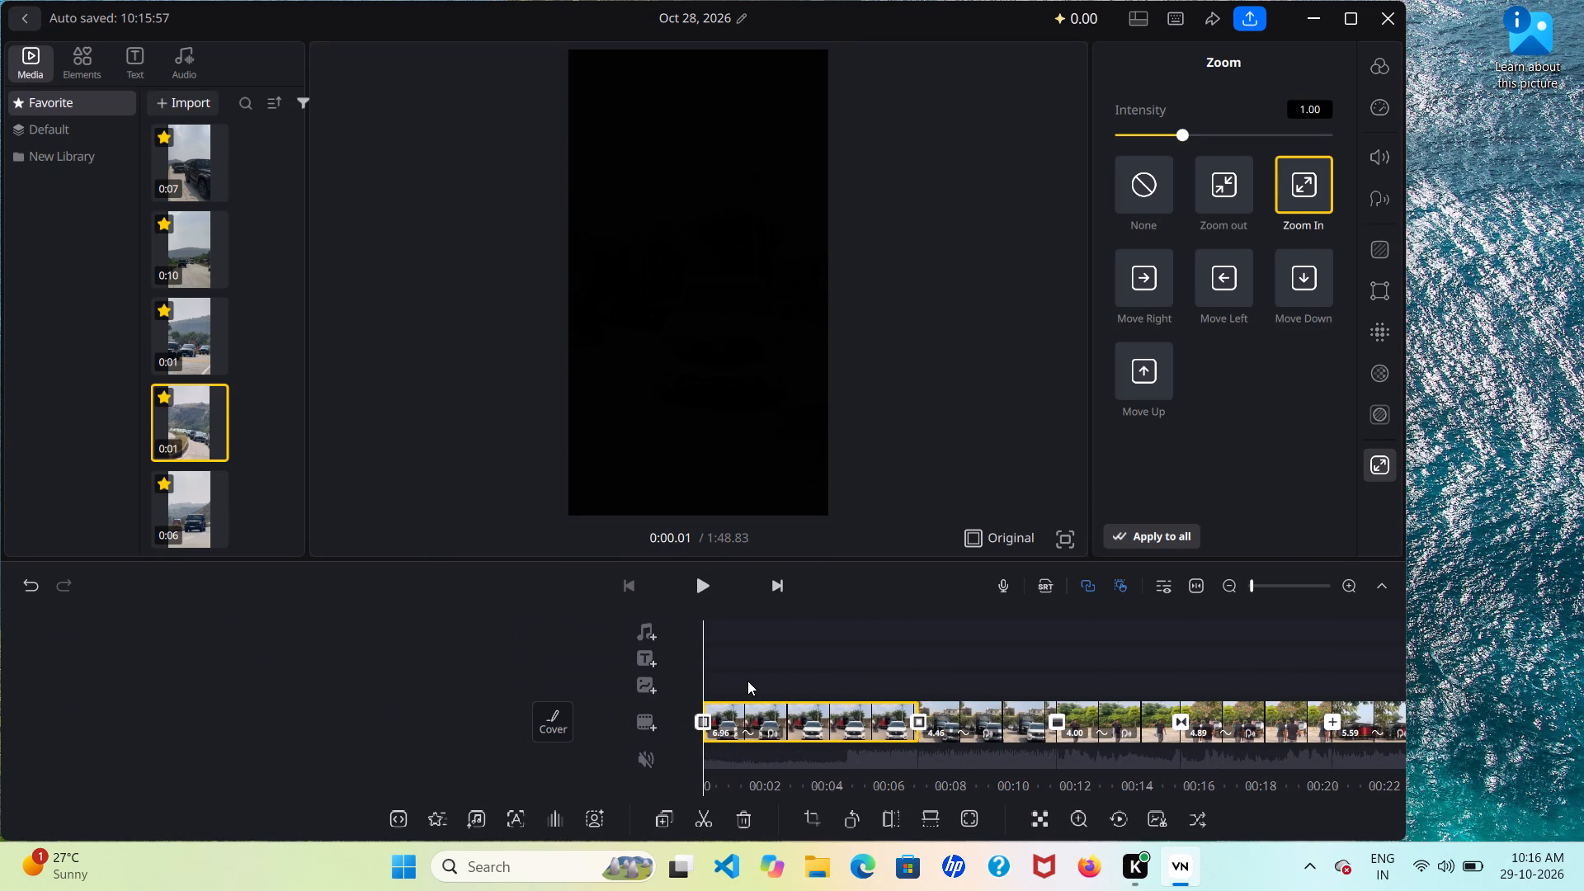
pyautogui.click(715, 586)
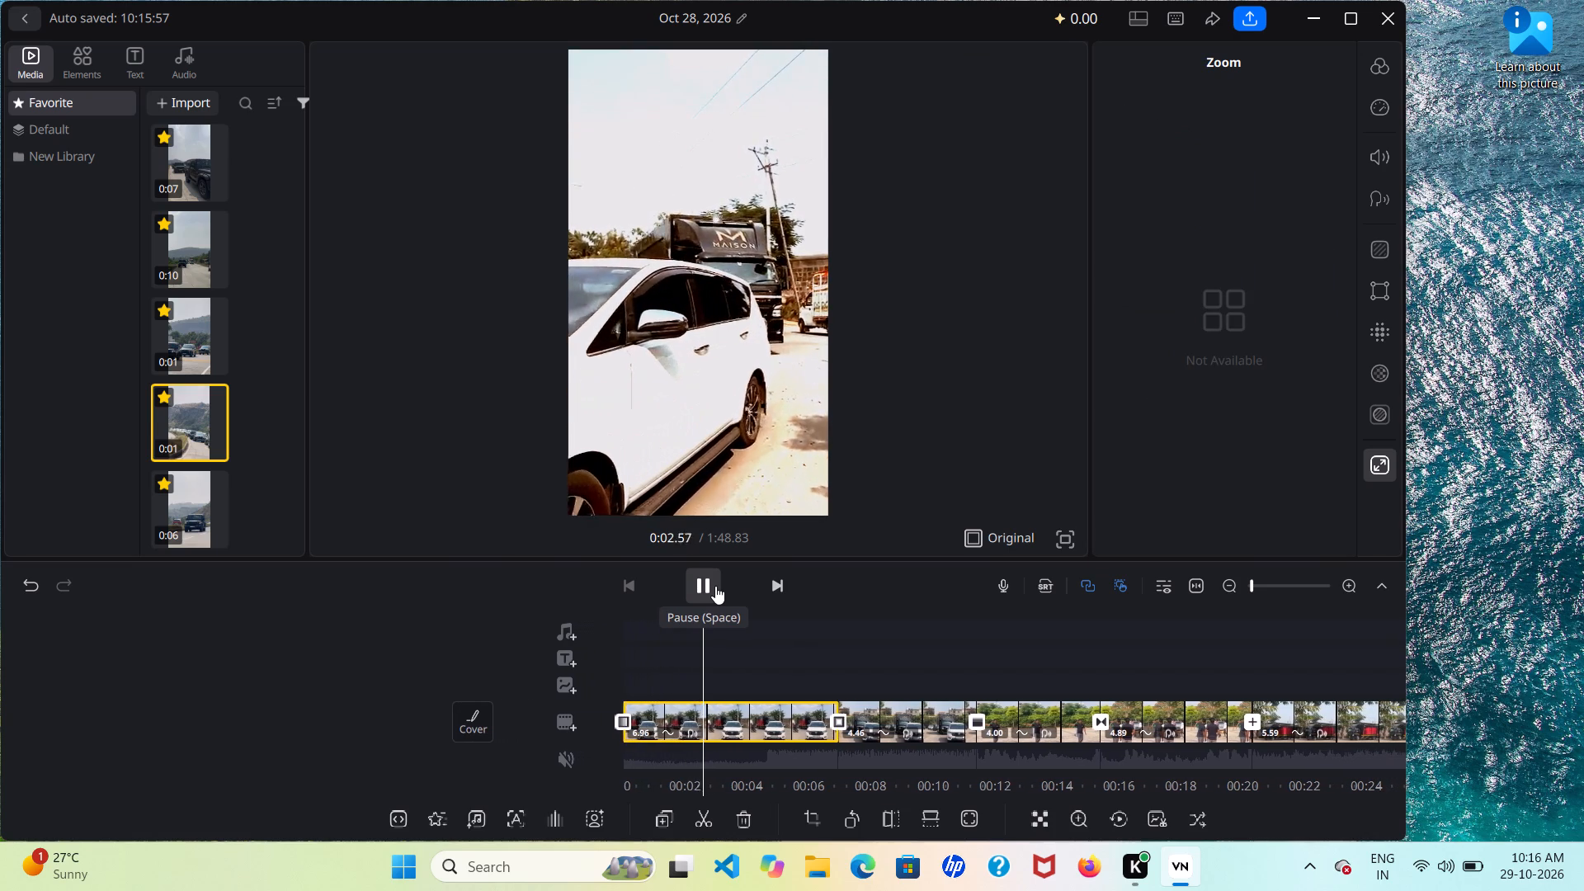
pyautogui.click(715, 586)
pyautogui.click(715, 586)
pyautogui.click(715, 586)
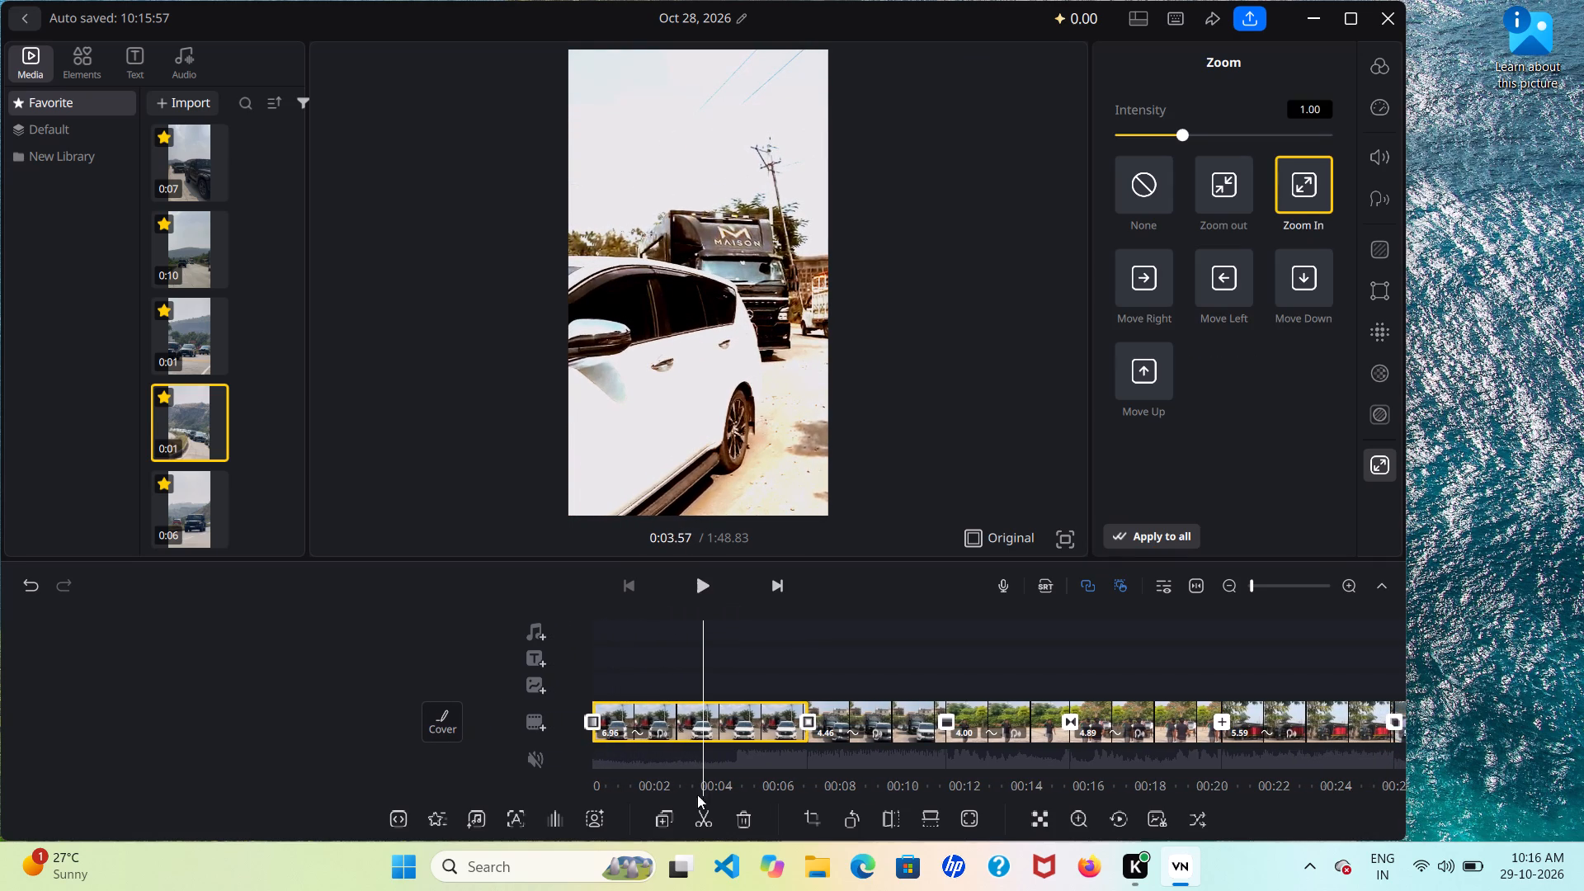
# Switch to Visual Studio Code, create the folder day 9 inside HCL session and open it, saving the changes to app.ts.
pyautogui.click(731, 882)
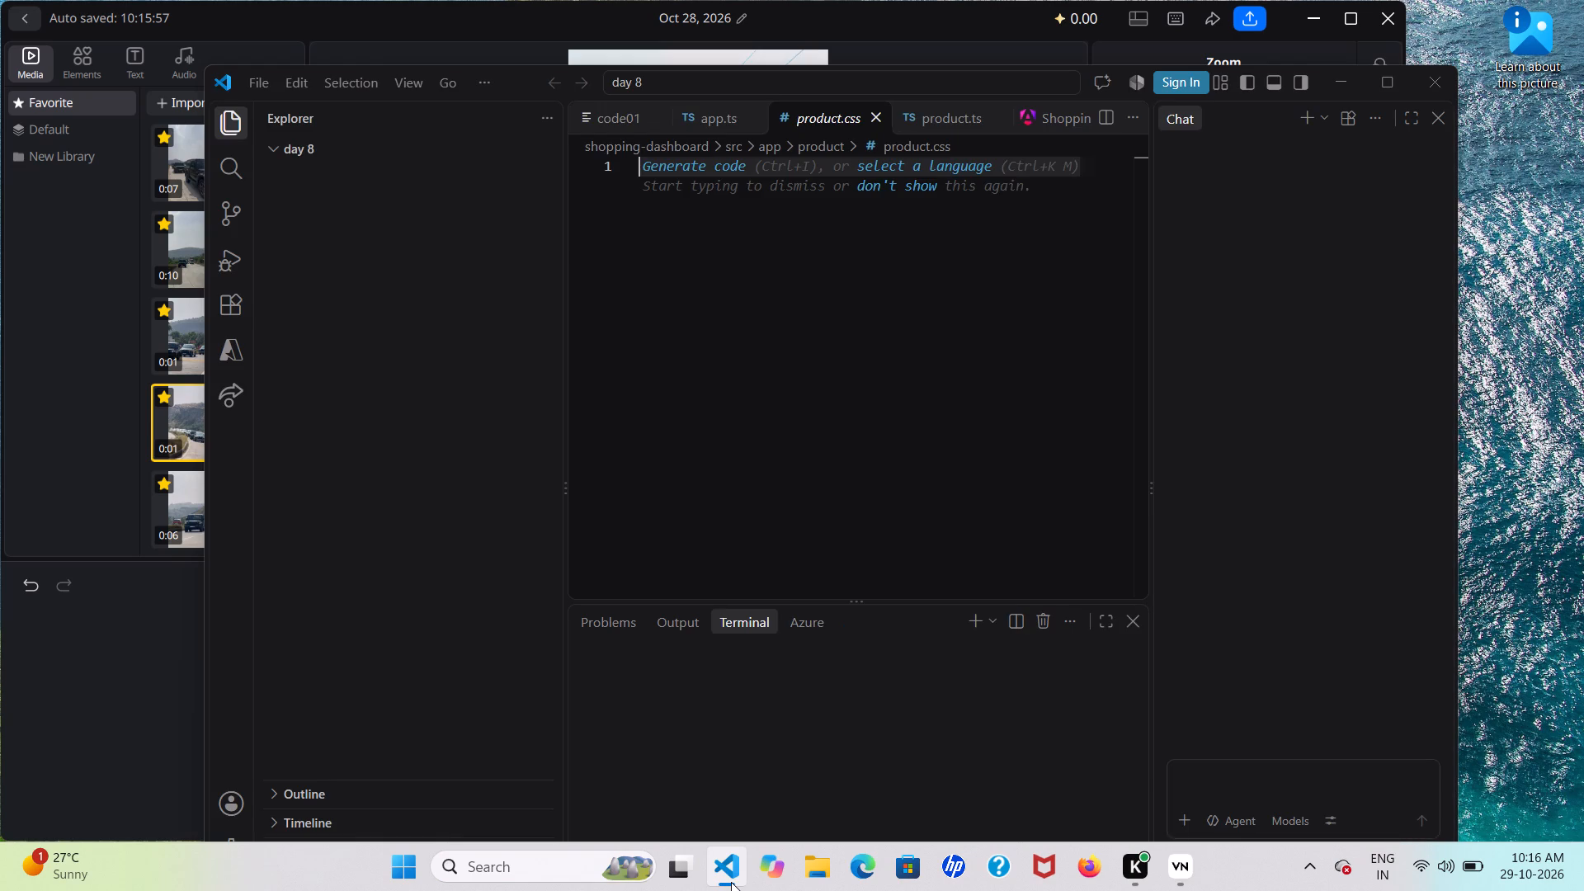
pyautogui.click(257, 87)
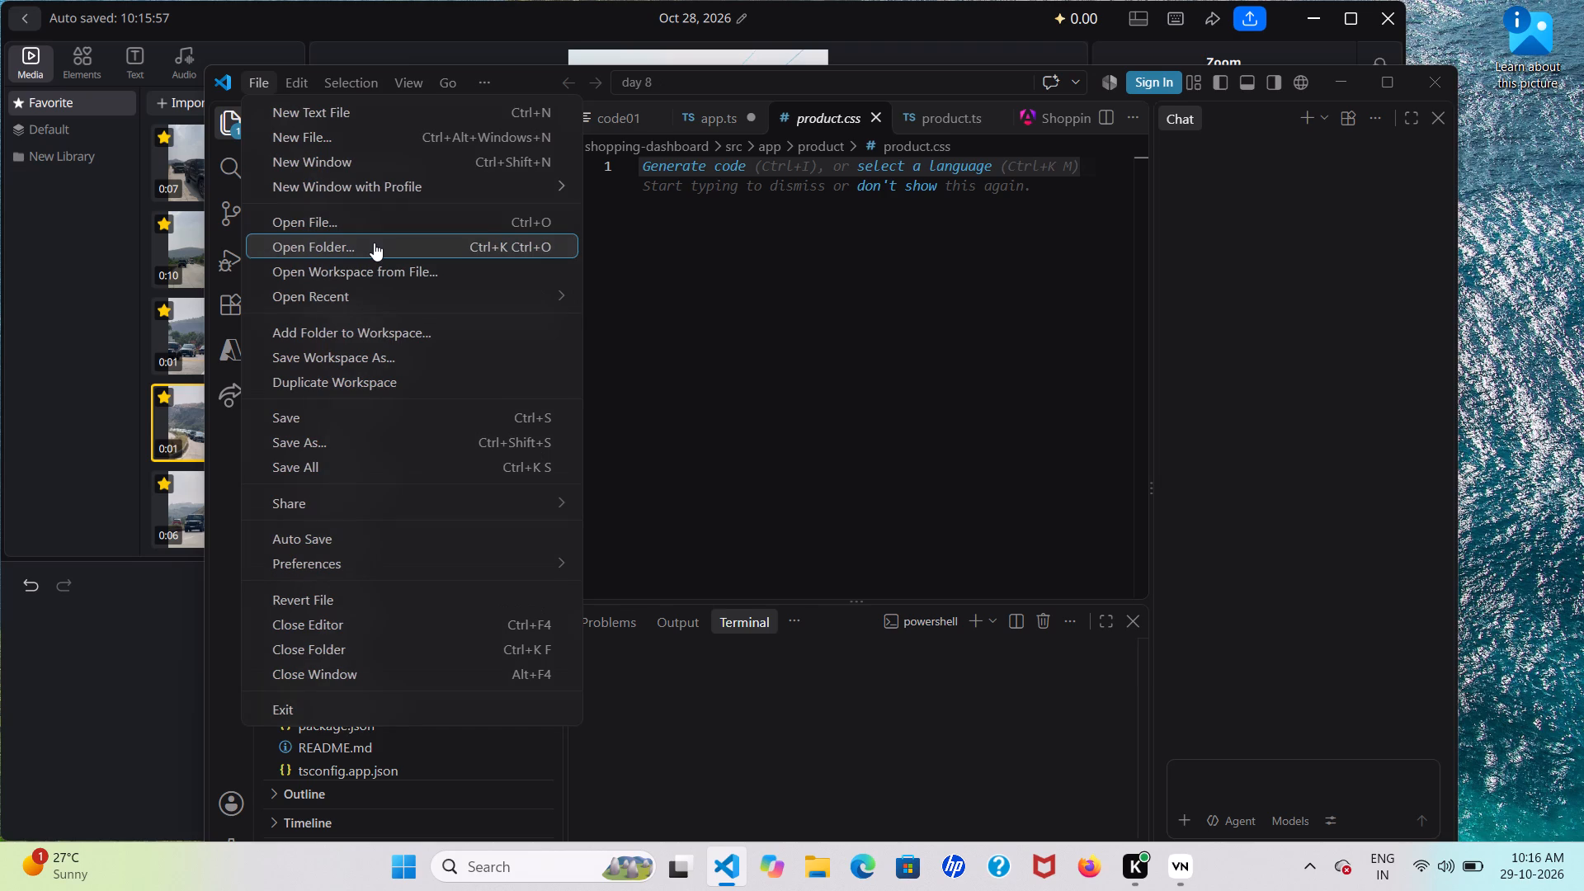
pyautogui.click(374, 243)
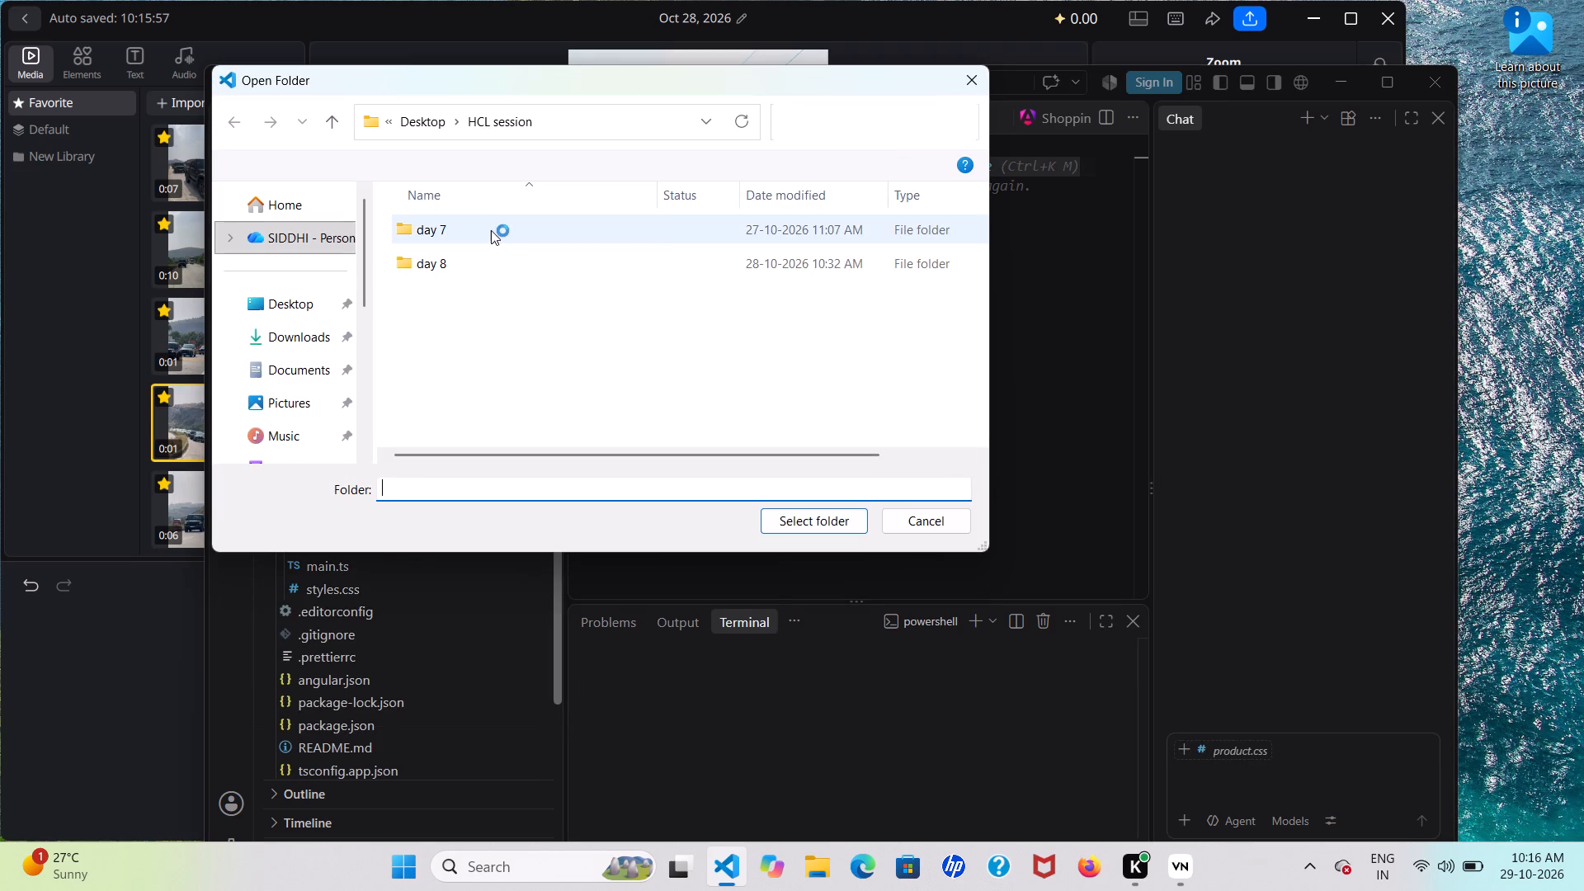
pyautogui.click(328, 167)
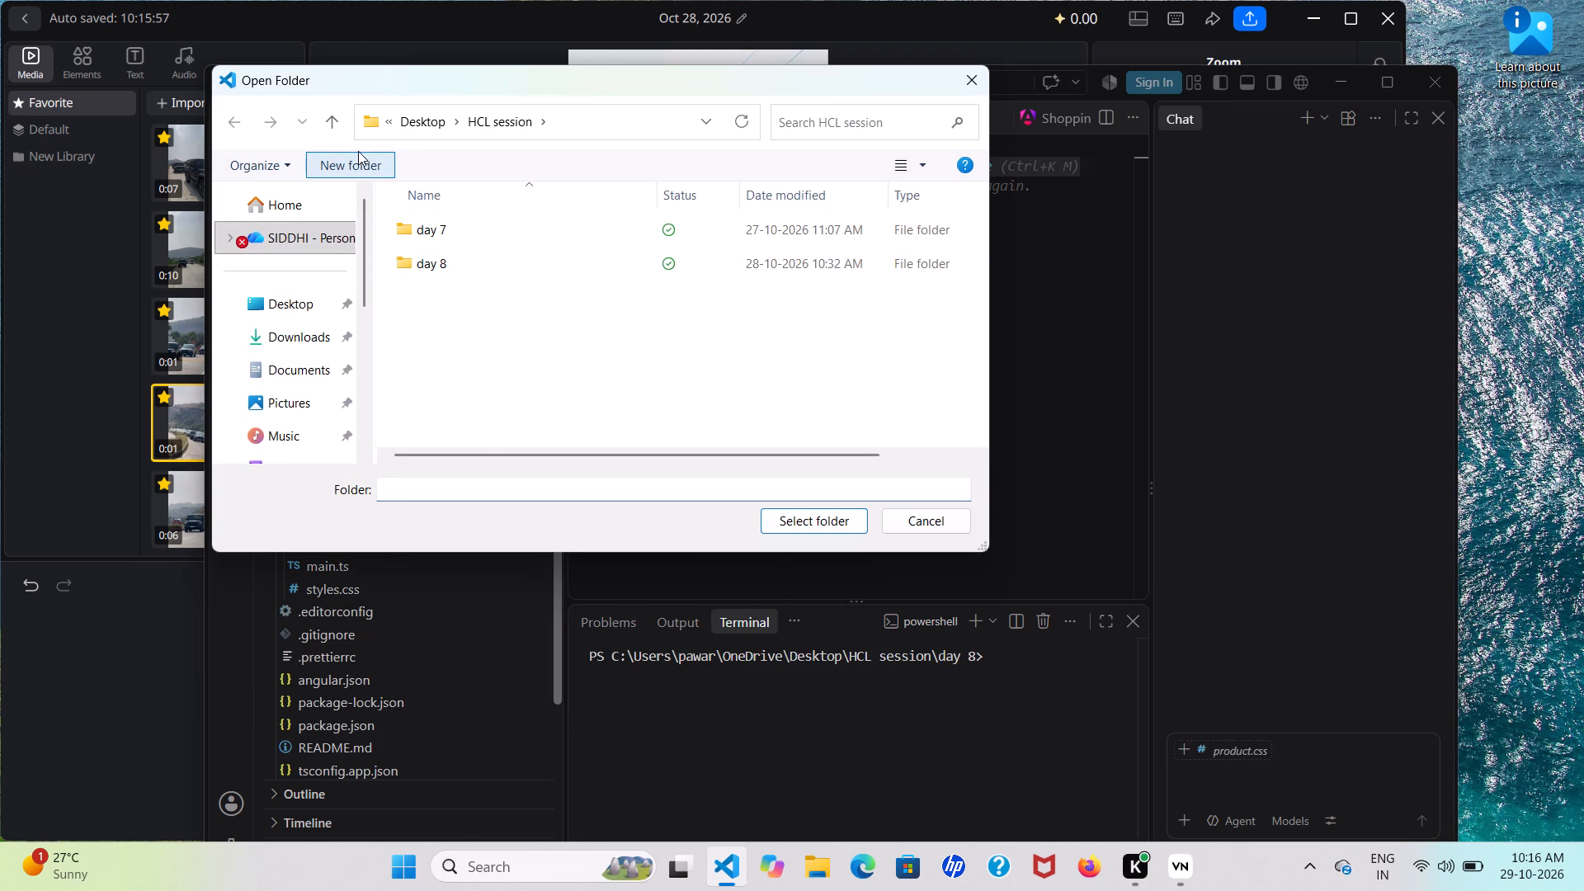
pyautogui.press('BackSpace')
pyautogui.write('day 9')
pyautogui.press('Return')
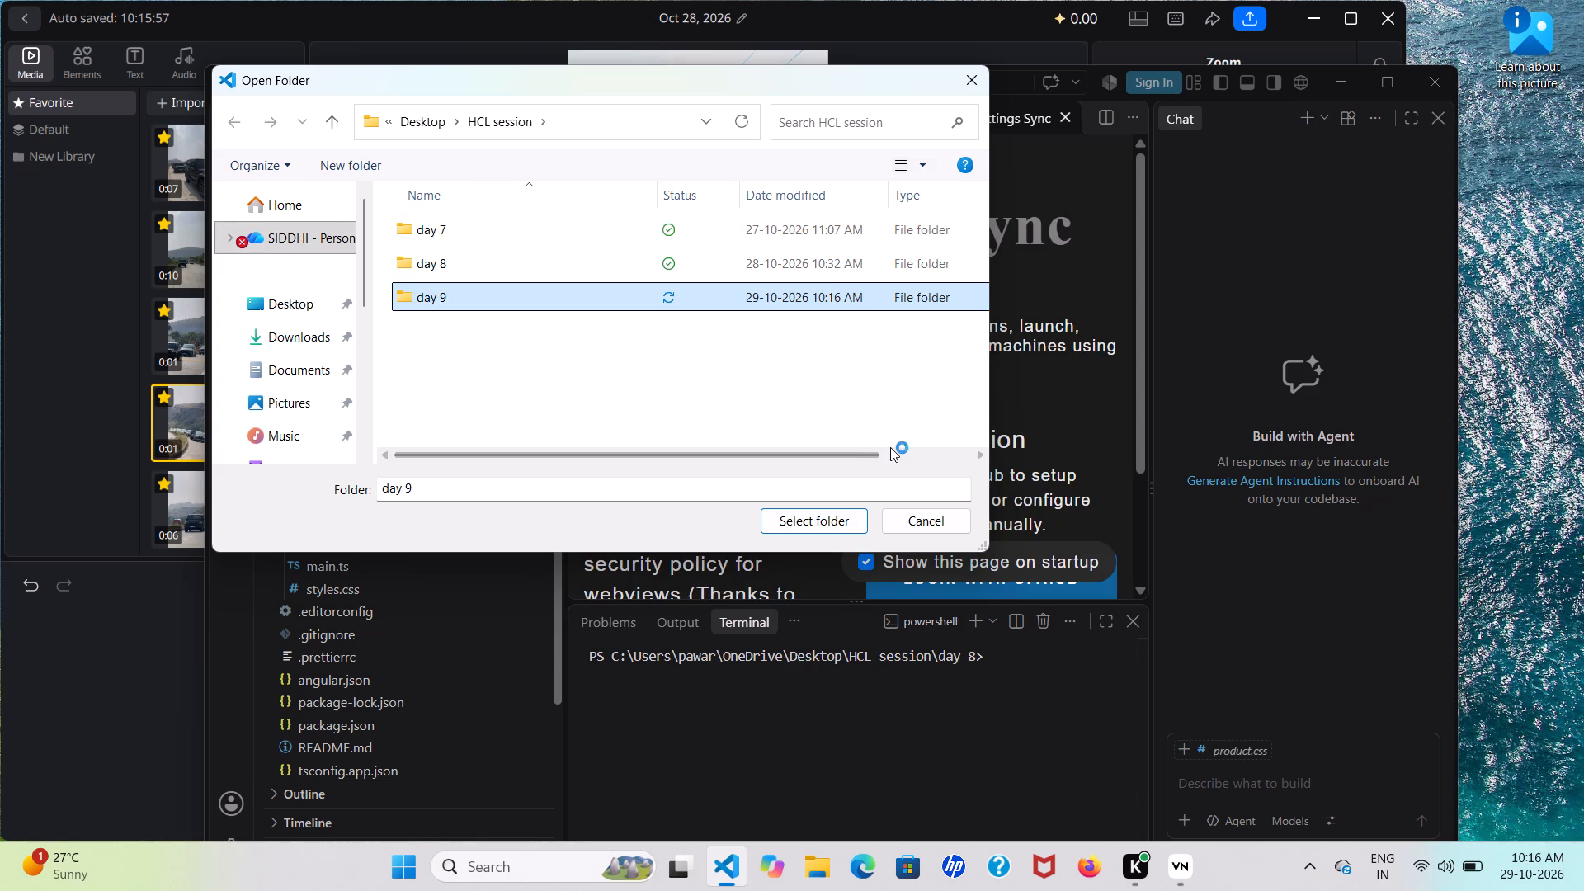
pyautogui.click(851, 516)
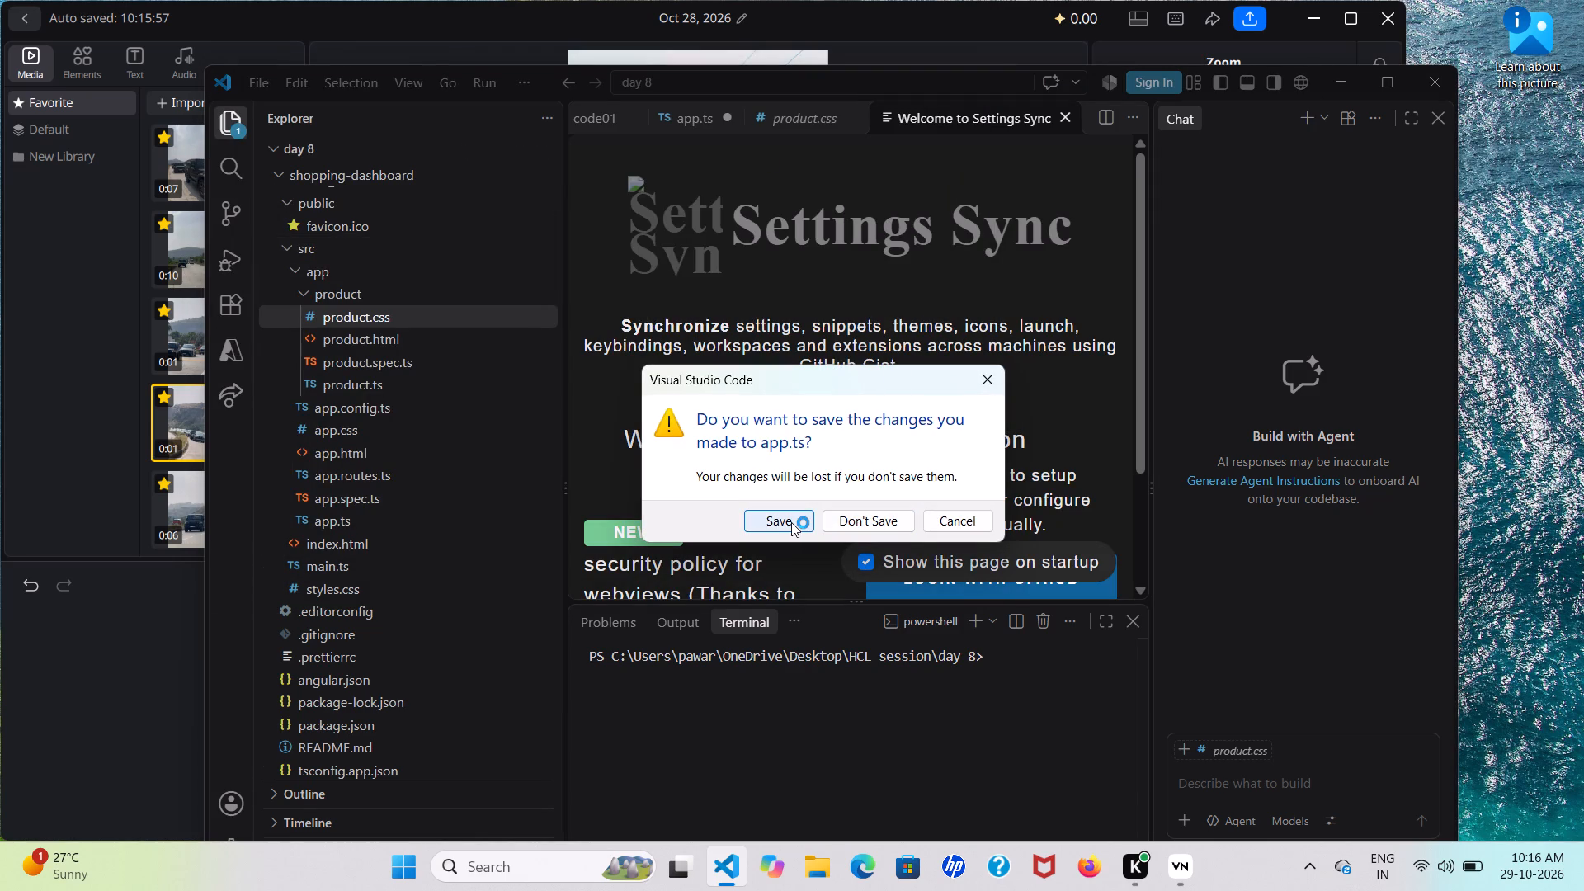
pyautogui.click(791, 522)
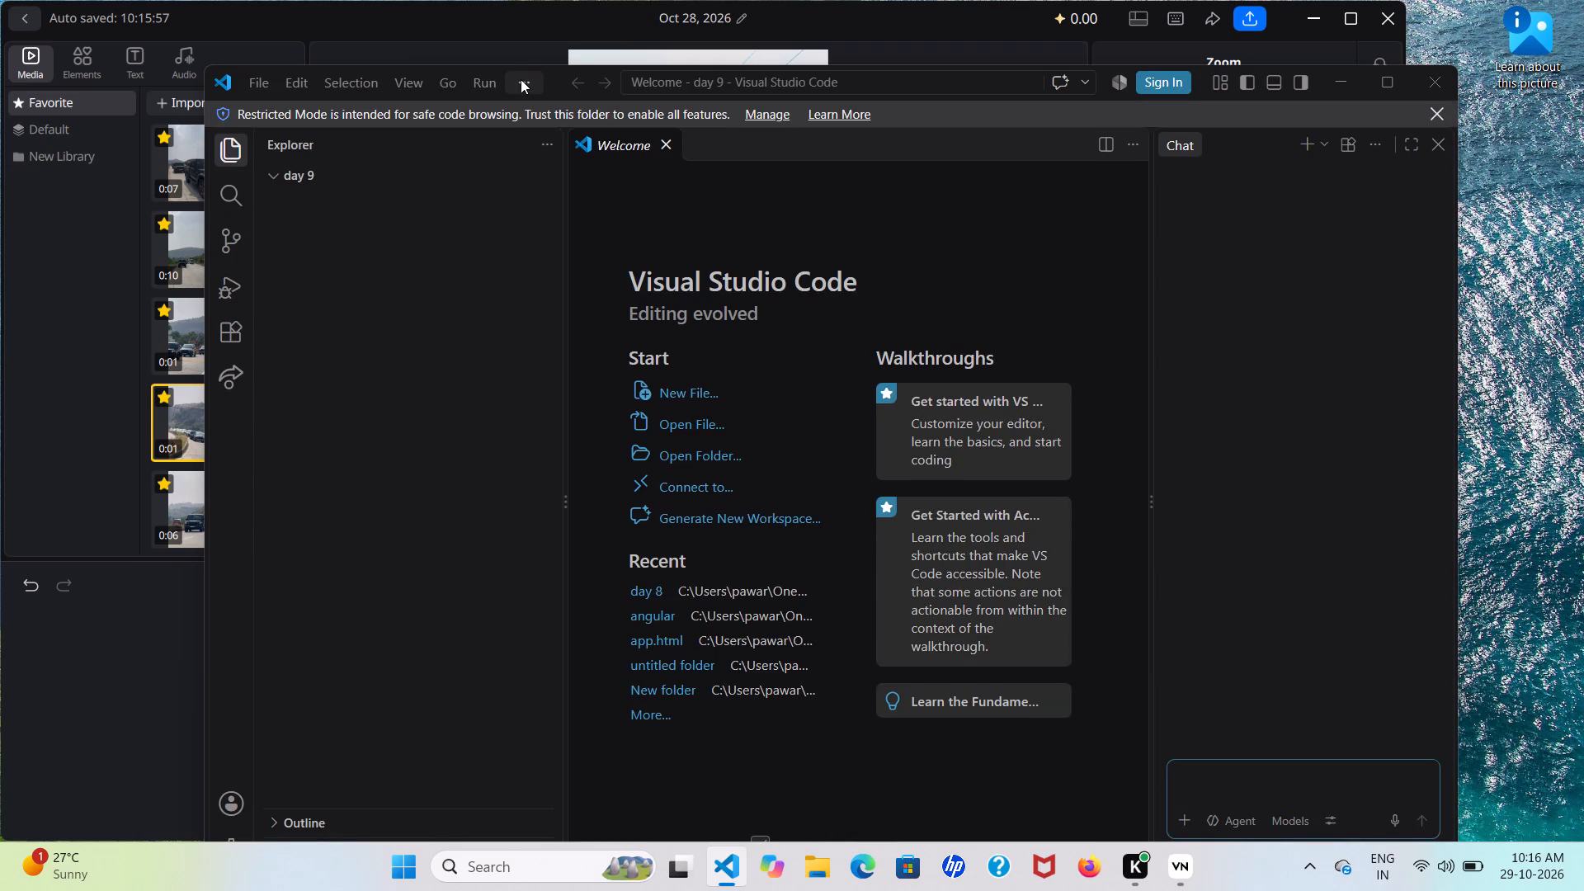
# Open a new terminal for the day 9 folder and trust the folder.
pyautogui.click(521, 79)
pyautogui.click(541, 105)
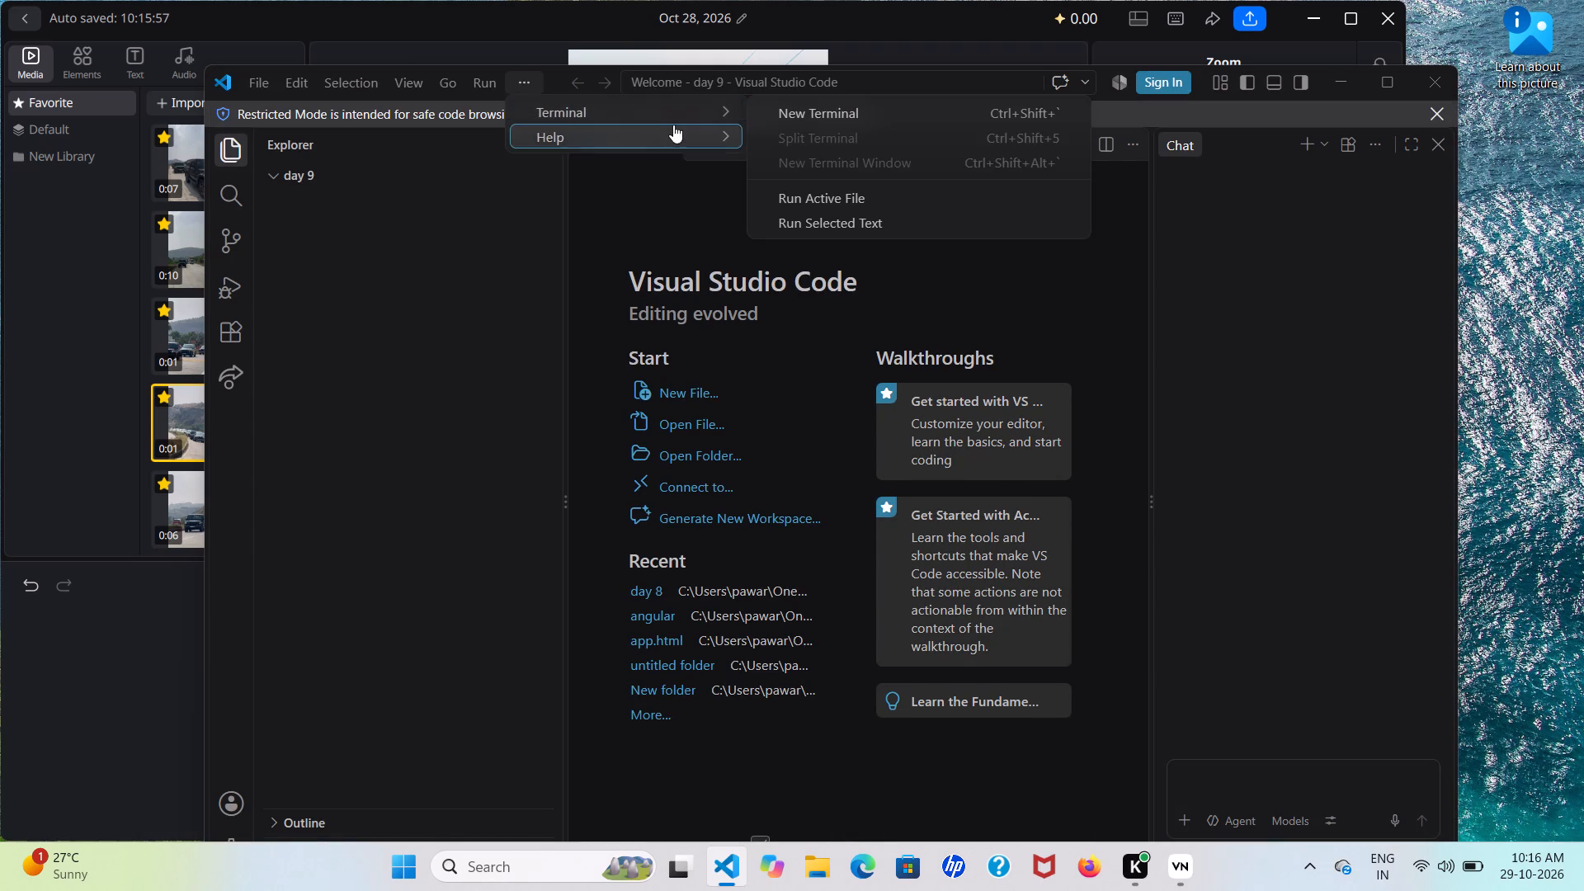
pyautogui.click(766, 117)
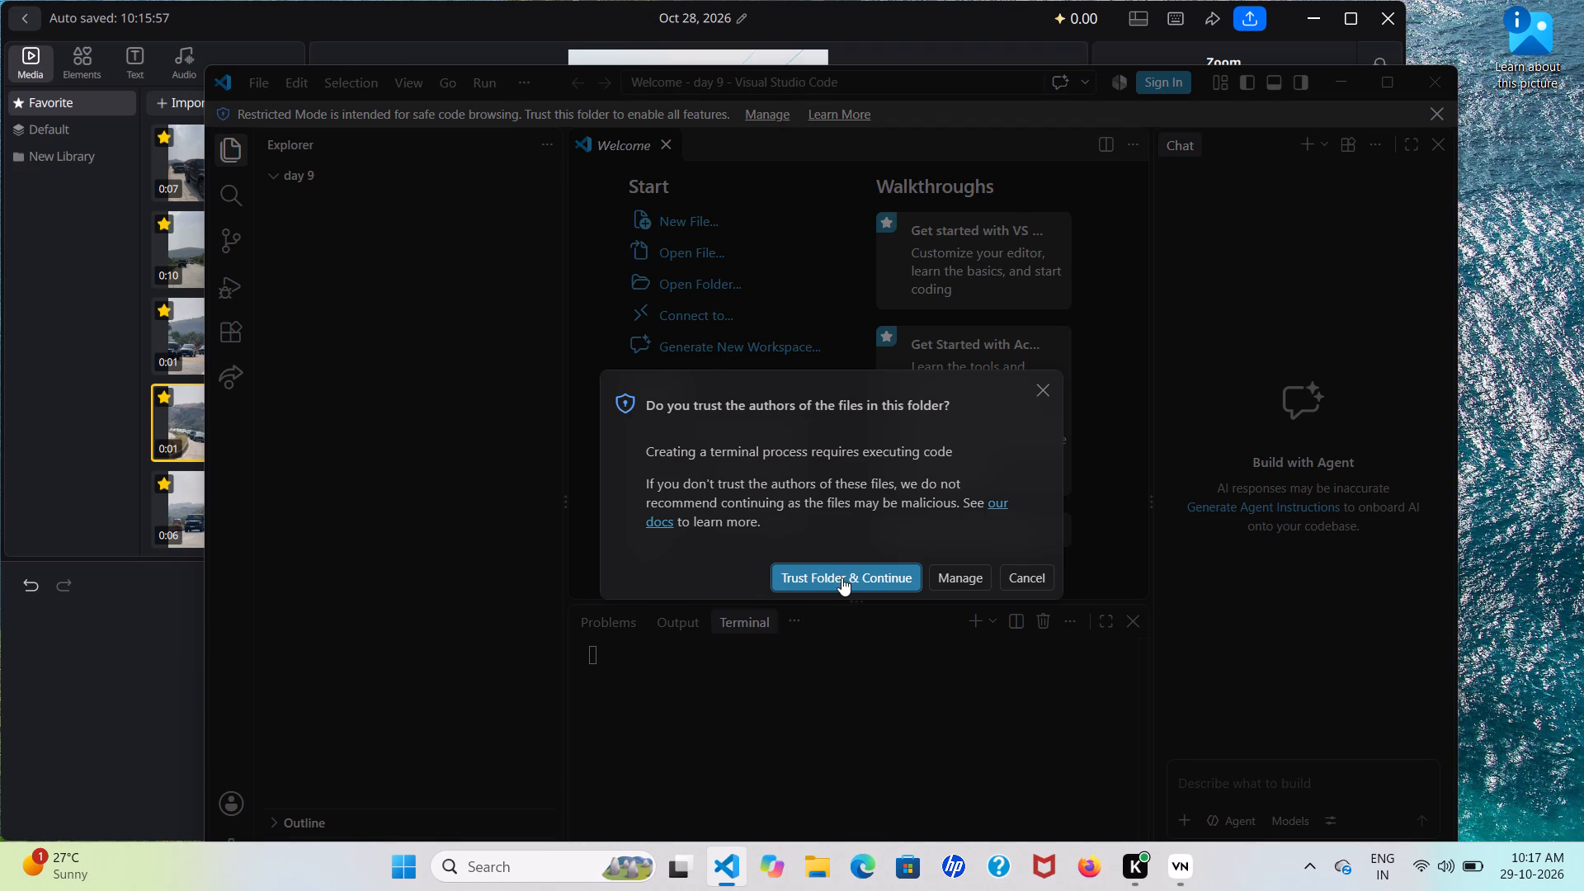
pyautogui.click(841, 577)
# Run ng new student-management in the terminal to try creating the Angular project in the day 9 folder.
pyautogui.click(752, 662)
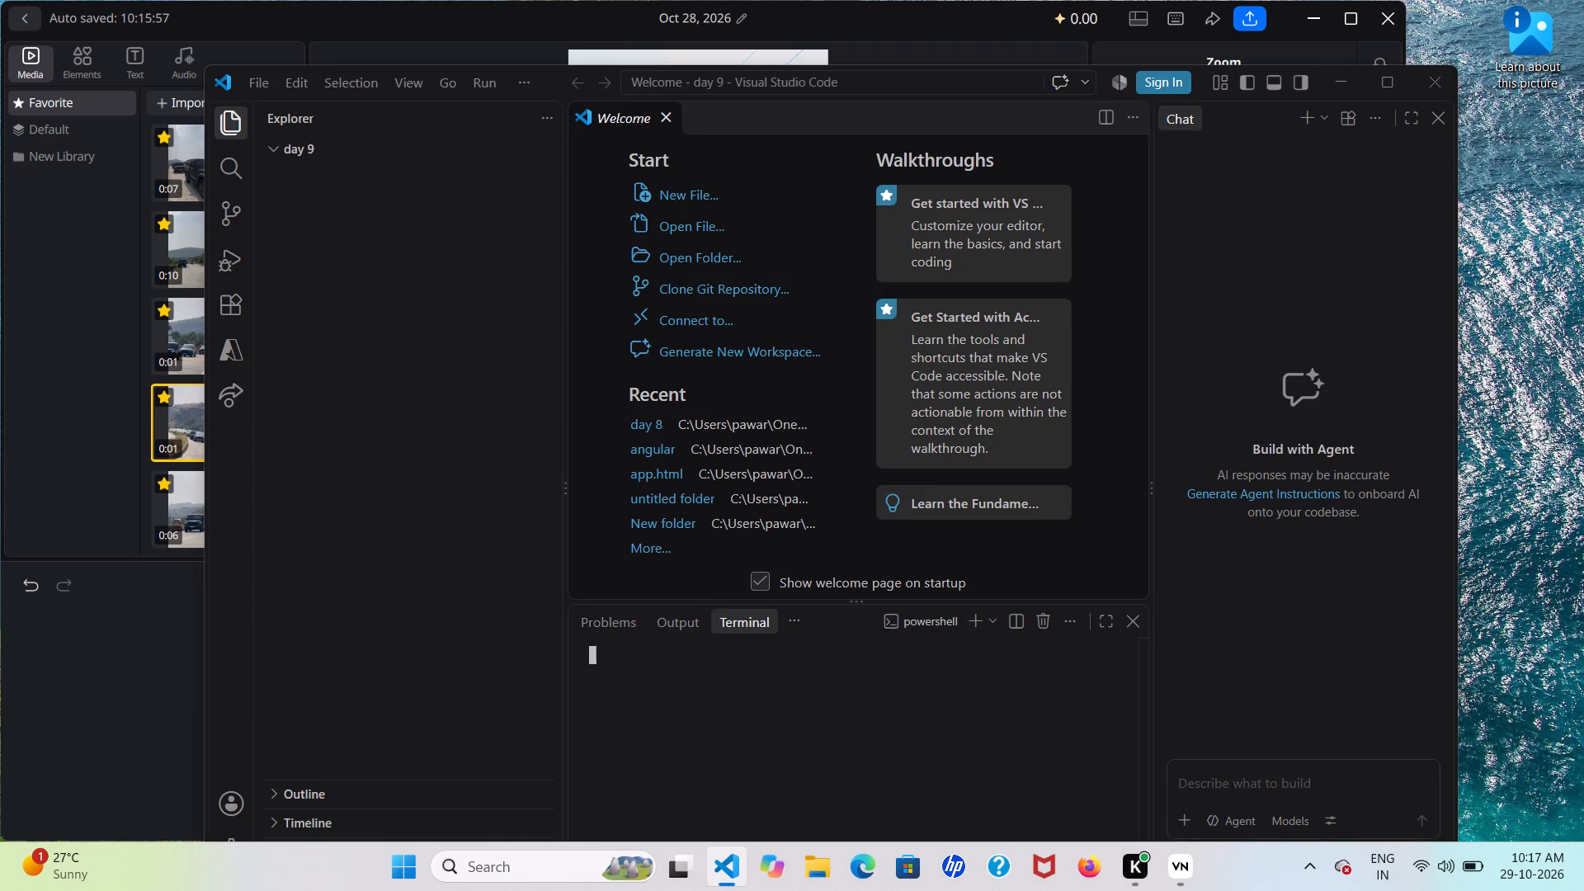
pyautogui.click(749, 658)
pyautogui.write('ng')
pyautogui.click(749, 658)
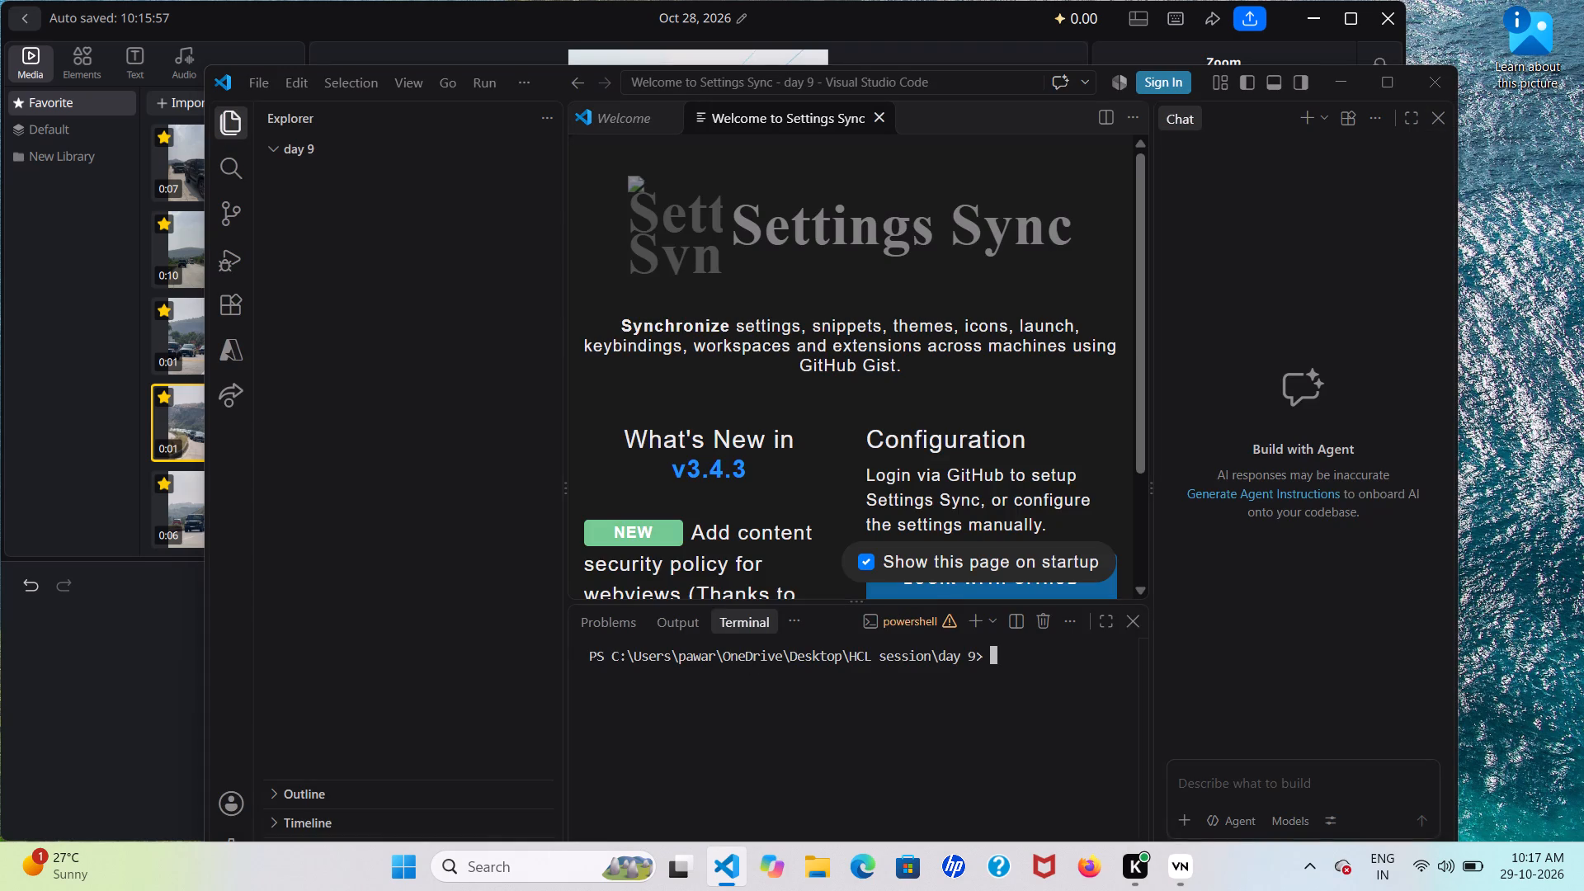
pyautogui.press('BackSpace')
pyautogui.press('BackSpace')
pyautogui.write('ng')
pyautogui.press('space')
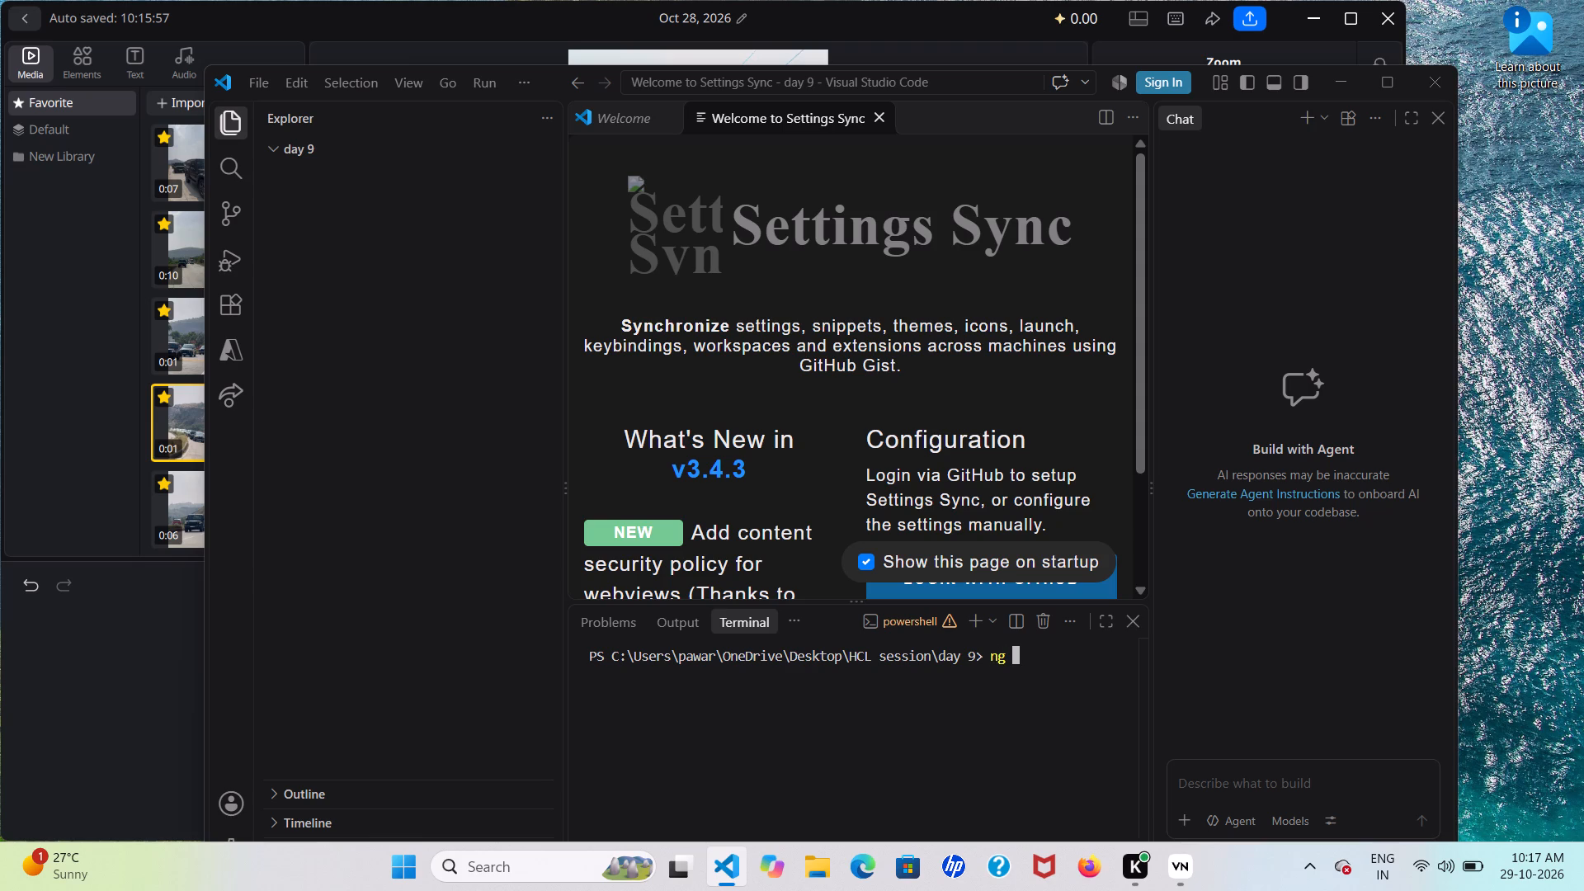
pyautogui.write('new')
pyautogui.press('space')
pyautogui.write('student')
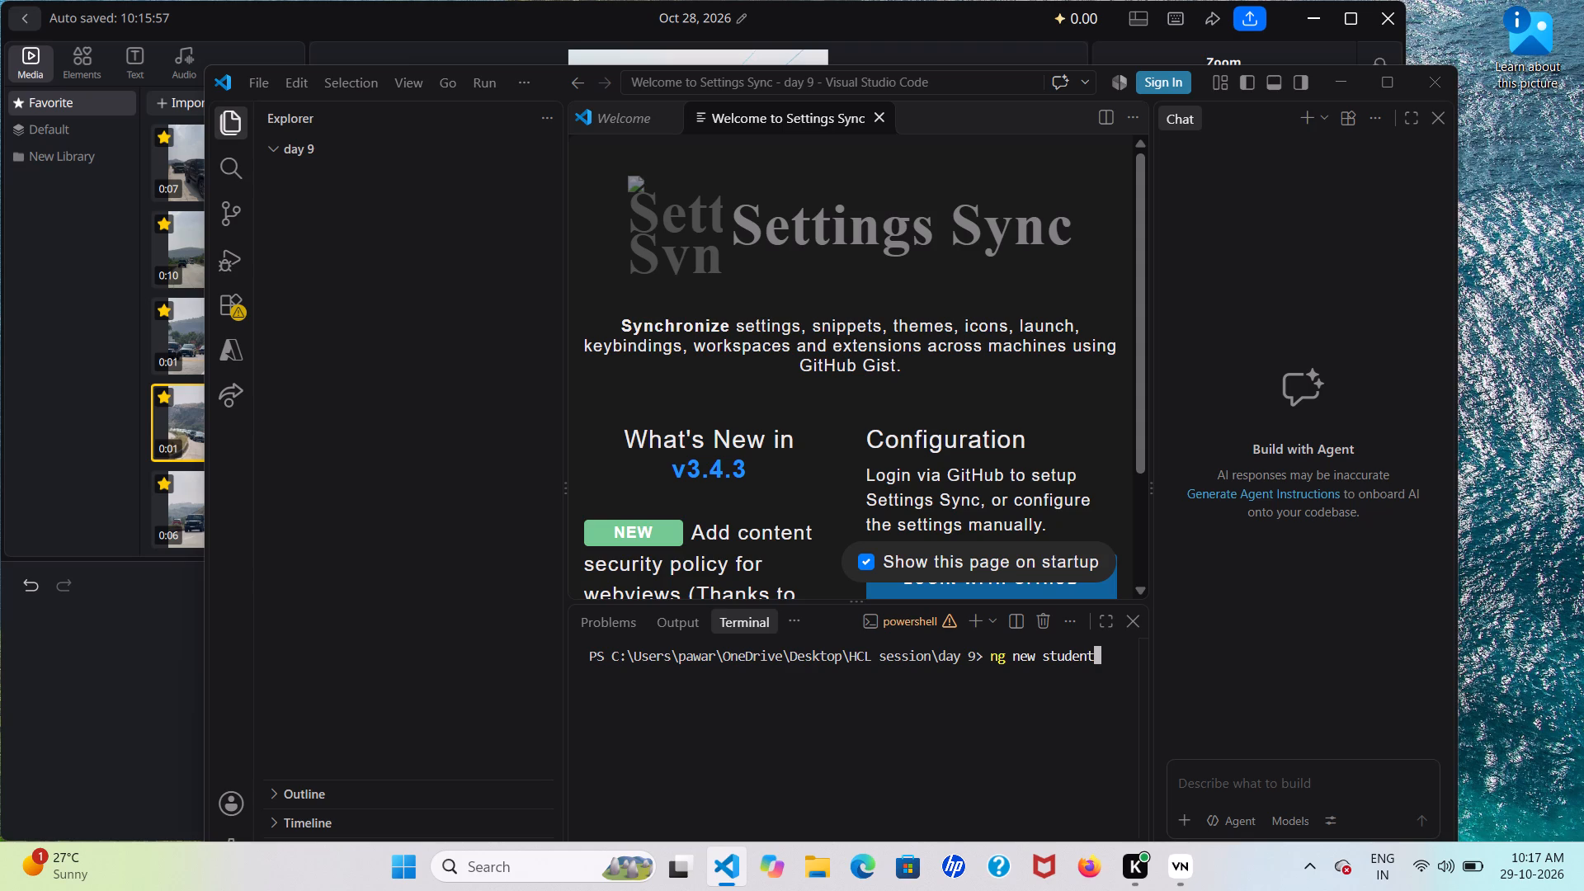
pyautogui.write('-man')
pyautogui.press('BackSpace')
pyautogui.write('nage')
pyautogui.write('ment')
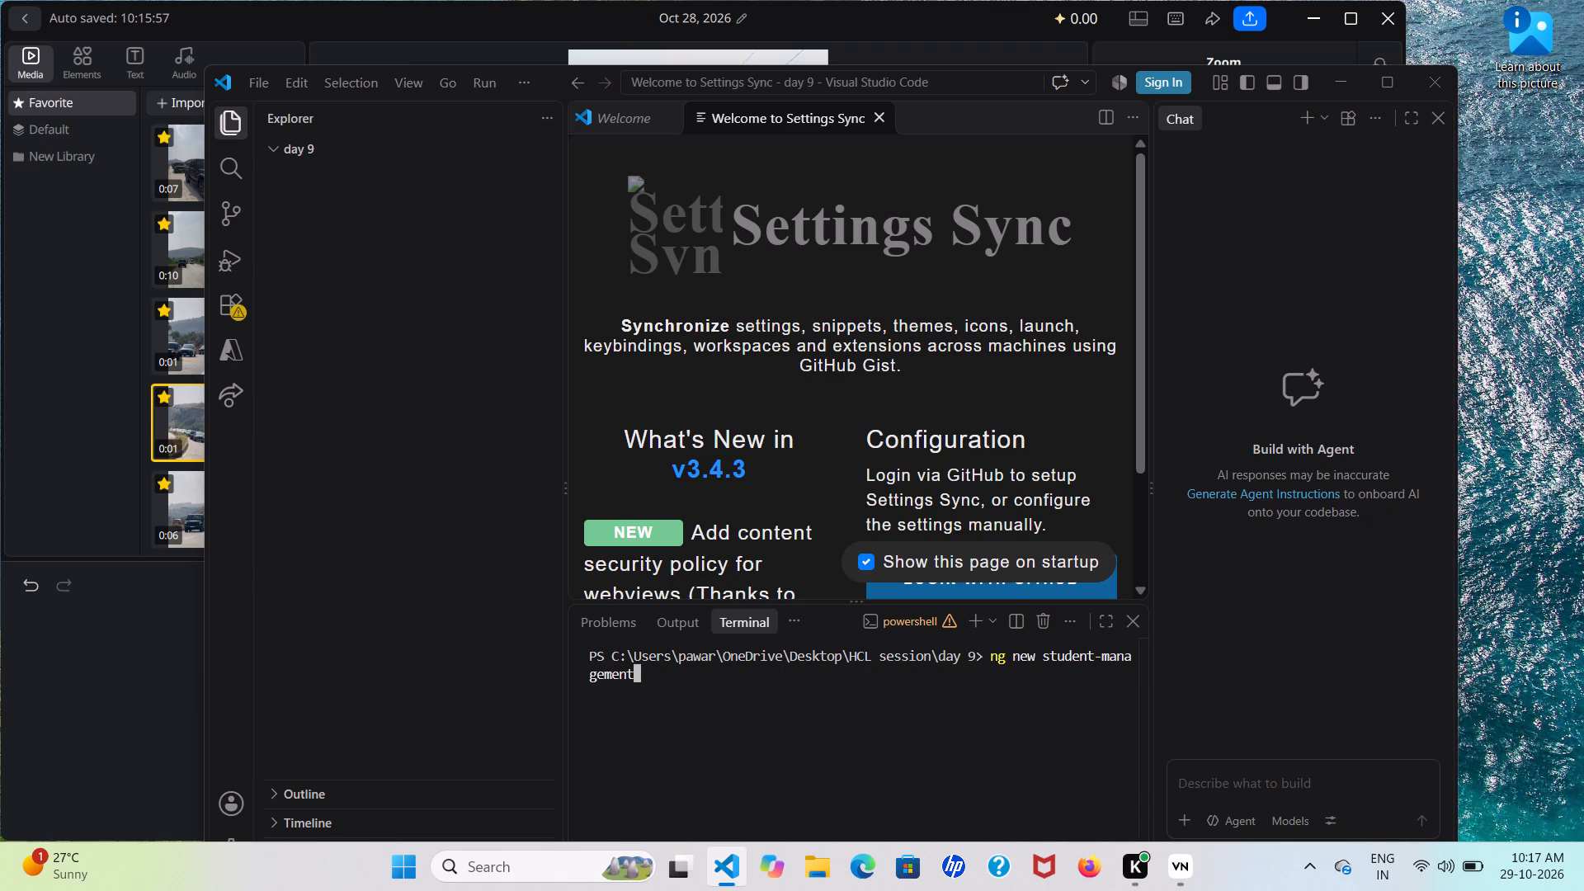
pyautogui.press('Return')
# Copy the full error output of the ng new command from the terminal.
pyautogui.scroll(1, 787, 653)
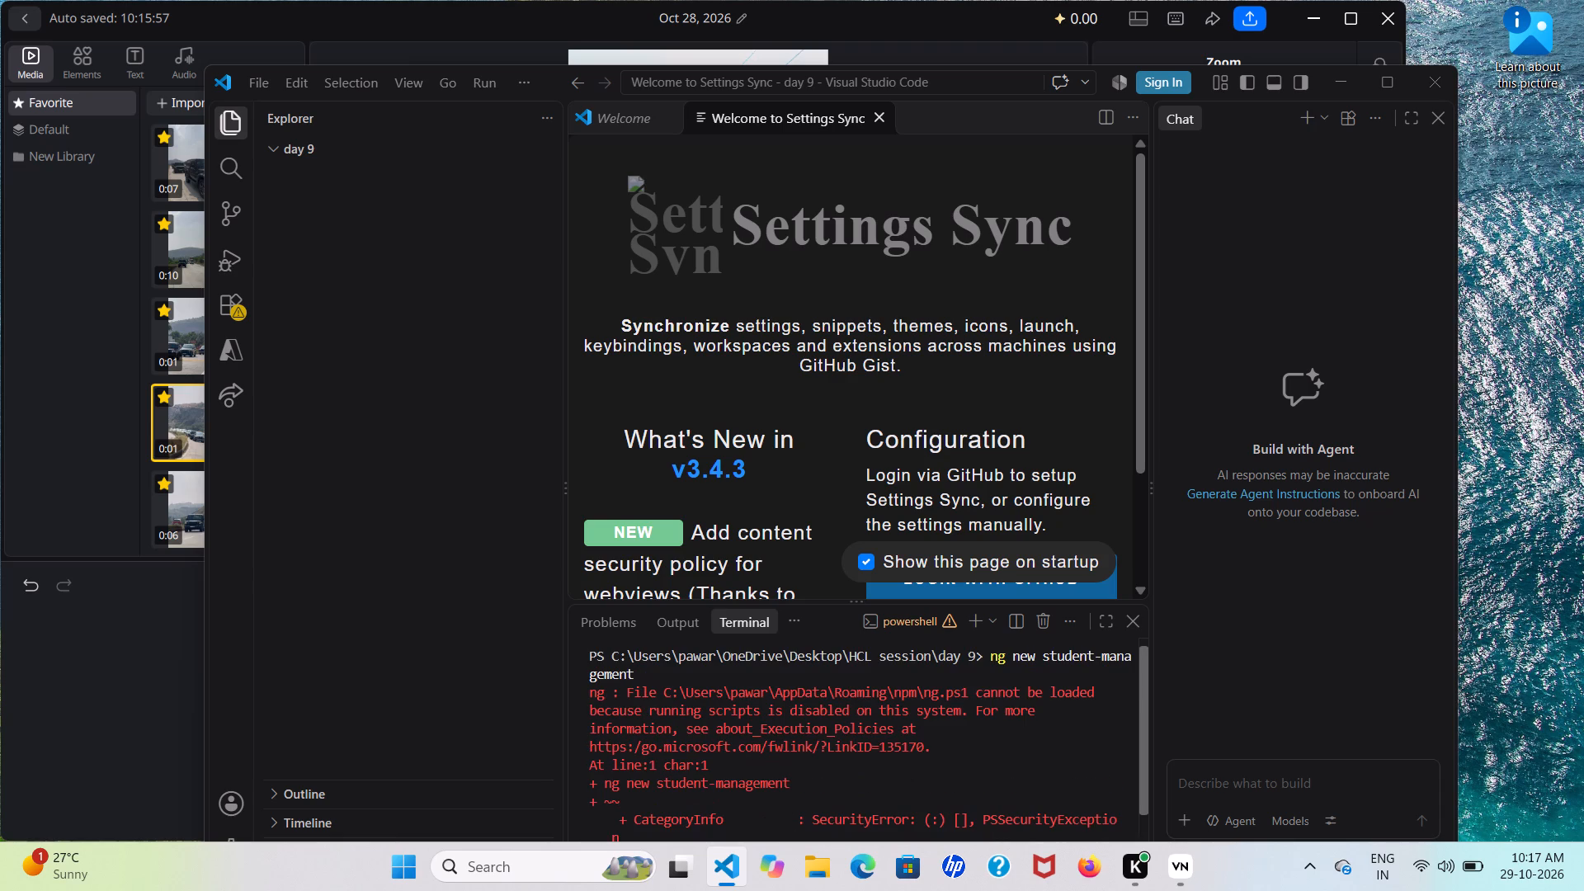
pyautogui.scroll(1, 787, 653)
pyautogui.moveTo(591, 659); pyautogui.dragTo(698, 799)
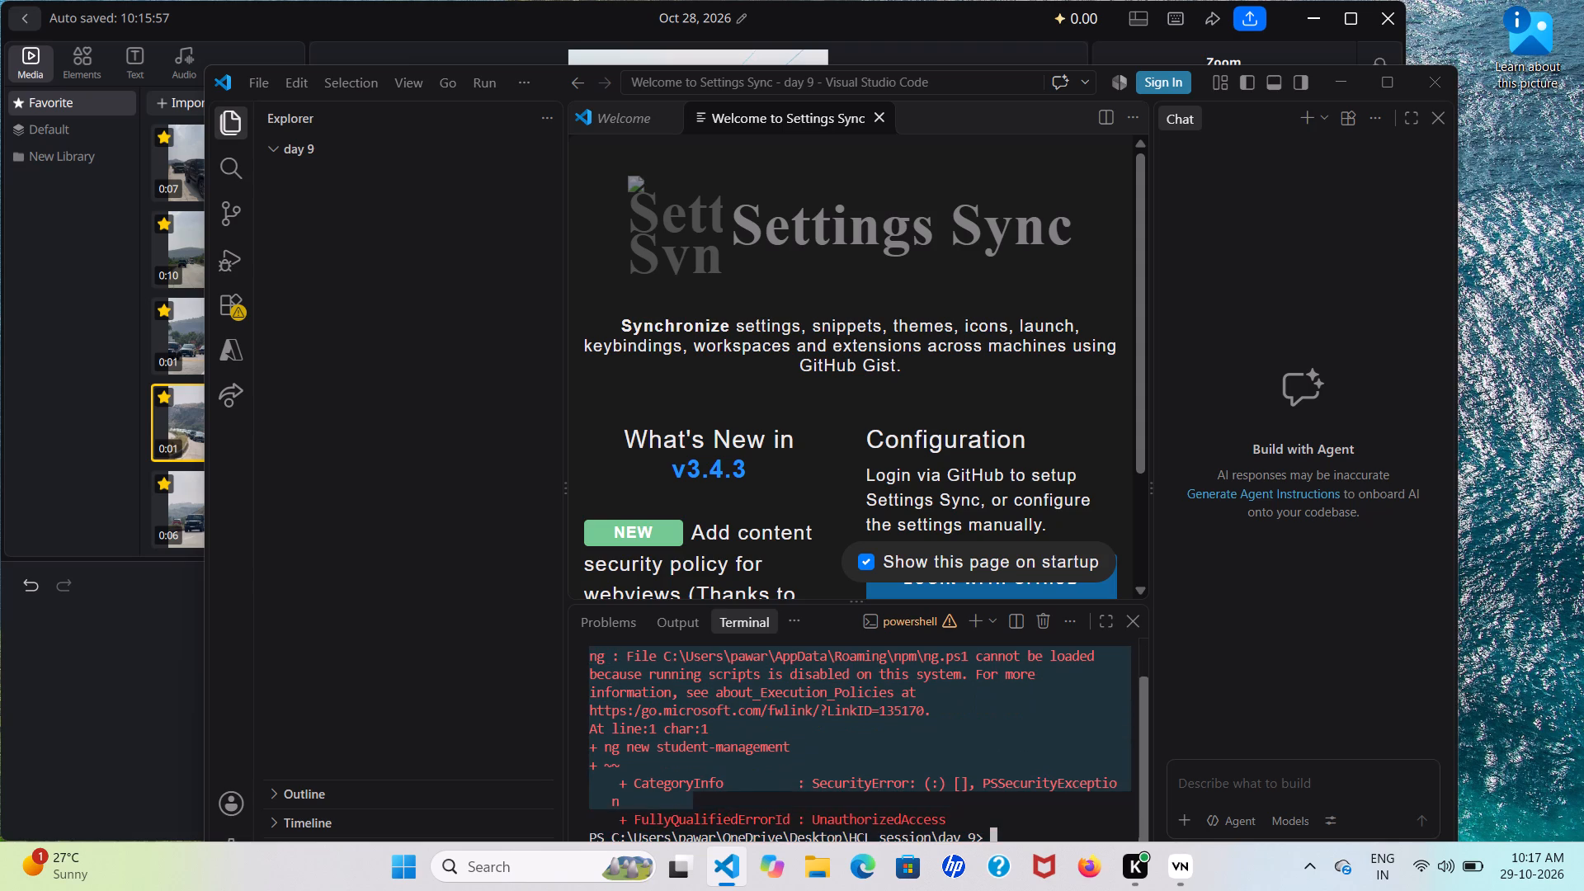
pyautogui.moveTo(698, 799); pyautogui.dragTo(955, 820)
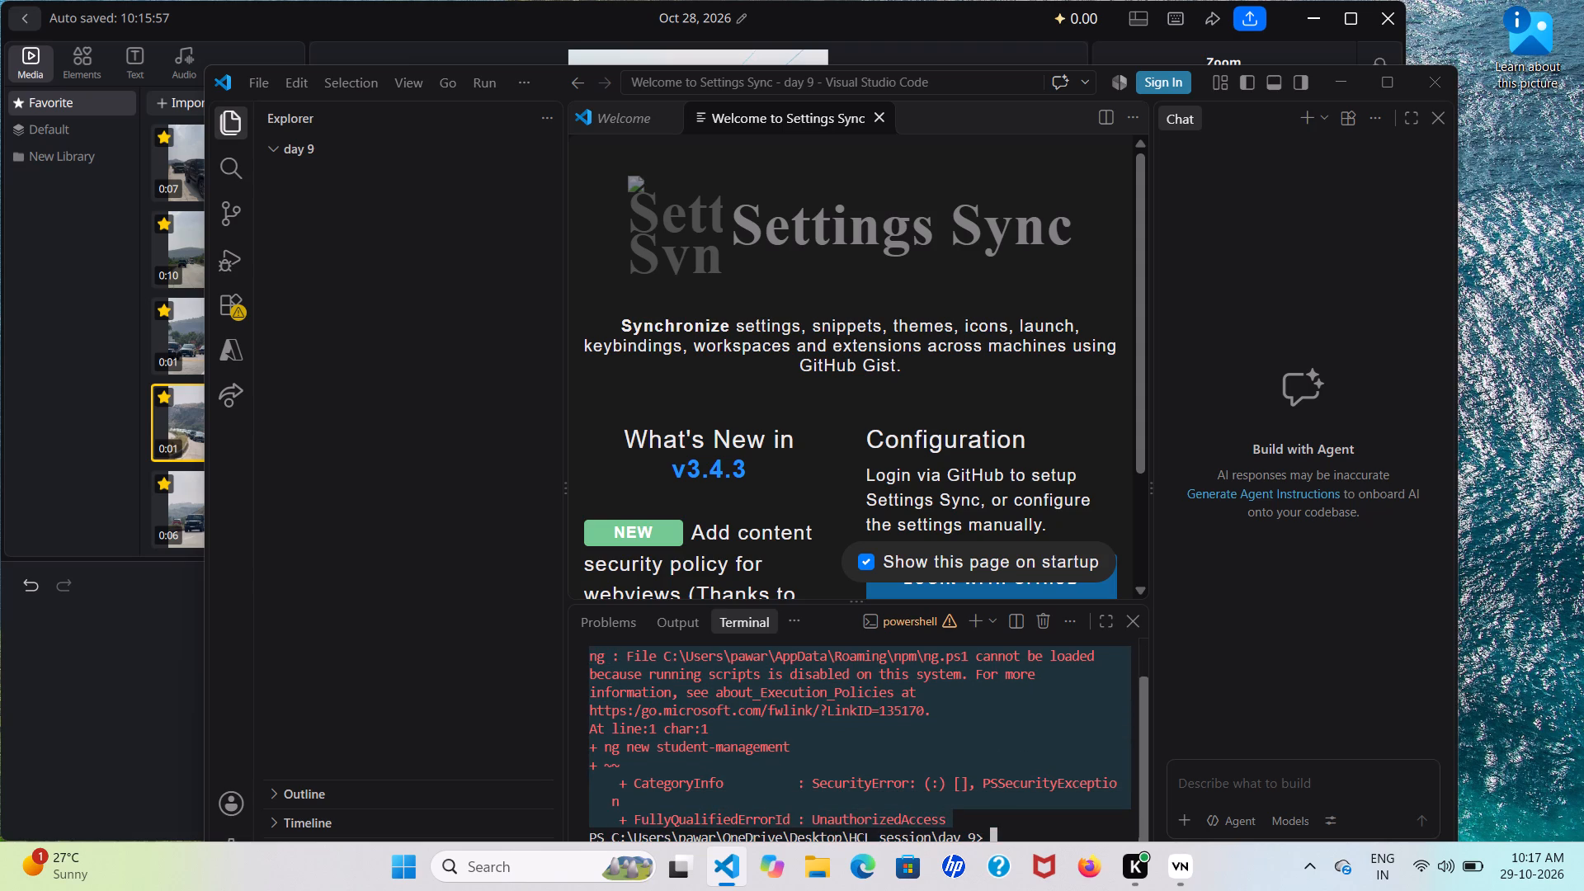
pyautogui.hotkey('ctrl', 'c')
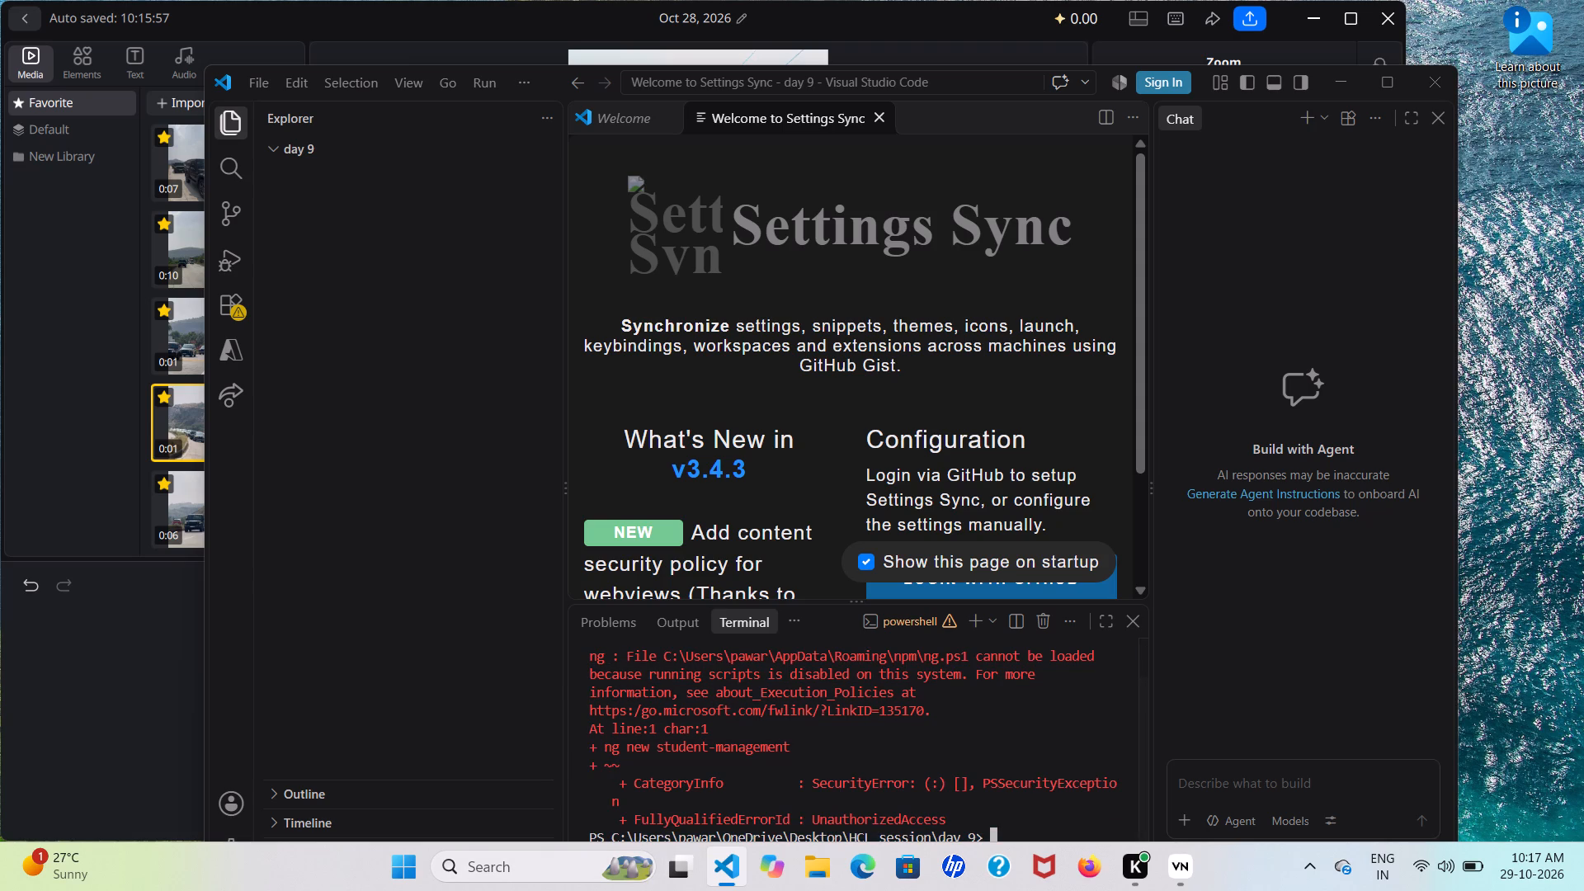
# Launch Google Chrome and open a browser window with the Person 1 profile.
pyautogui.click(475, 870)
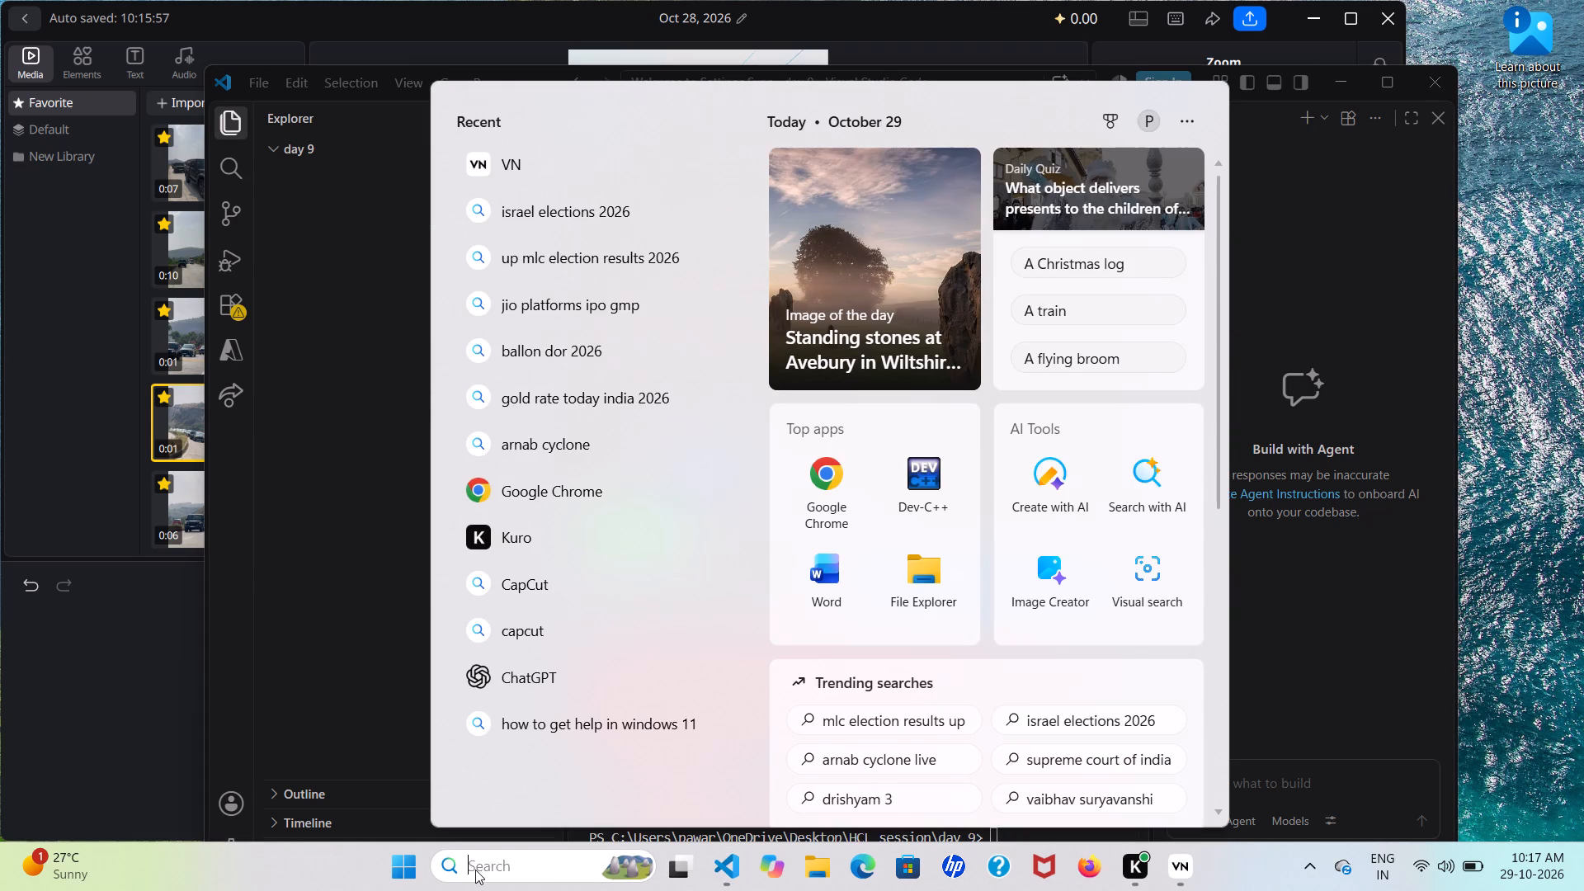
pyautogui.write('ch')
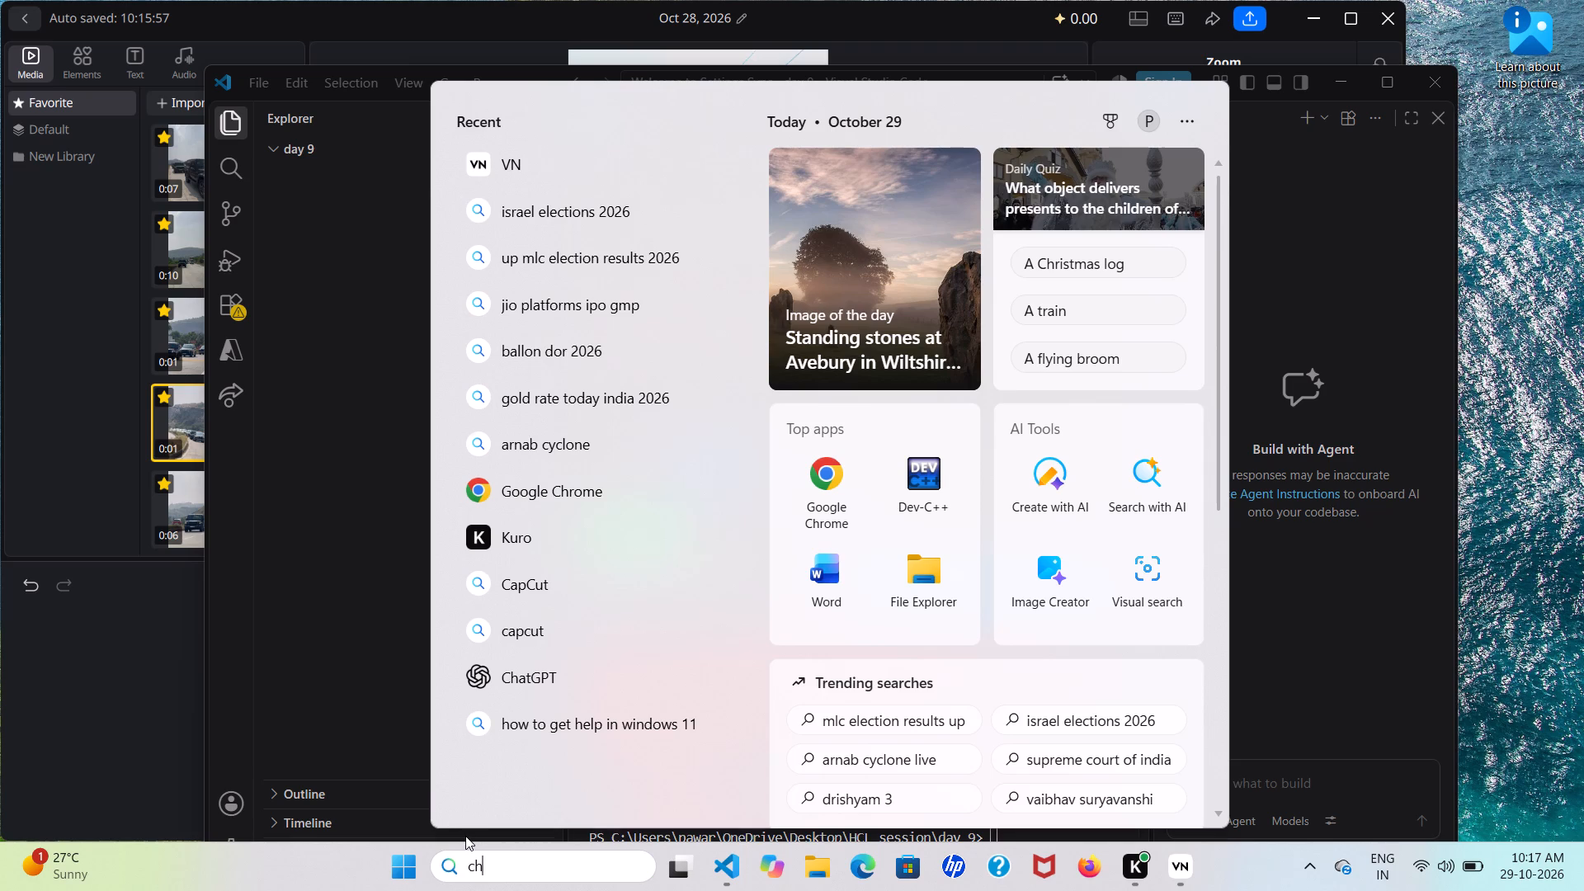
pyautogui.click(726, 224)
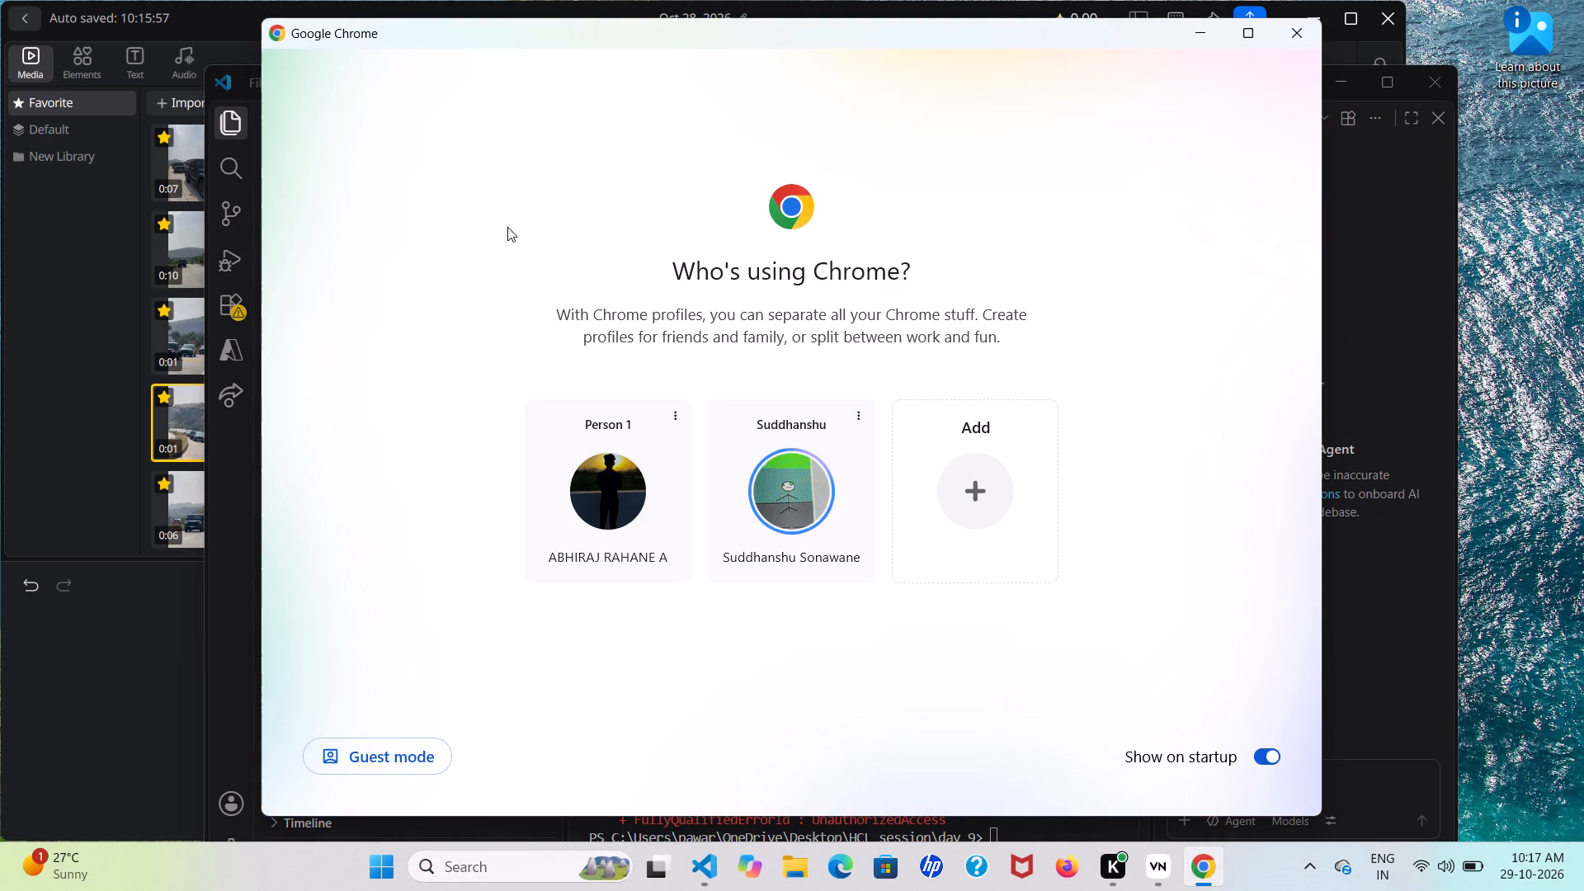
pyautogui.click(643, 575)
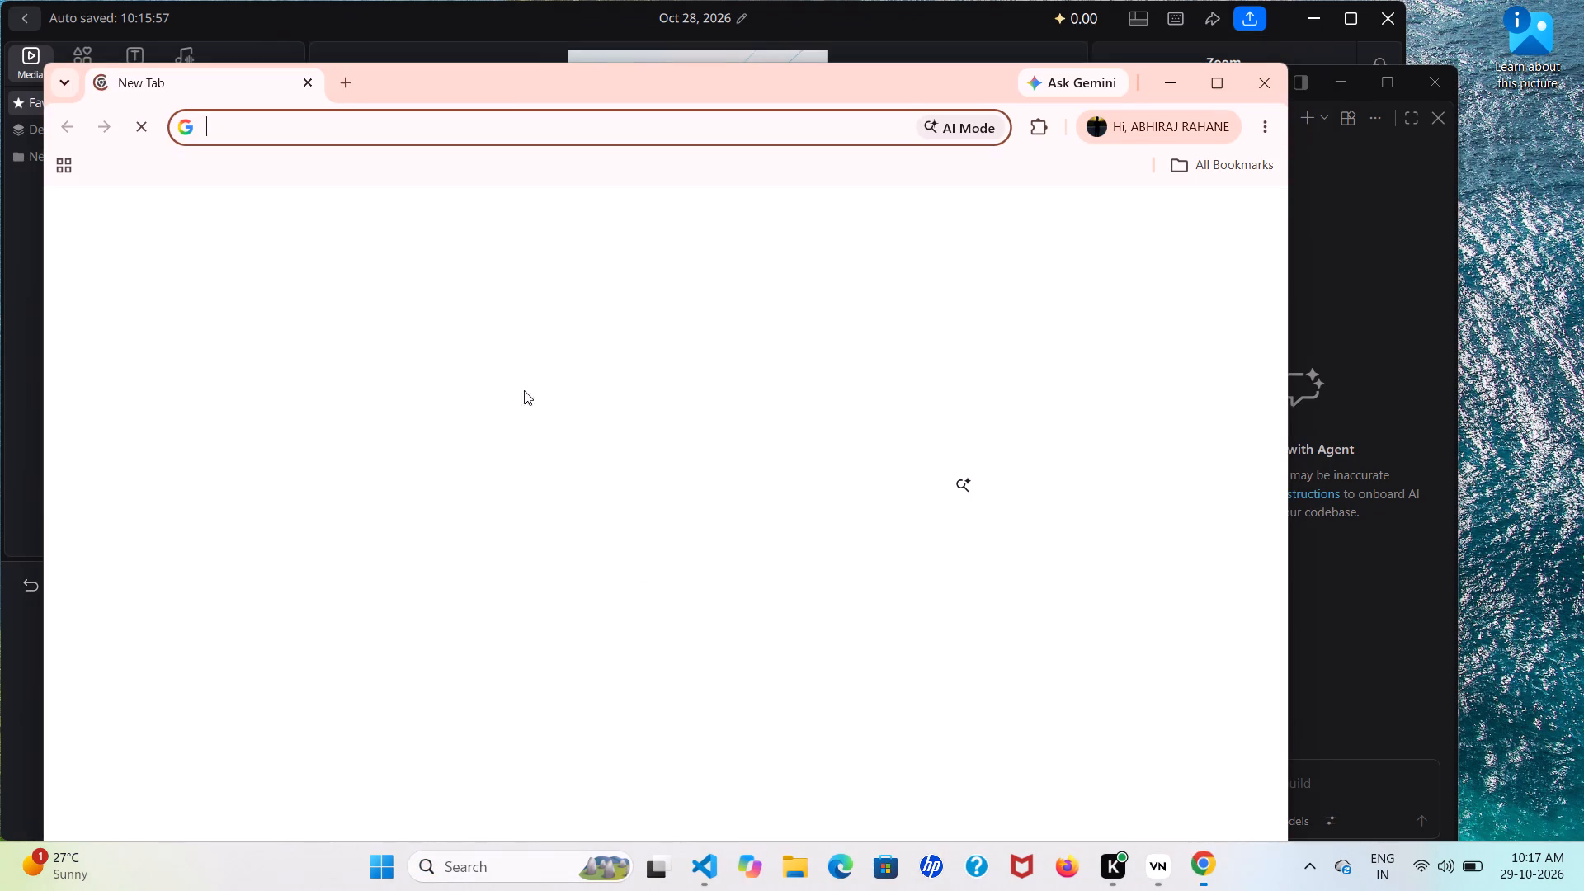